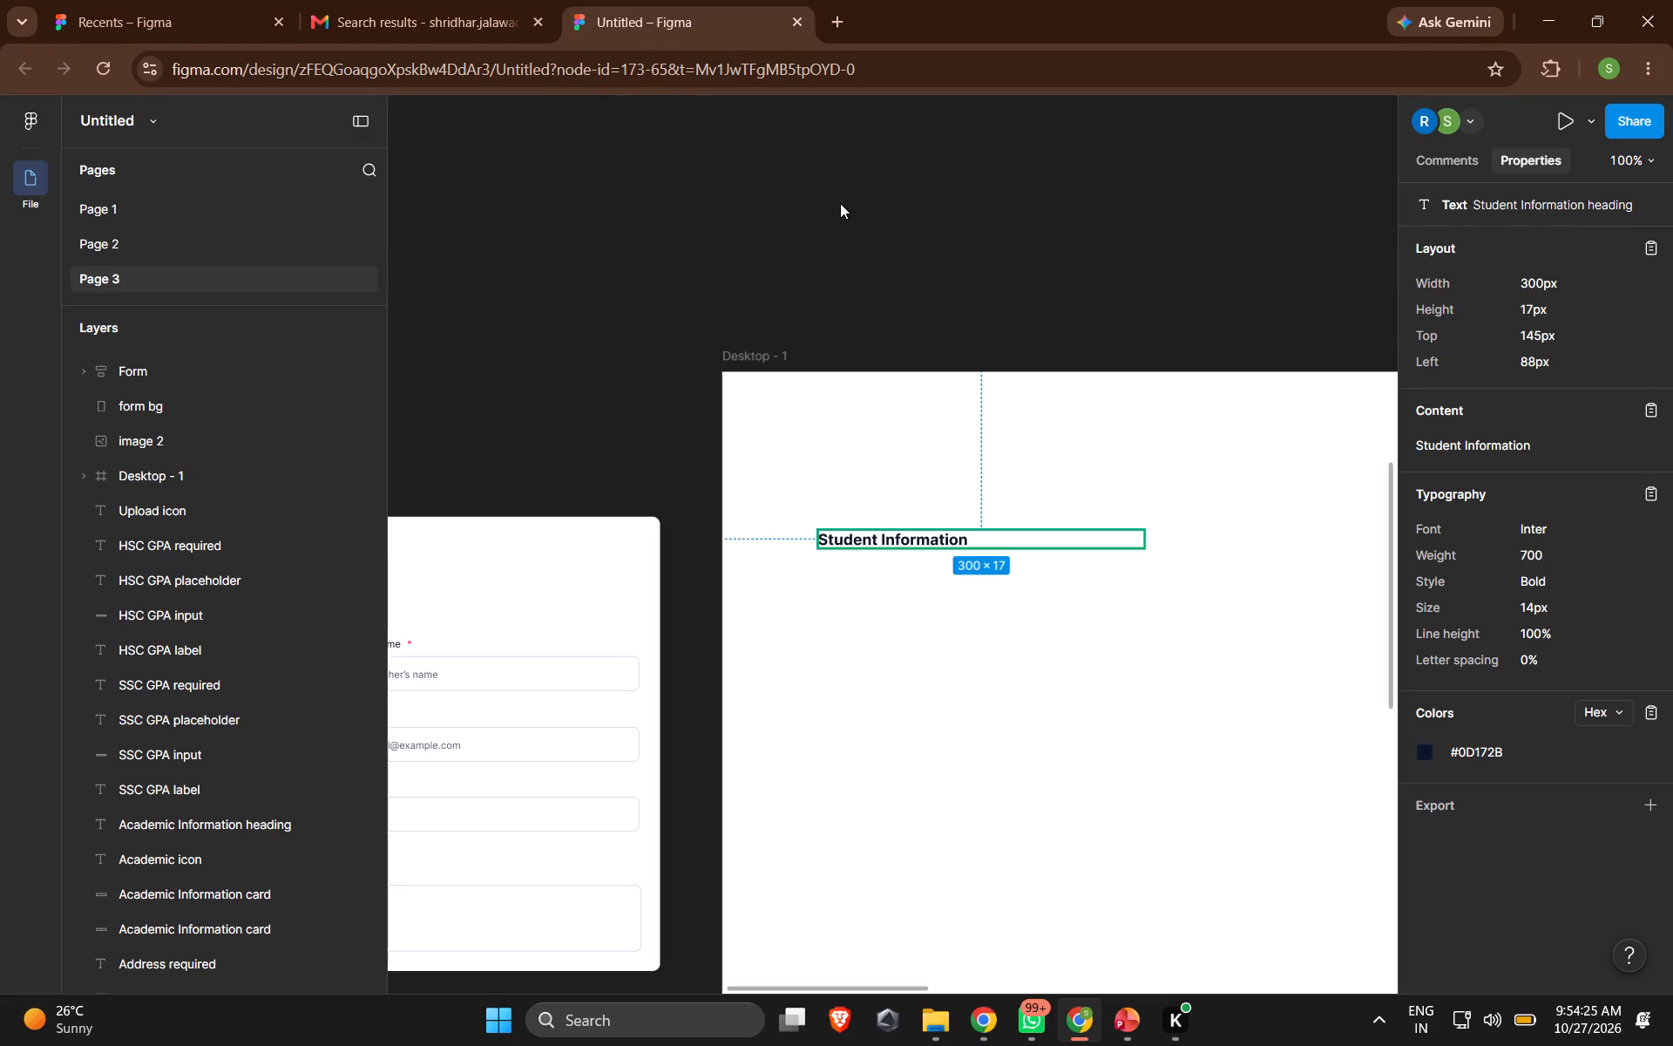
Switch to Page 2 and launch the Android Compact - 56 cart frame as a prototype.
left_click(226, 241)
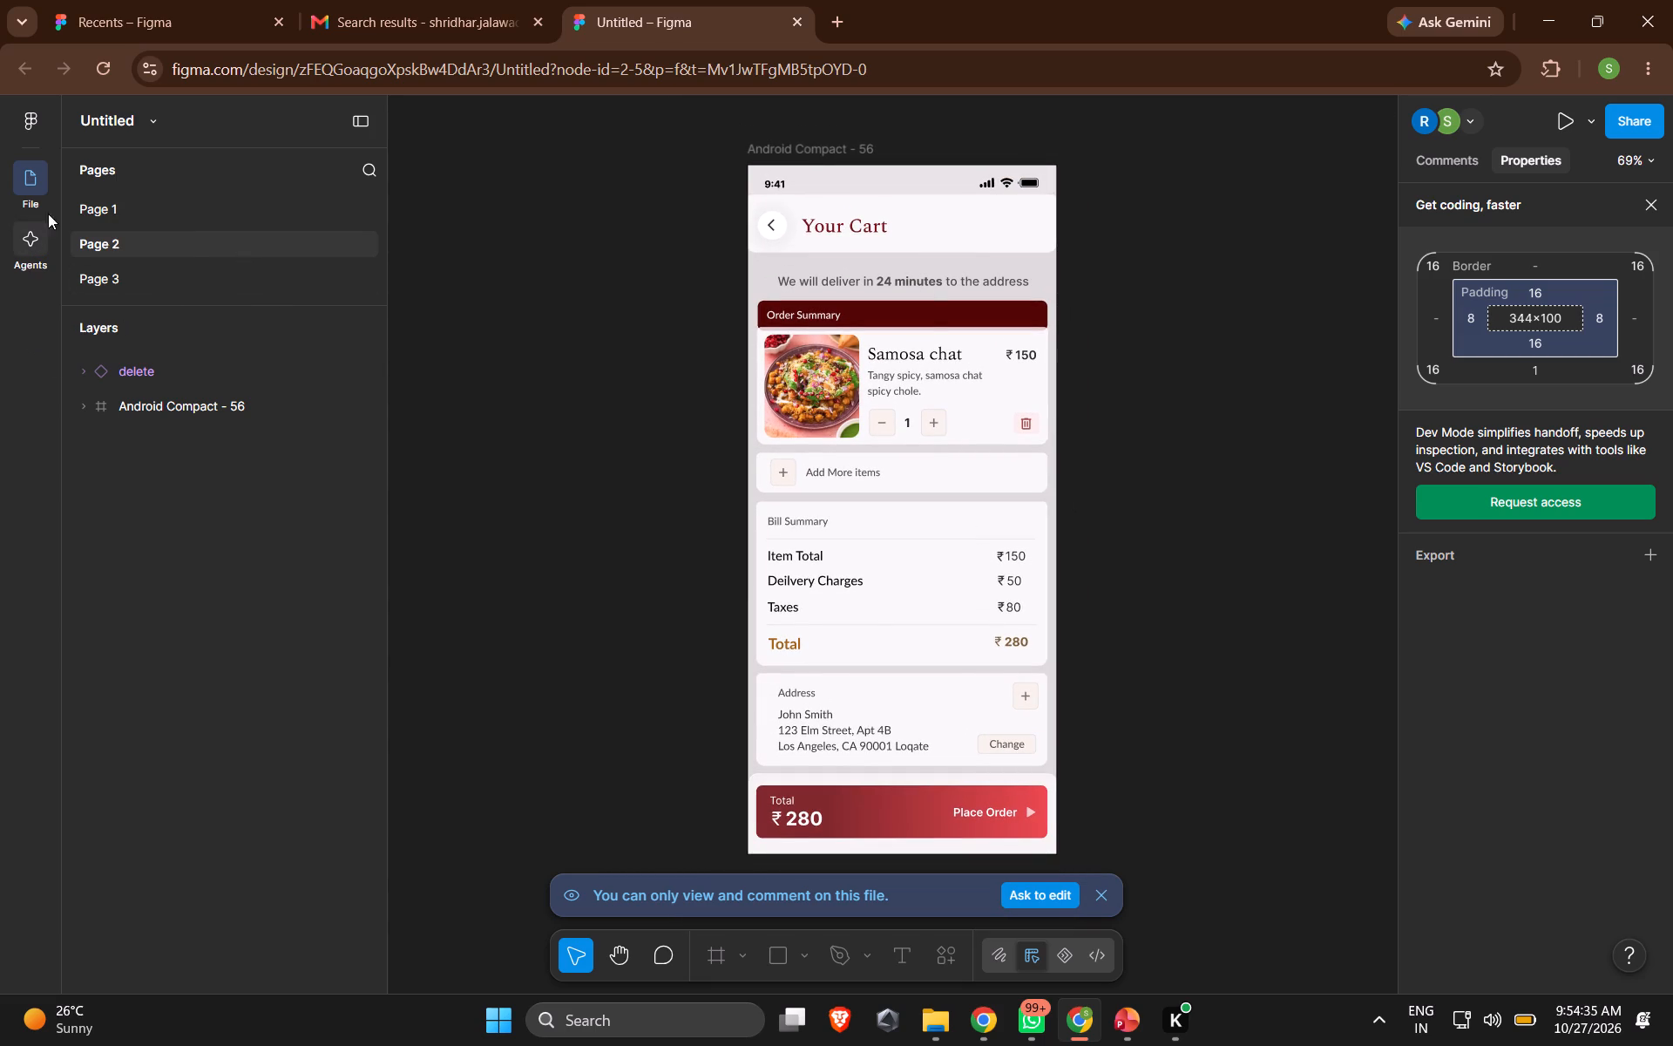
left_click(801, 152)
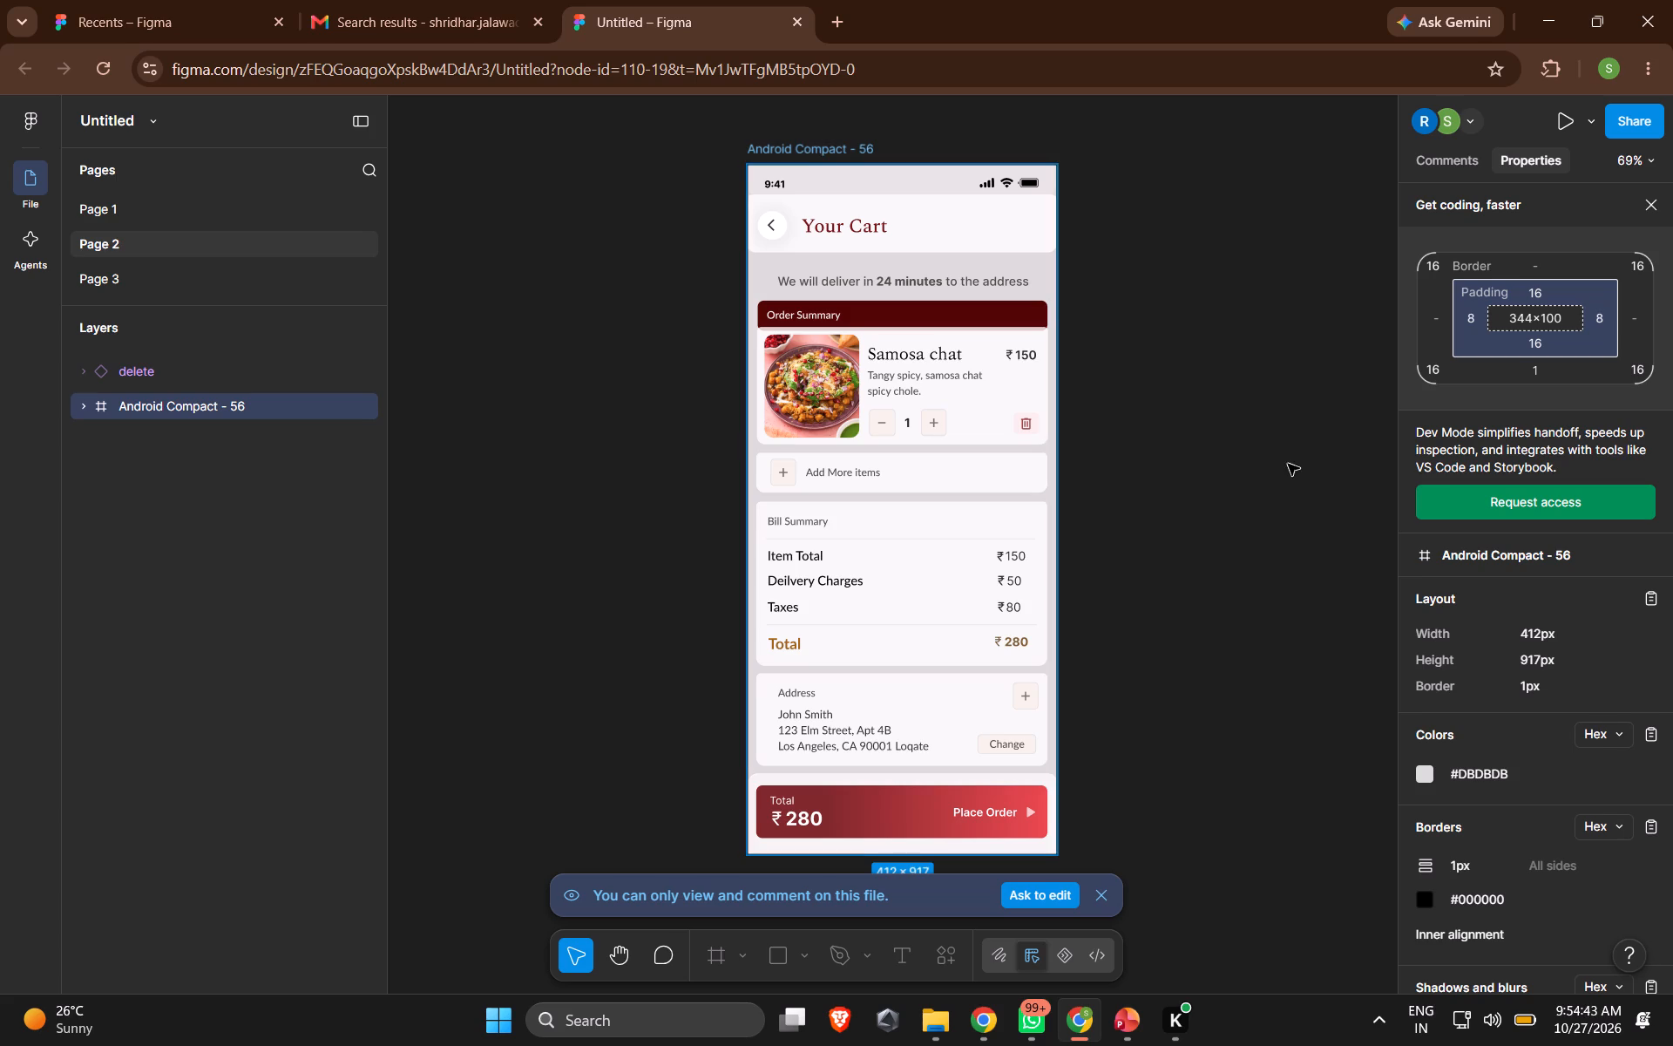
left_click(1101, 893)
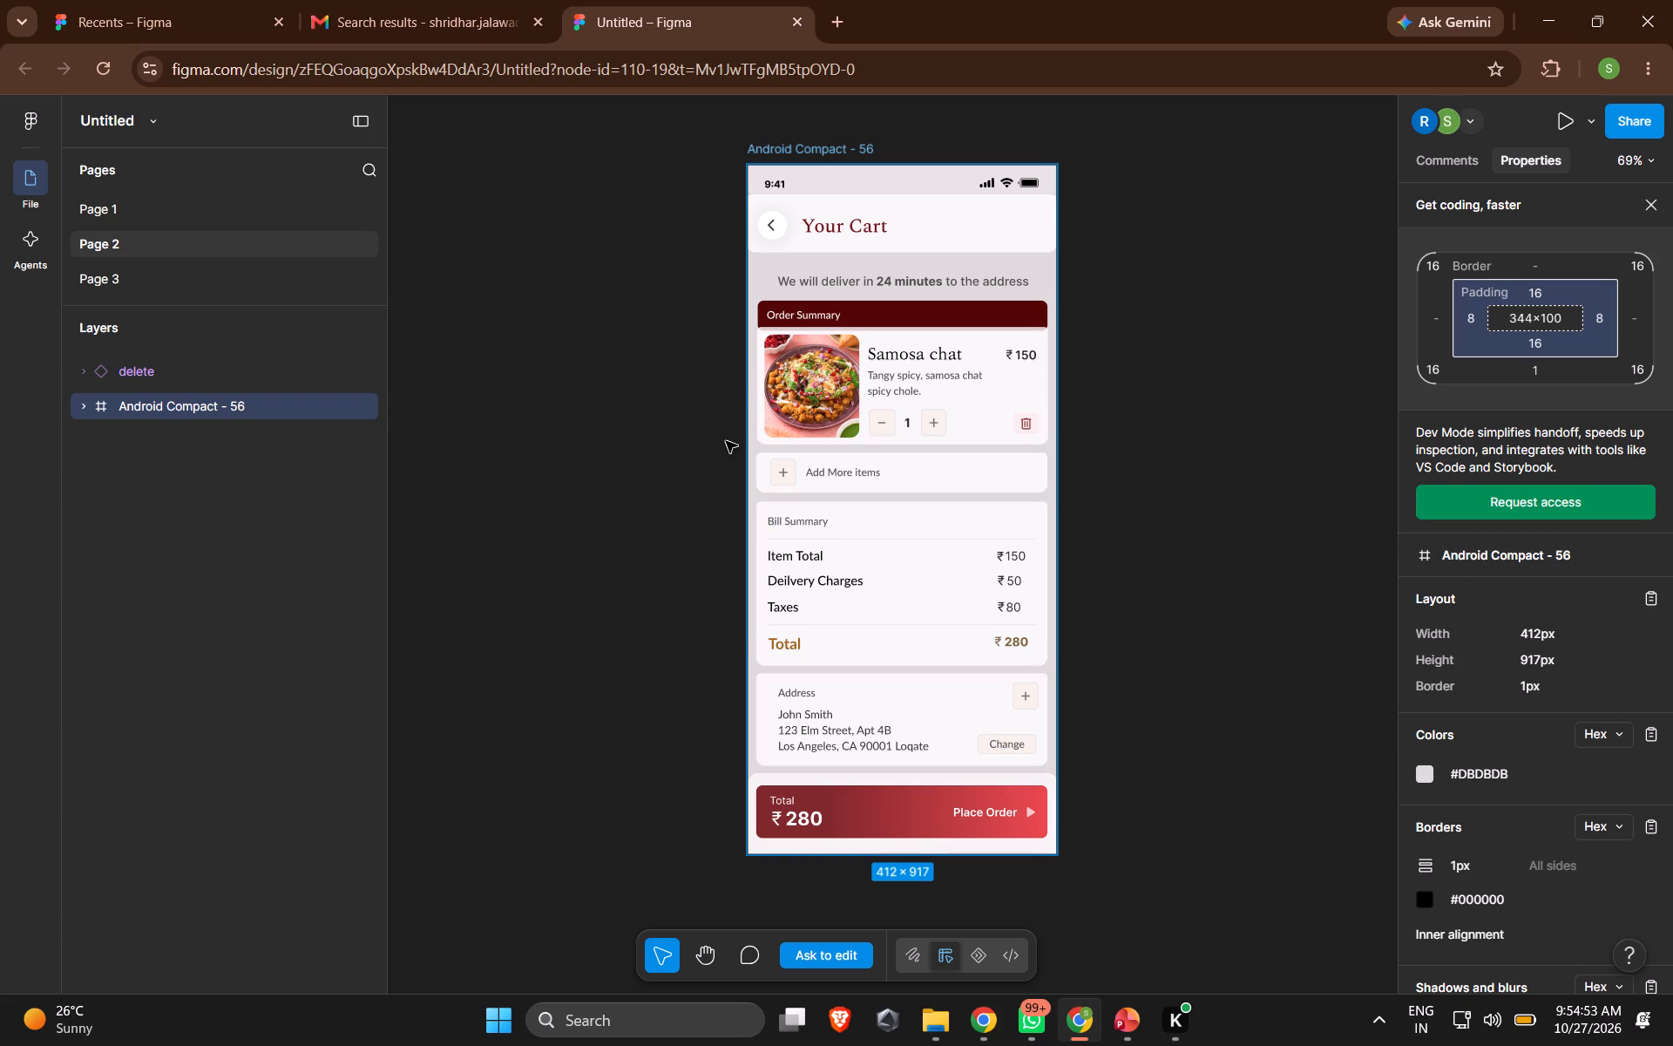
left_click(832, 145)
left_click(1563, 121)
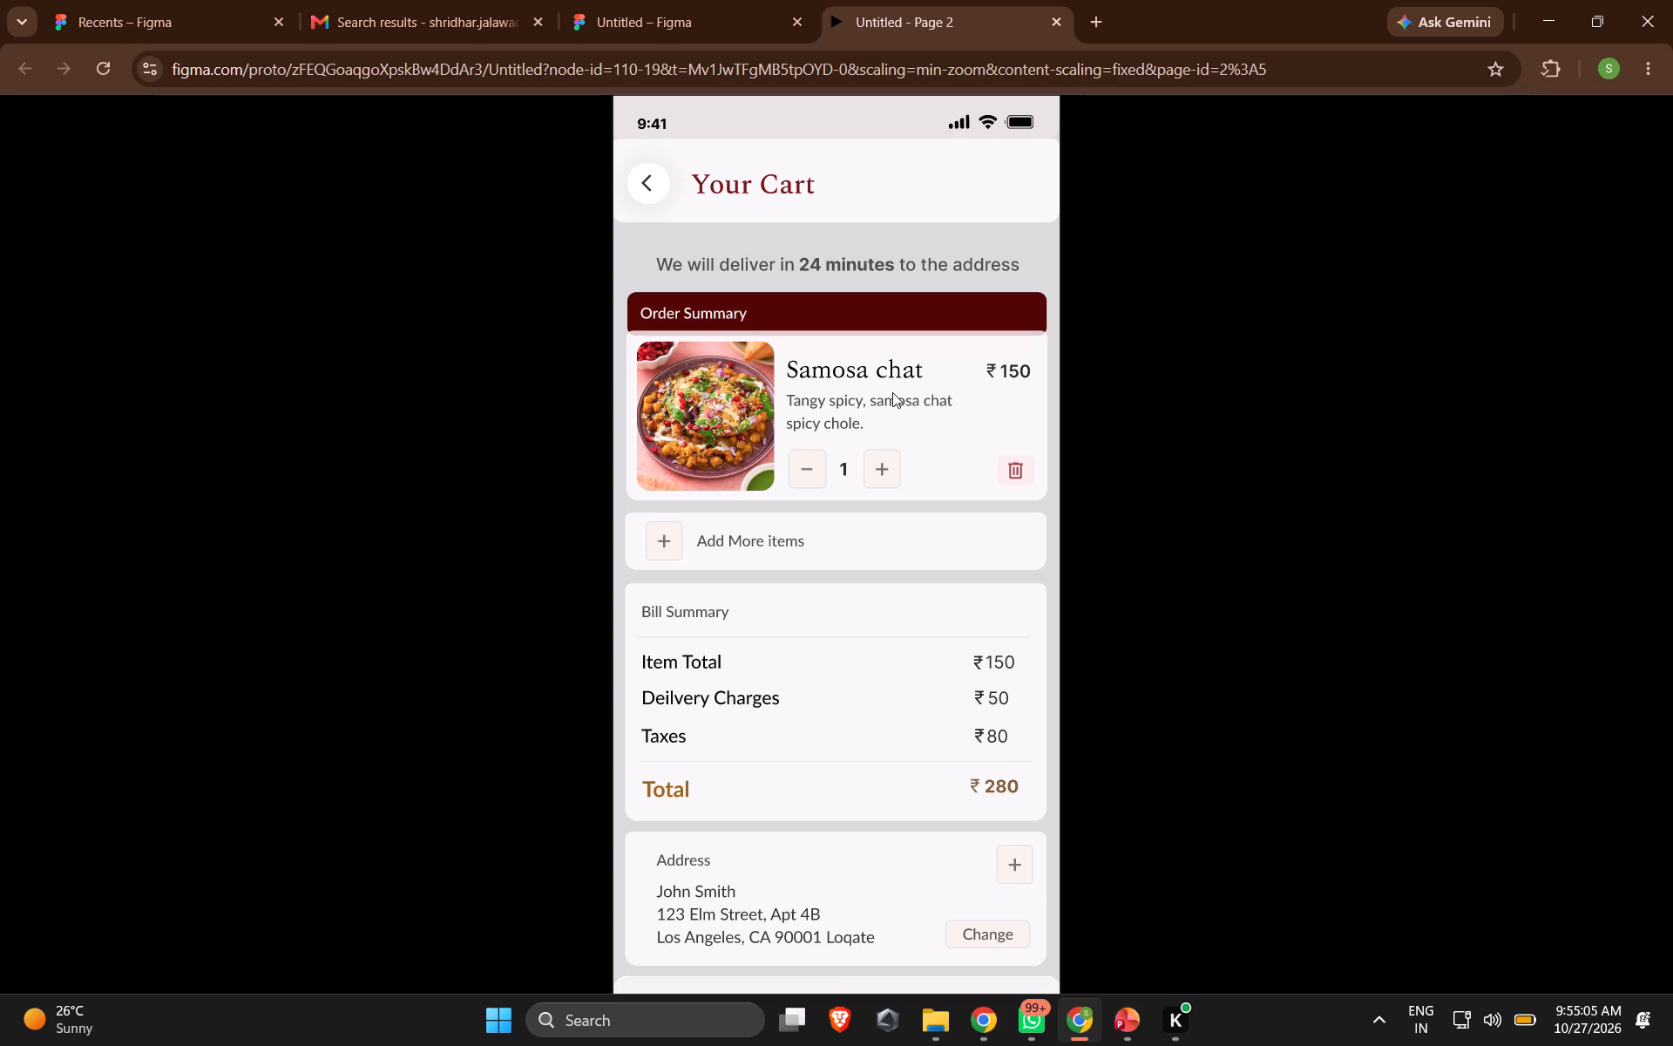
Test the quantity stepper in the cart prototype by raising the Samosa chat quantity to 6.
left_click(886, 472)
double_click(886, 472)
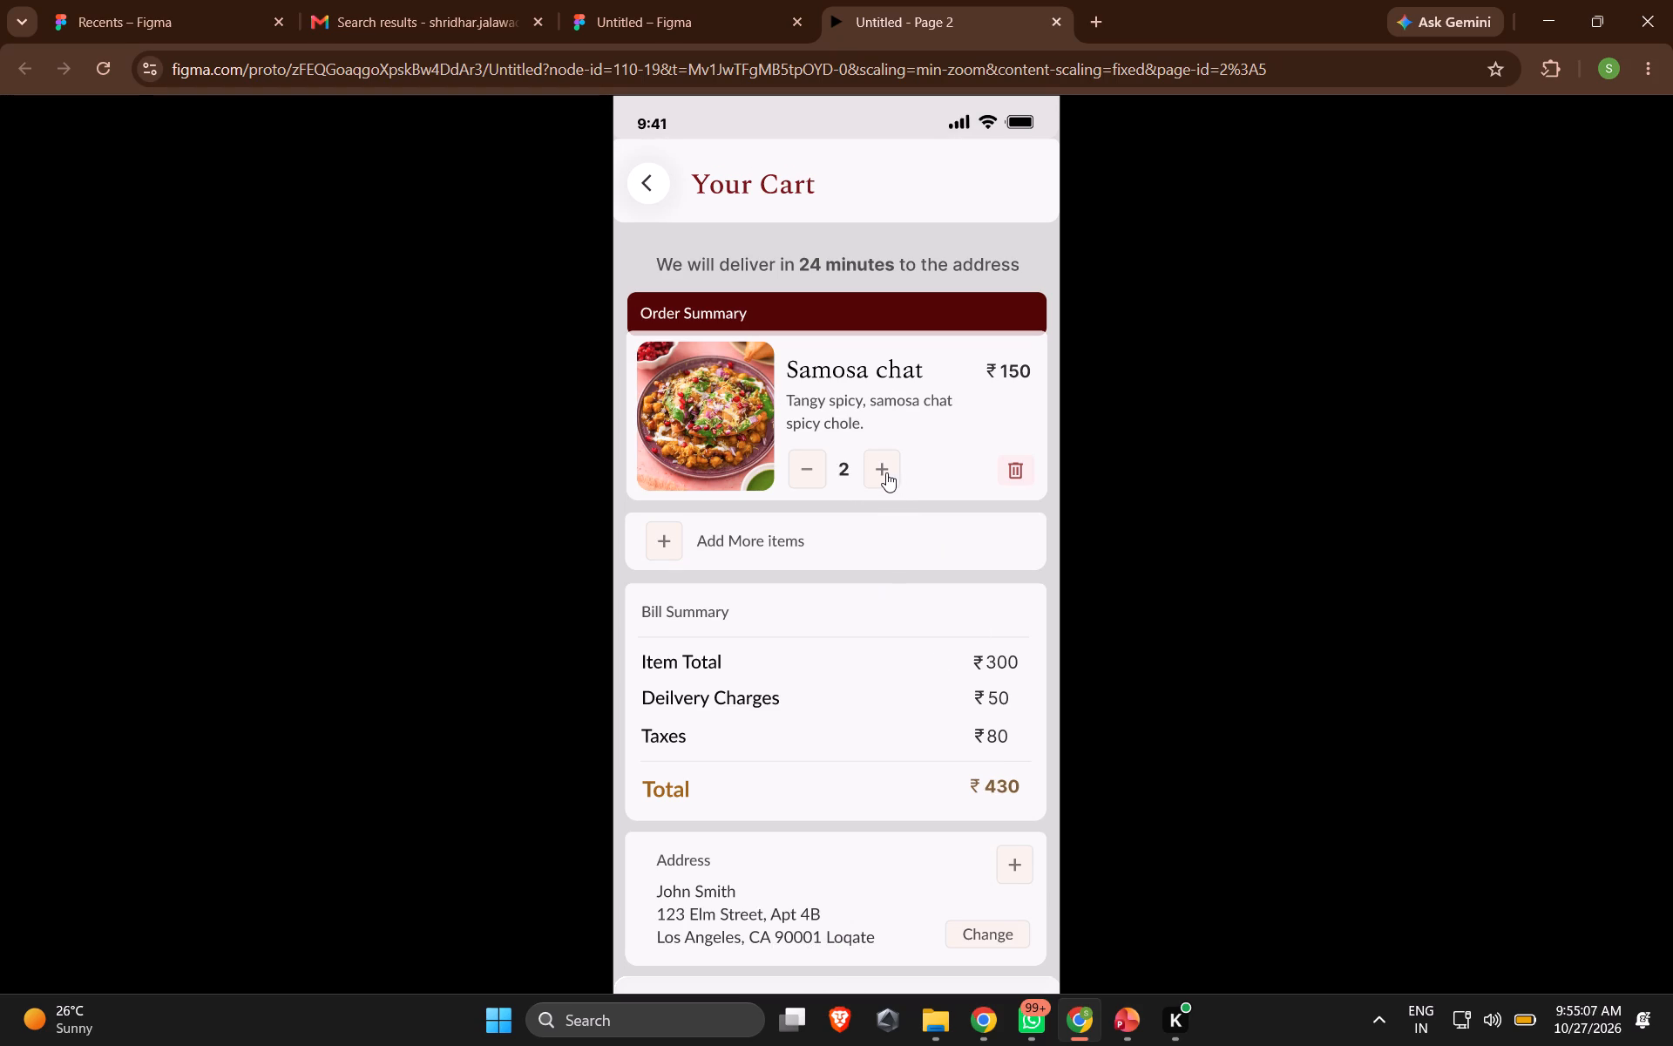
left_click(886, 472)
left_click(886, 472)
Return from the prototype to the Untitled design file and deselect the Android Compact - 56 frame.
left_click(170, 4)
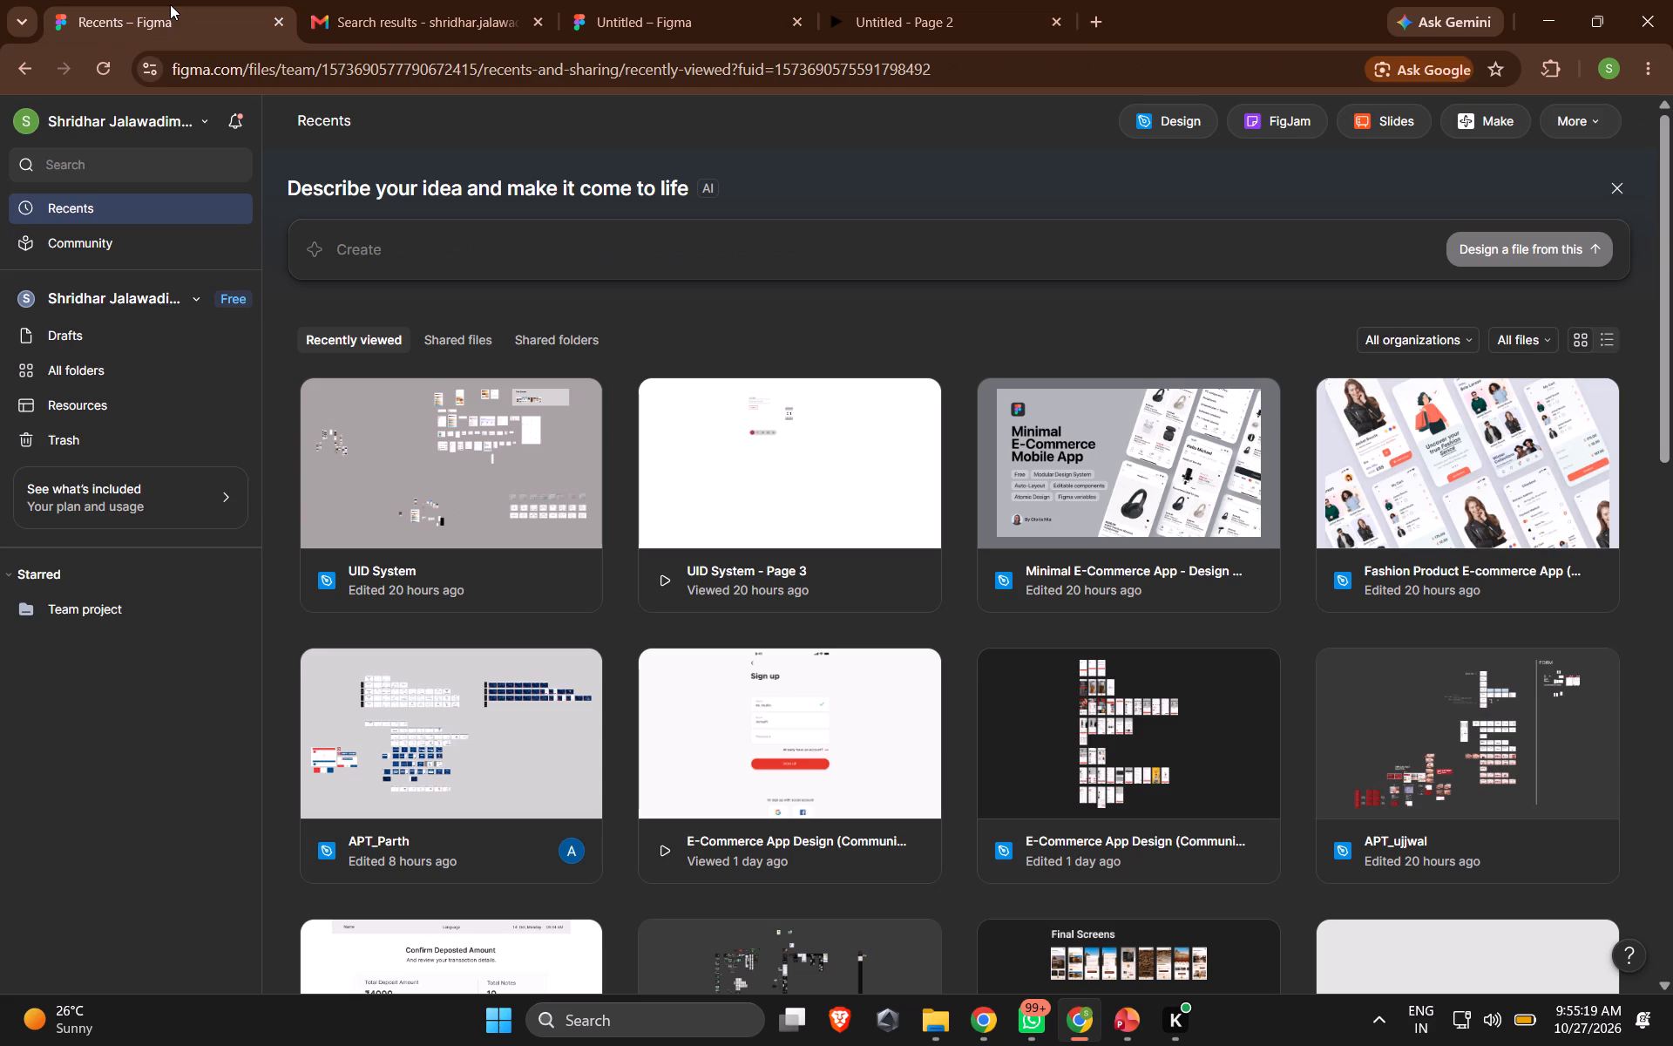
left_click(582, 0)
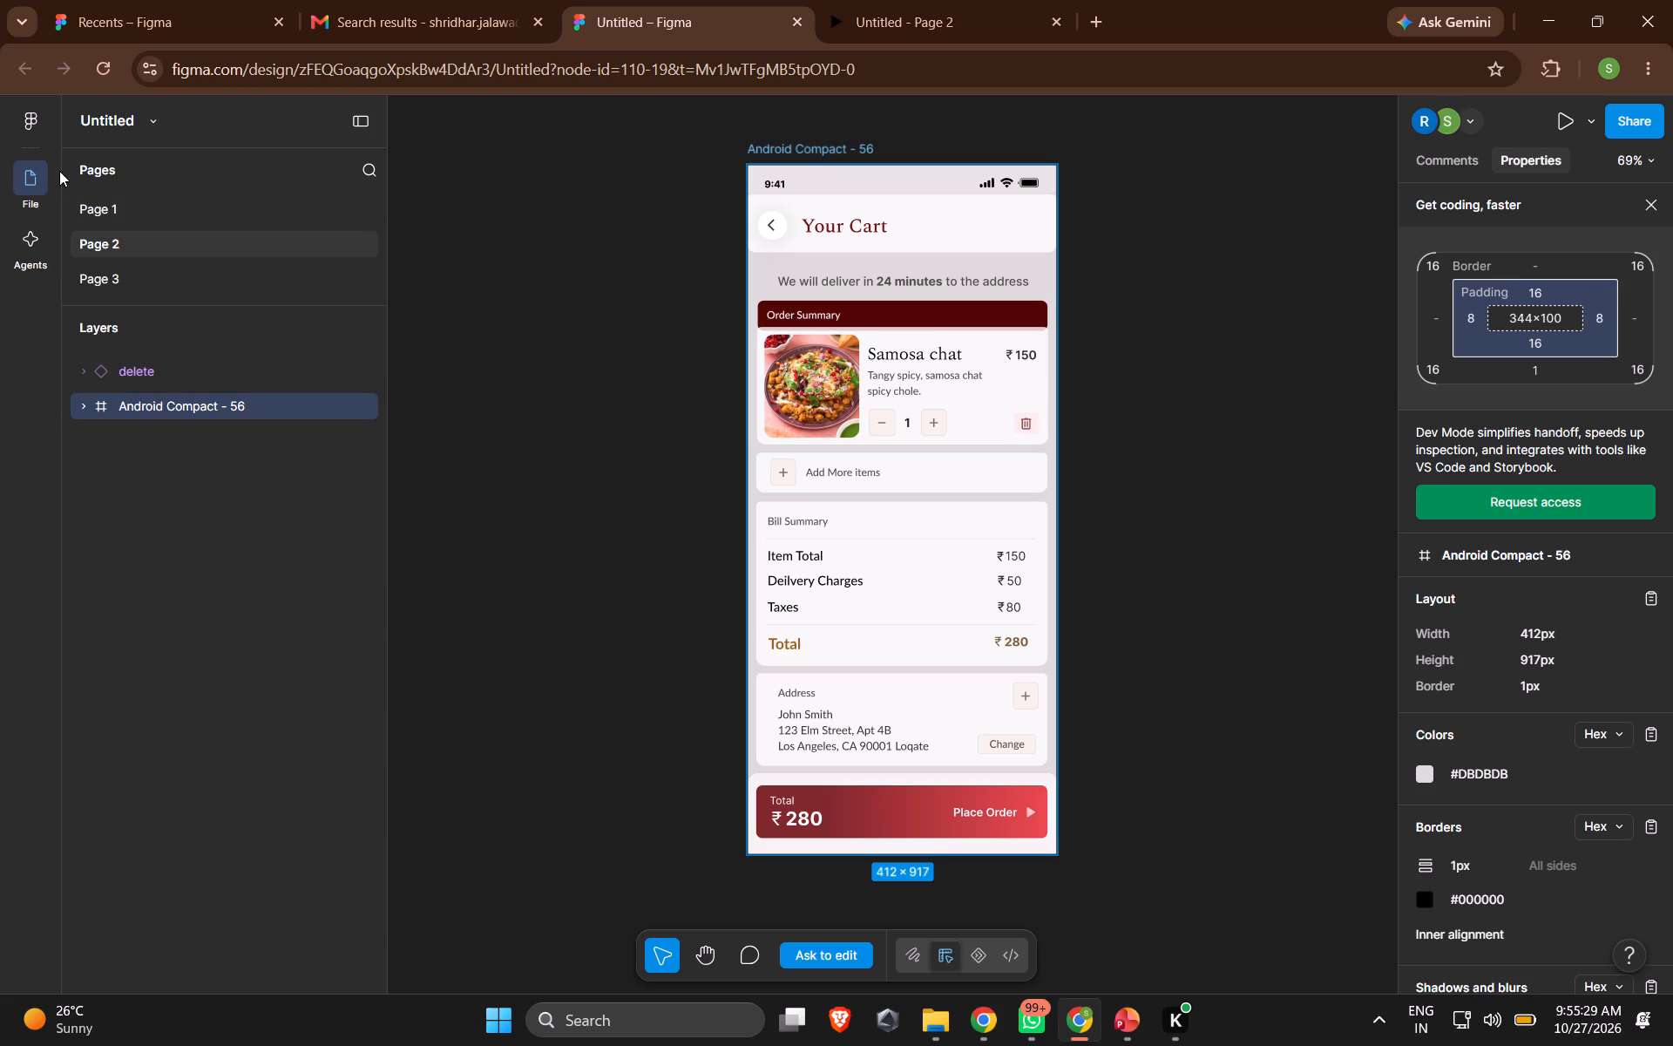
left_click(703, 397)
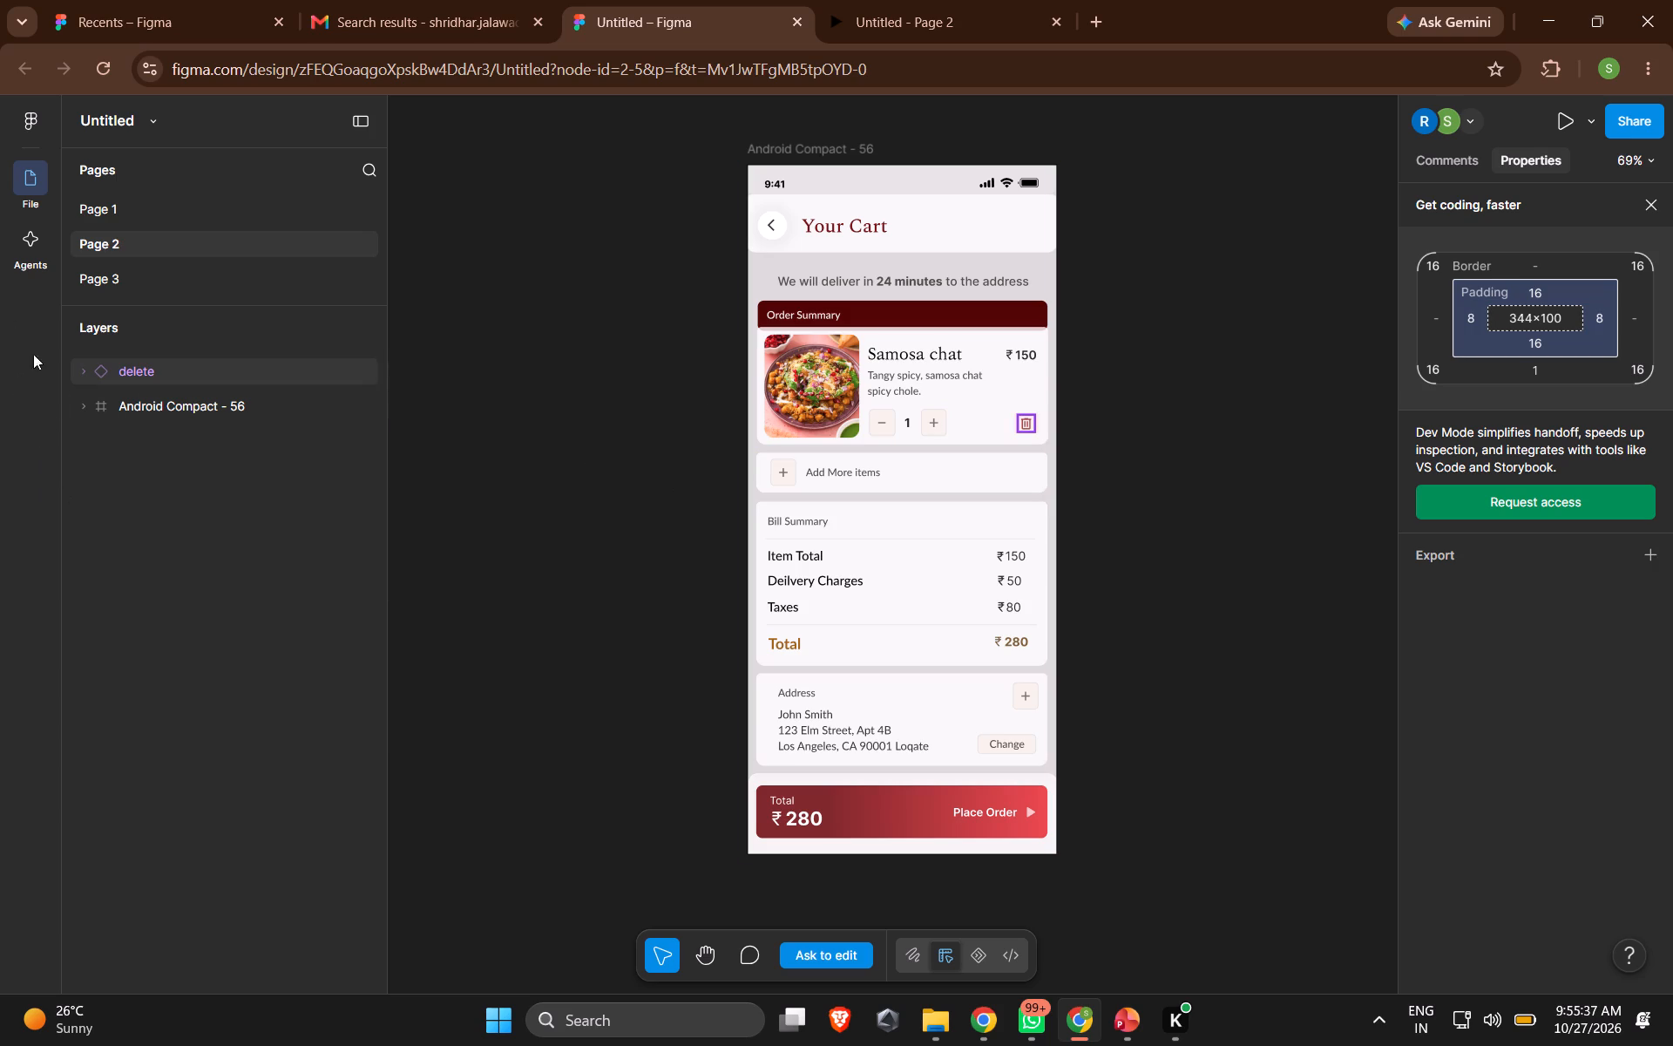
Select the Samosa chat item card in the Android Compact - 56 cart frame to inspect its properties.
left_click(972, 391)
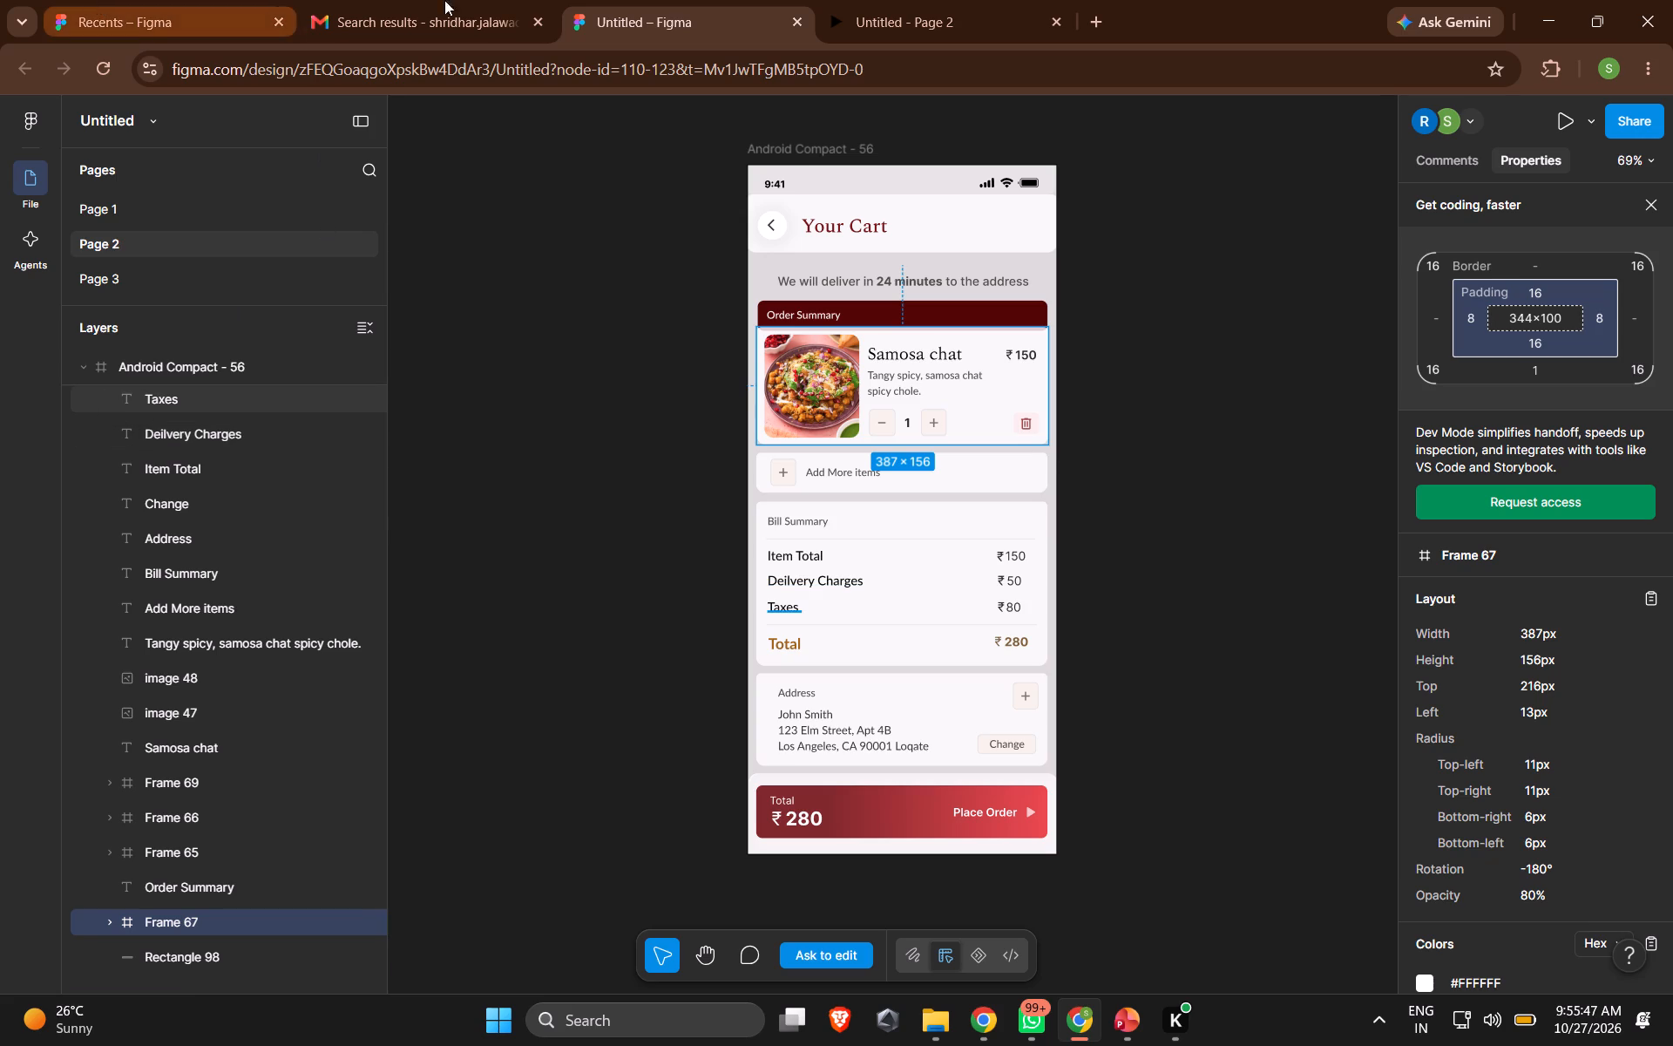
Open a new blank browser tab.
left_click(1095, 17)
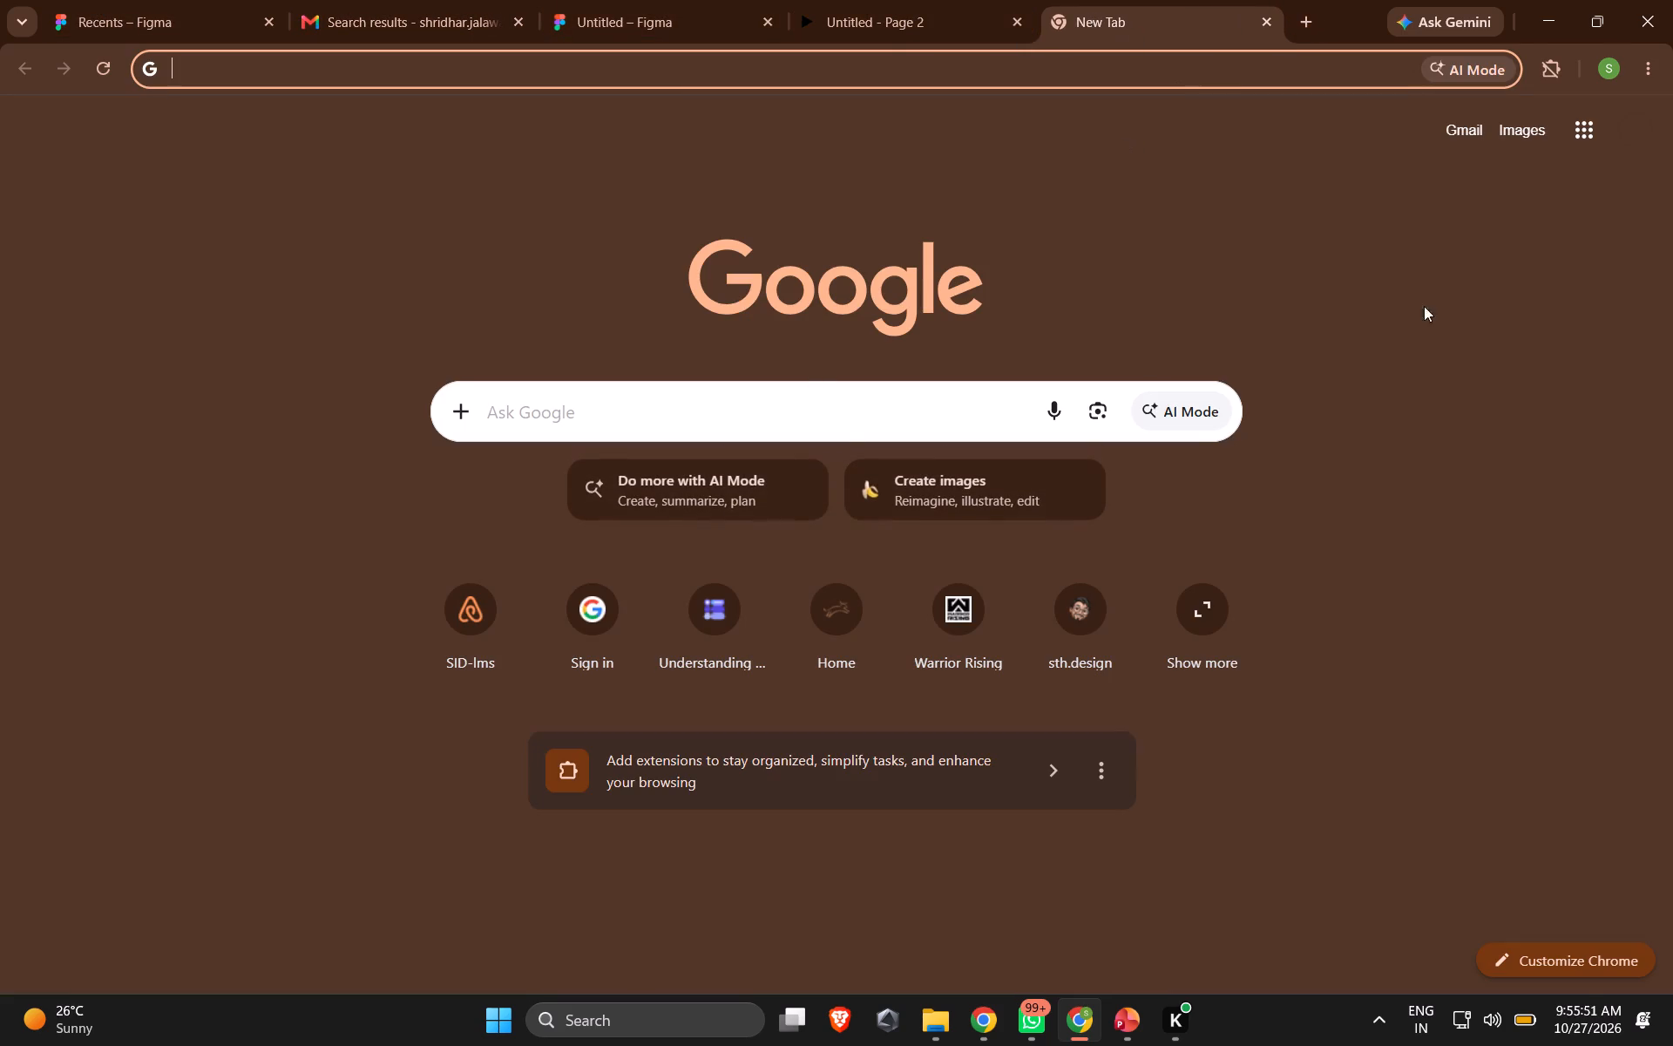
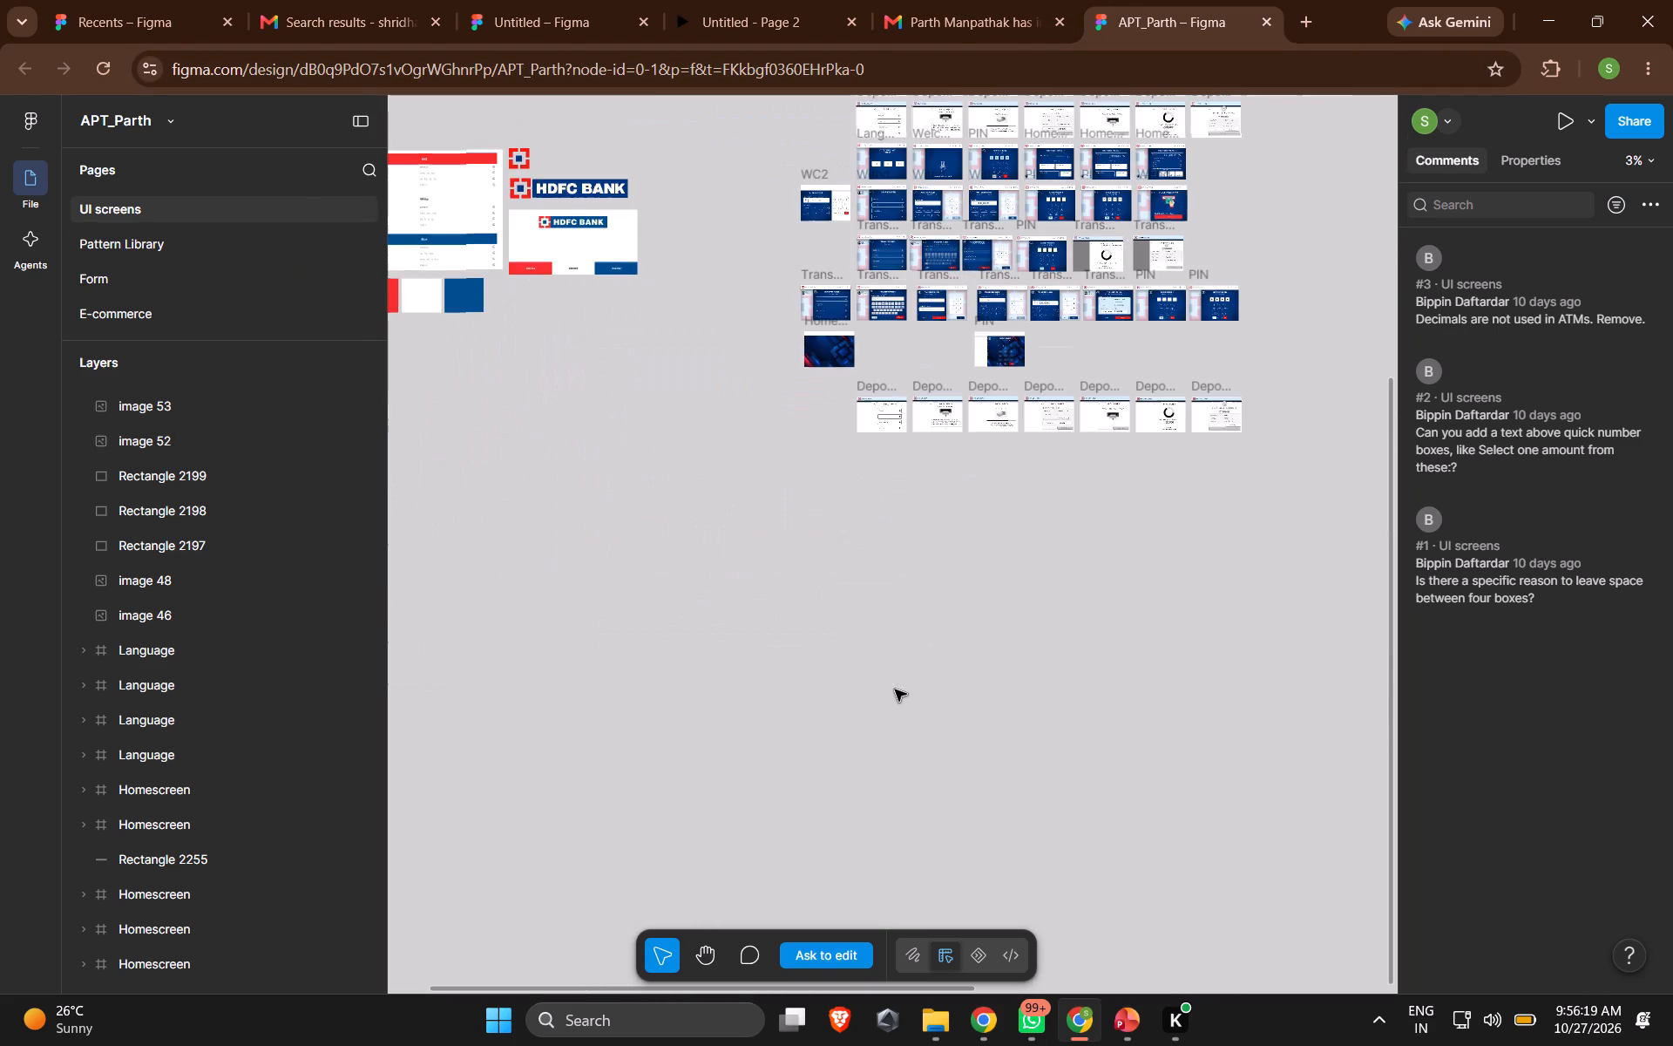
Open the E-commerce page of APT_Parth and examine its product card, checkout and order review frames.
left_click(207, 313)
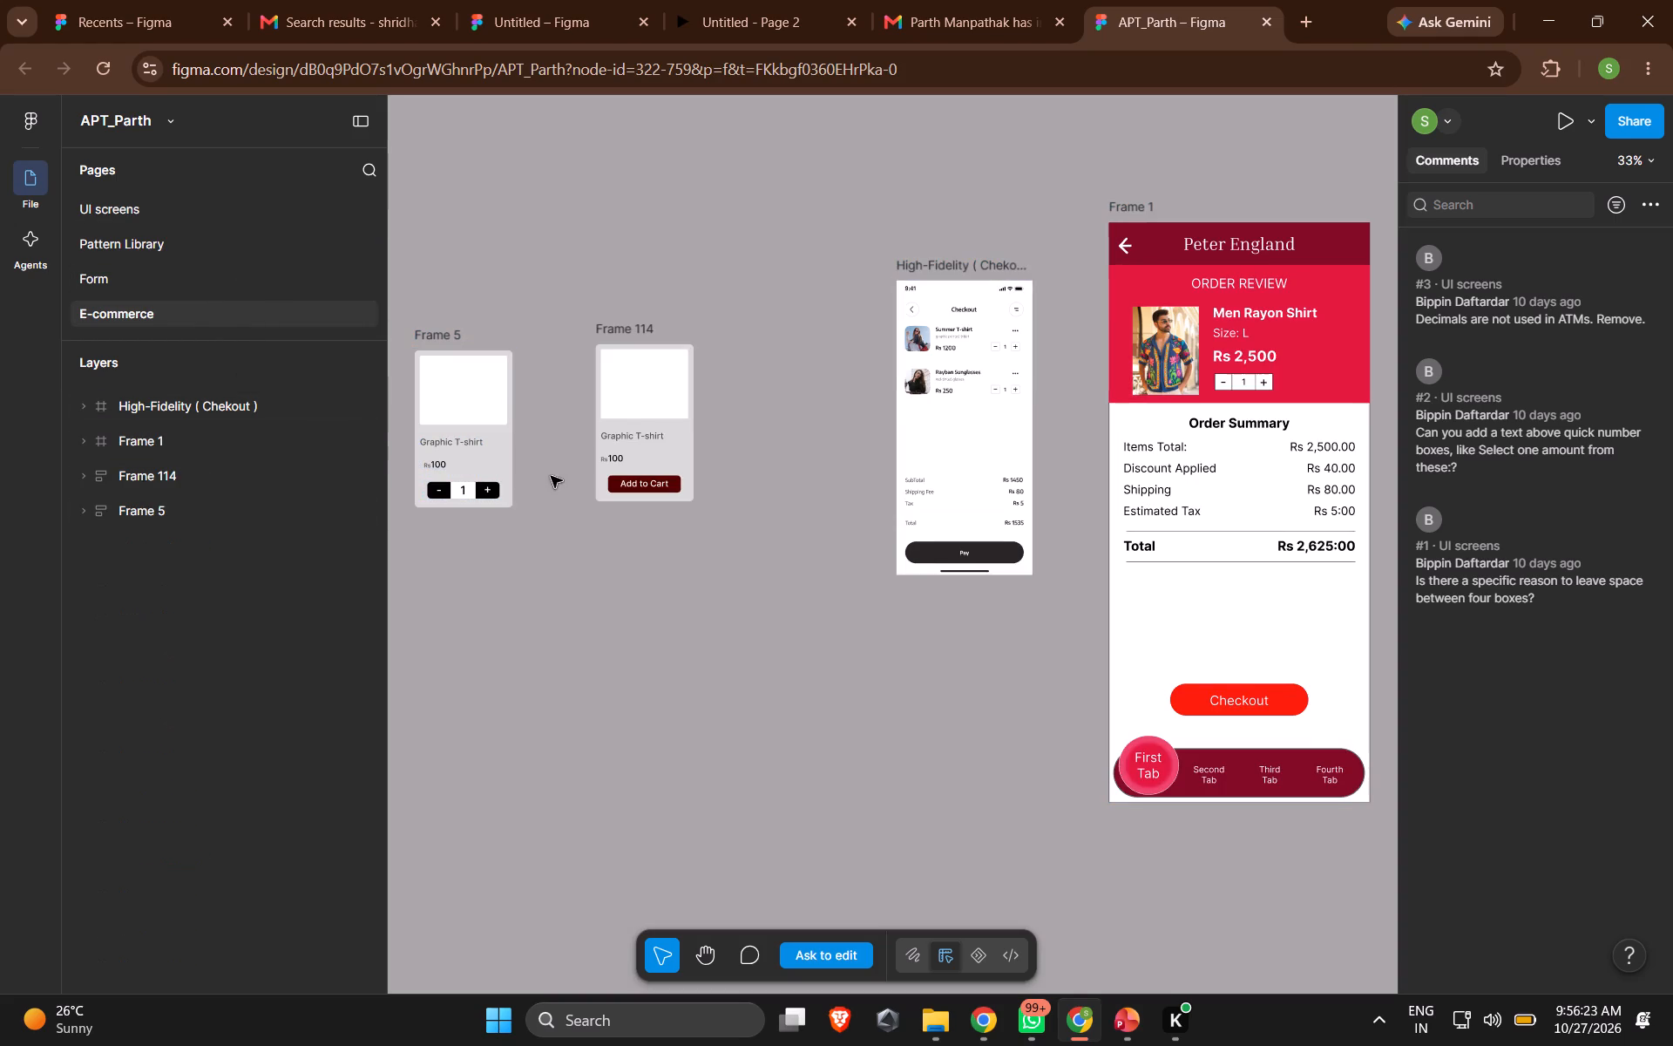
left_click(1141, 218)
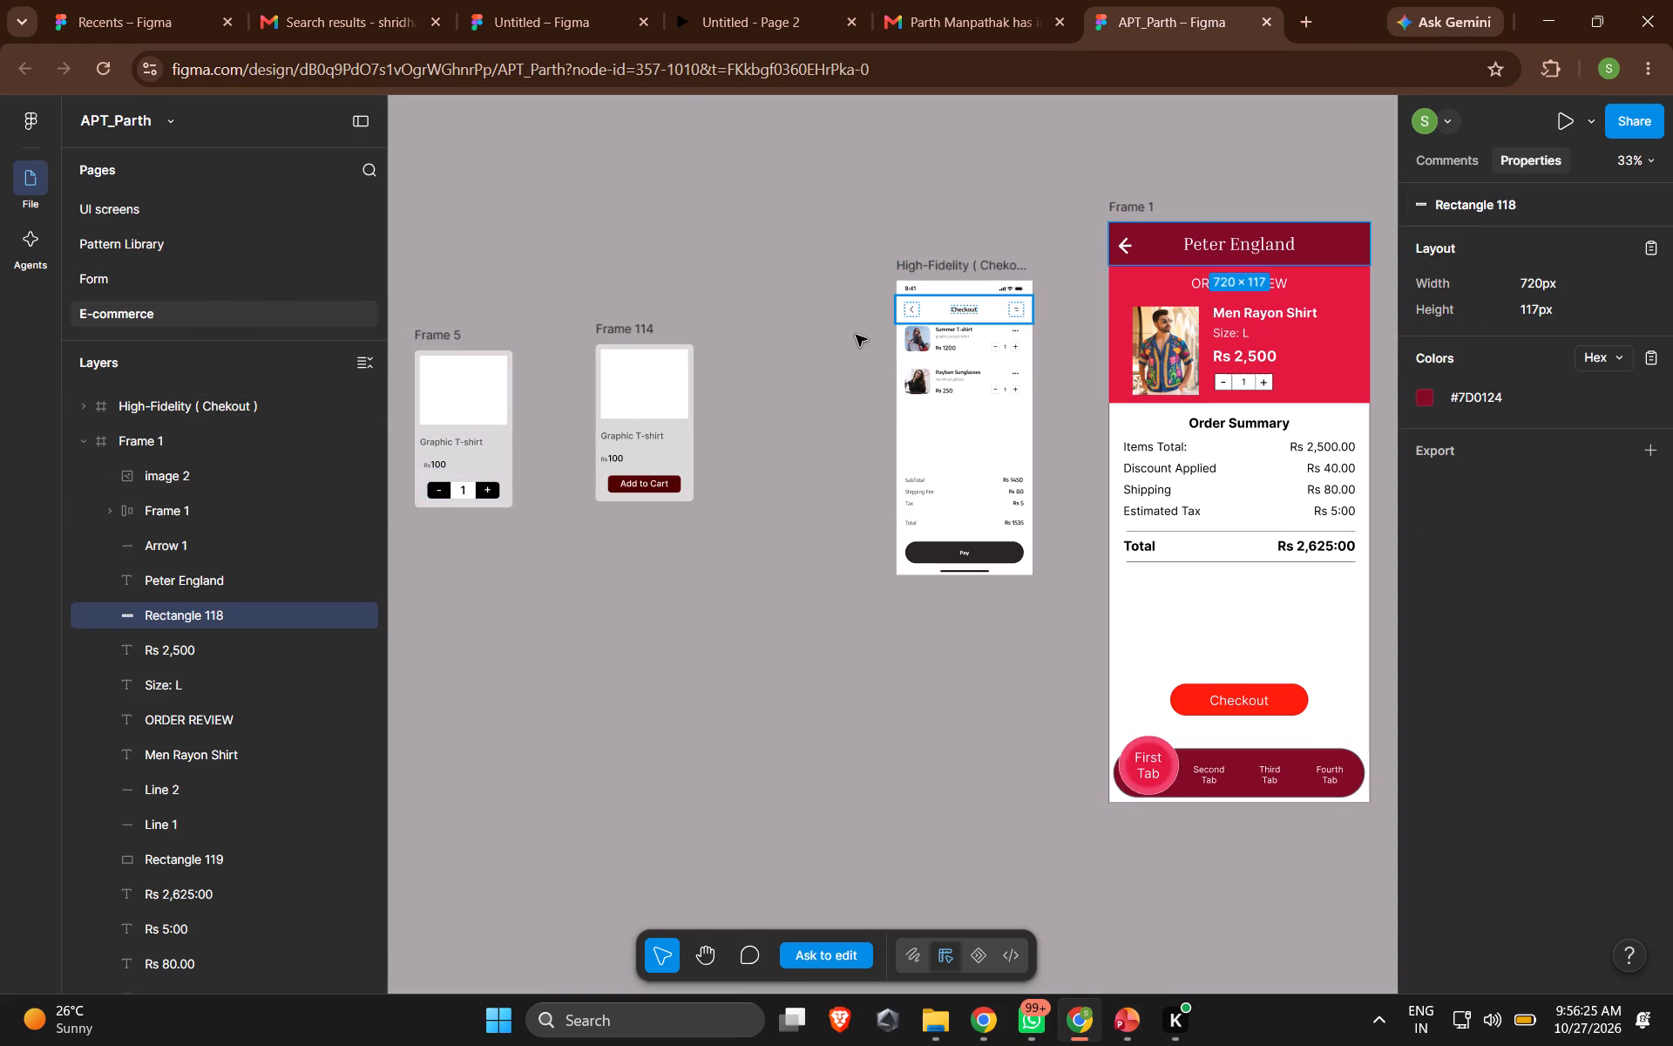
left_click(31, 231)
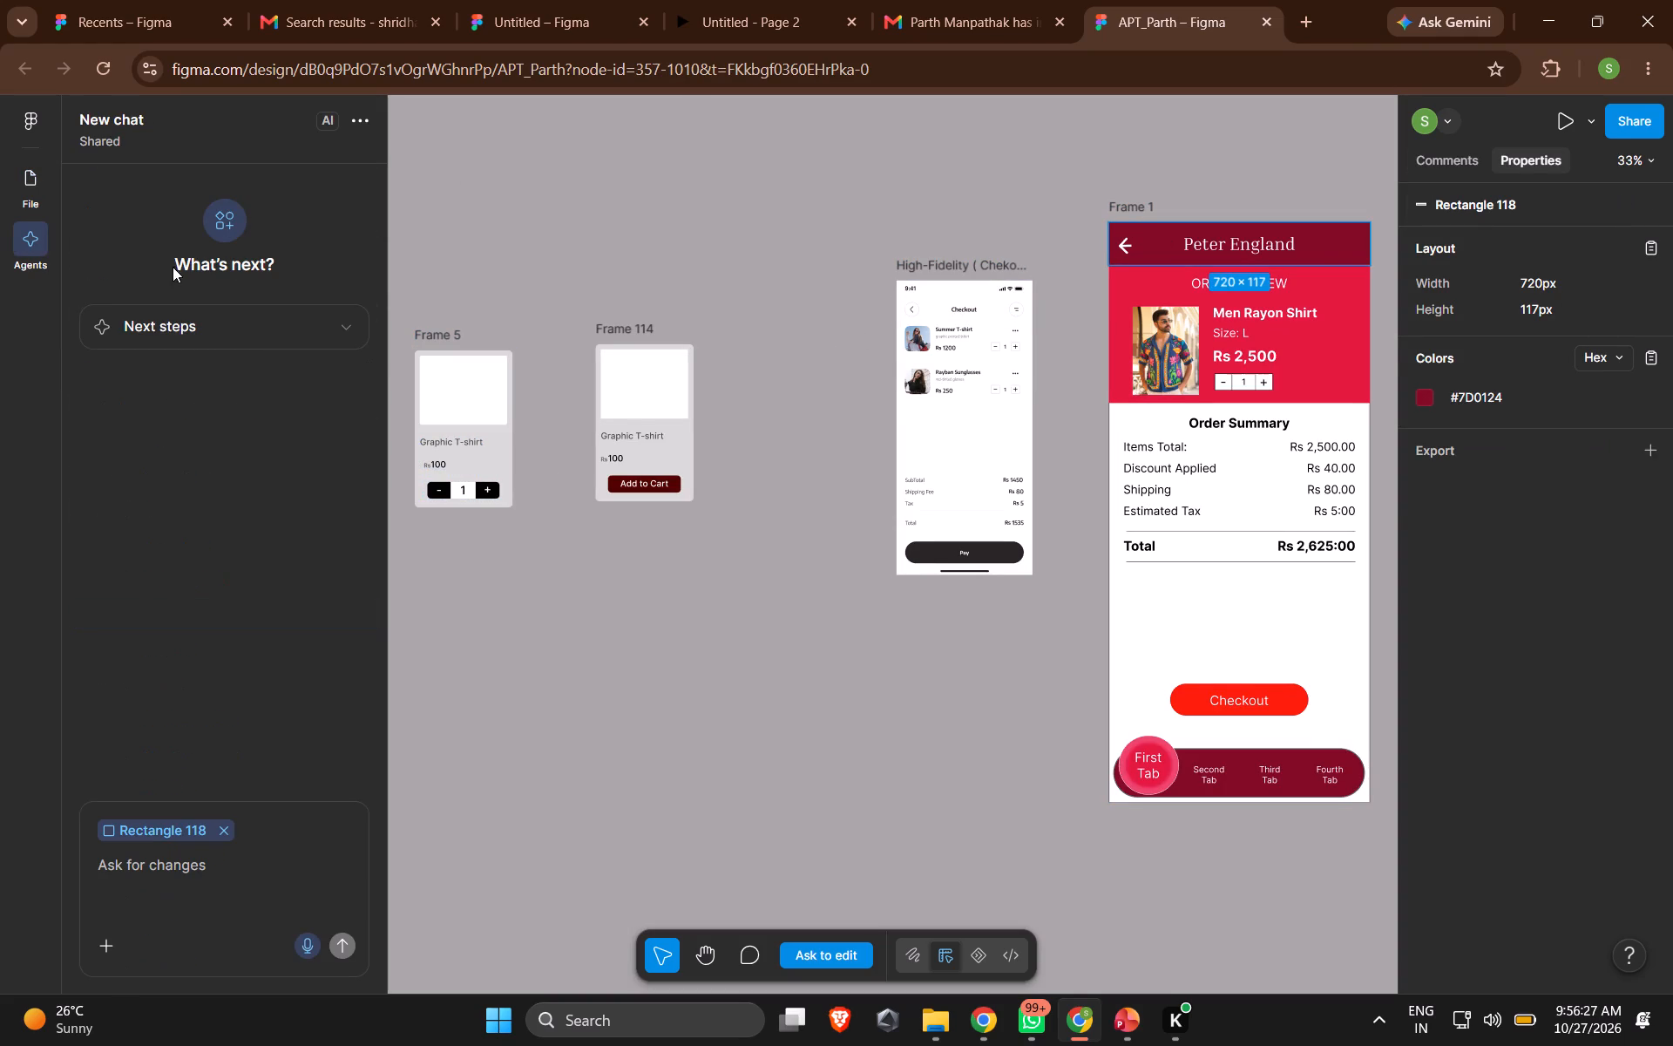
left_click(476, 227)
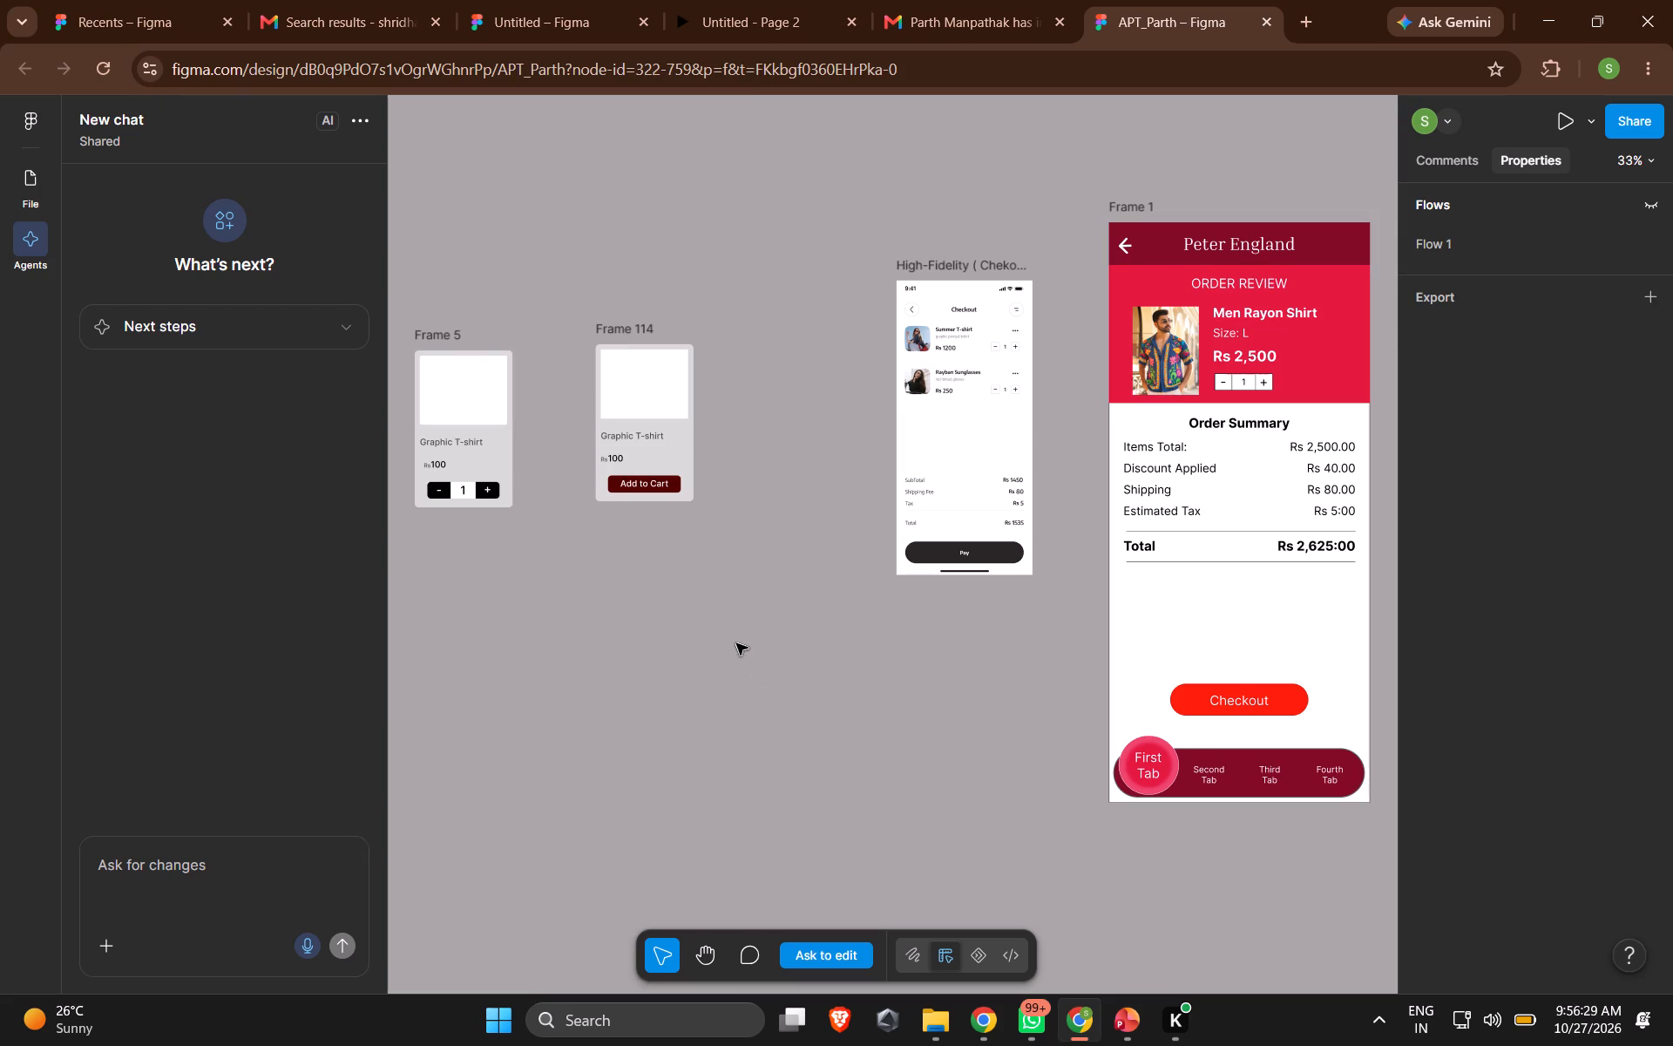
left_click(736, 643)
scroll(1263, 780, "left", 1)
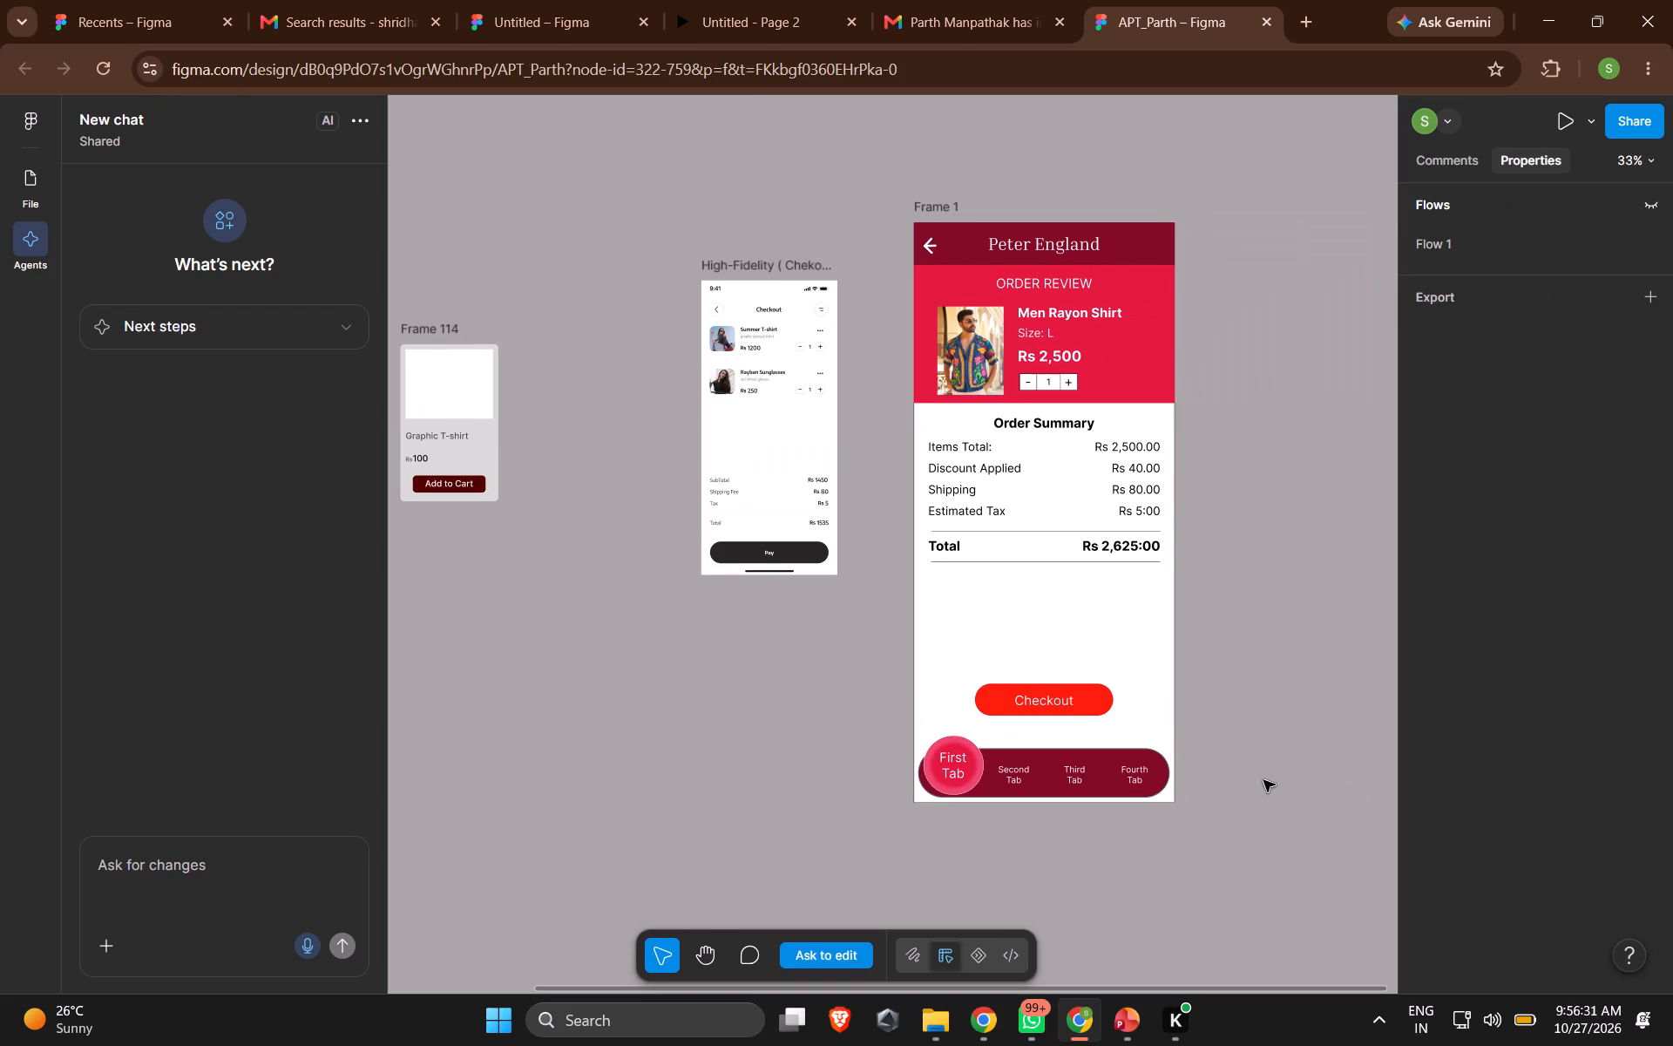
scroll(272, 294, "right", 2)
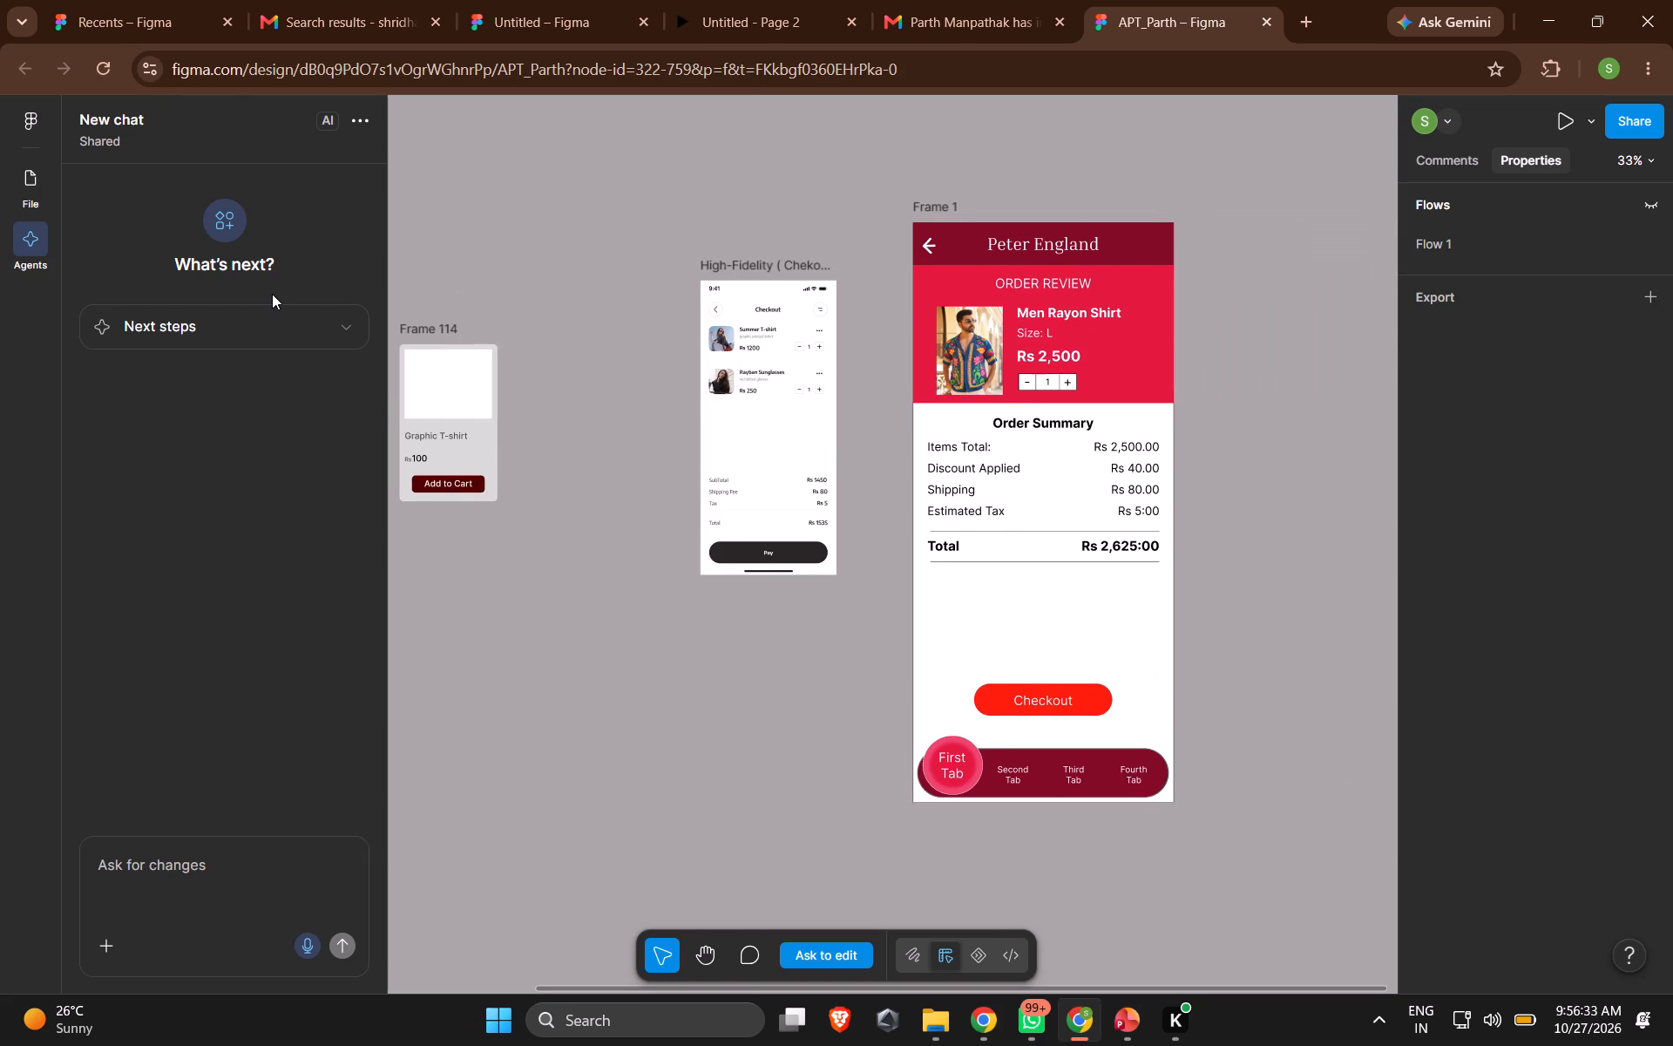
scroll(272, 294, "right", 2)
scroll(678, 385, "right", 8)
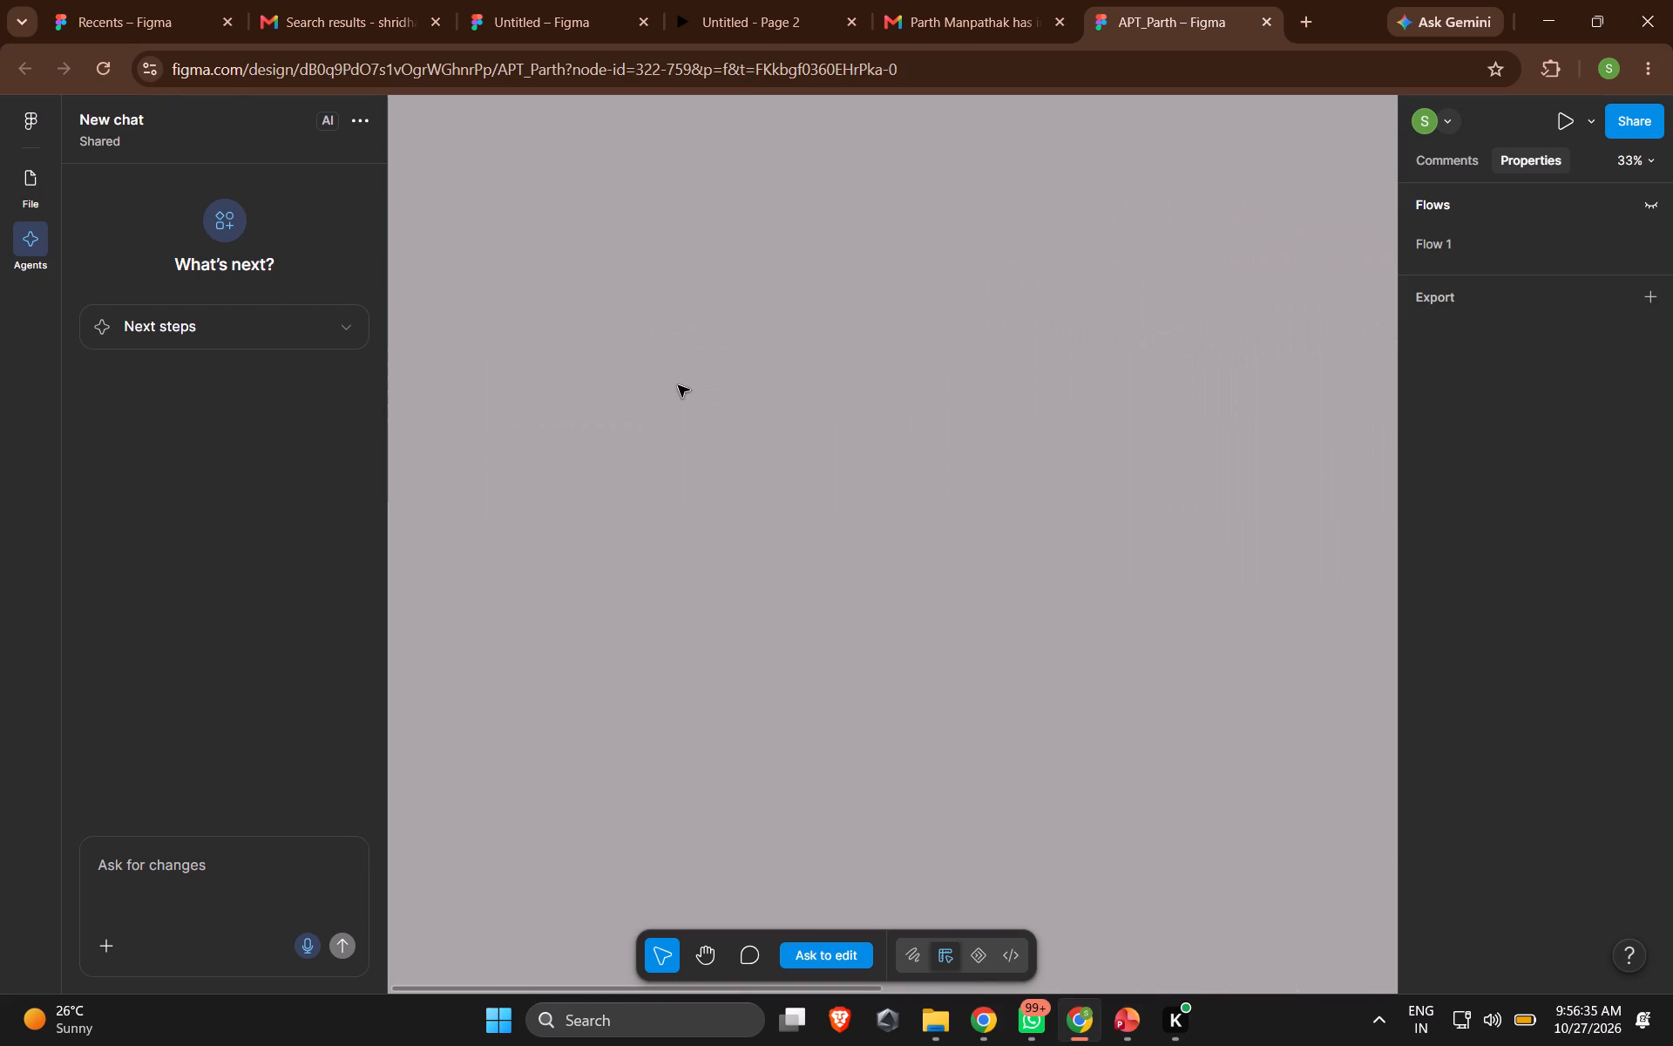
scroll(592, 408, "left", 2)
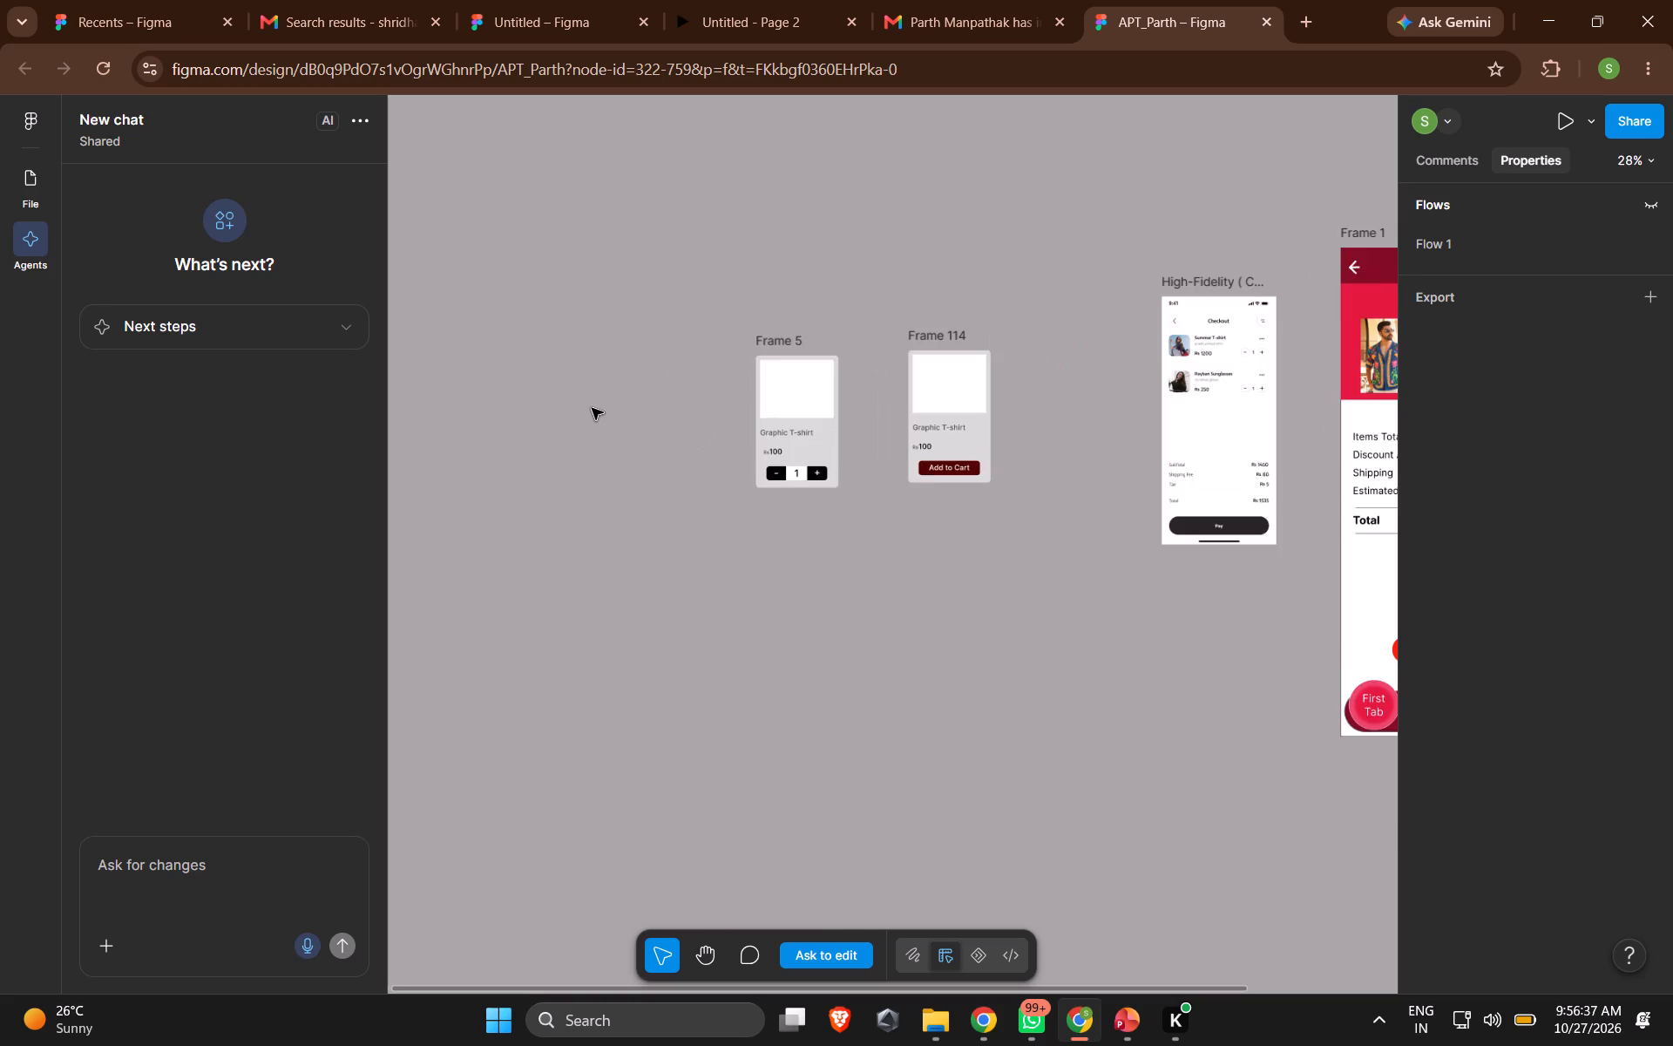
scroll(592, 408, "left", 2)
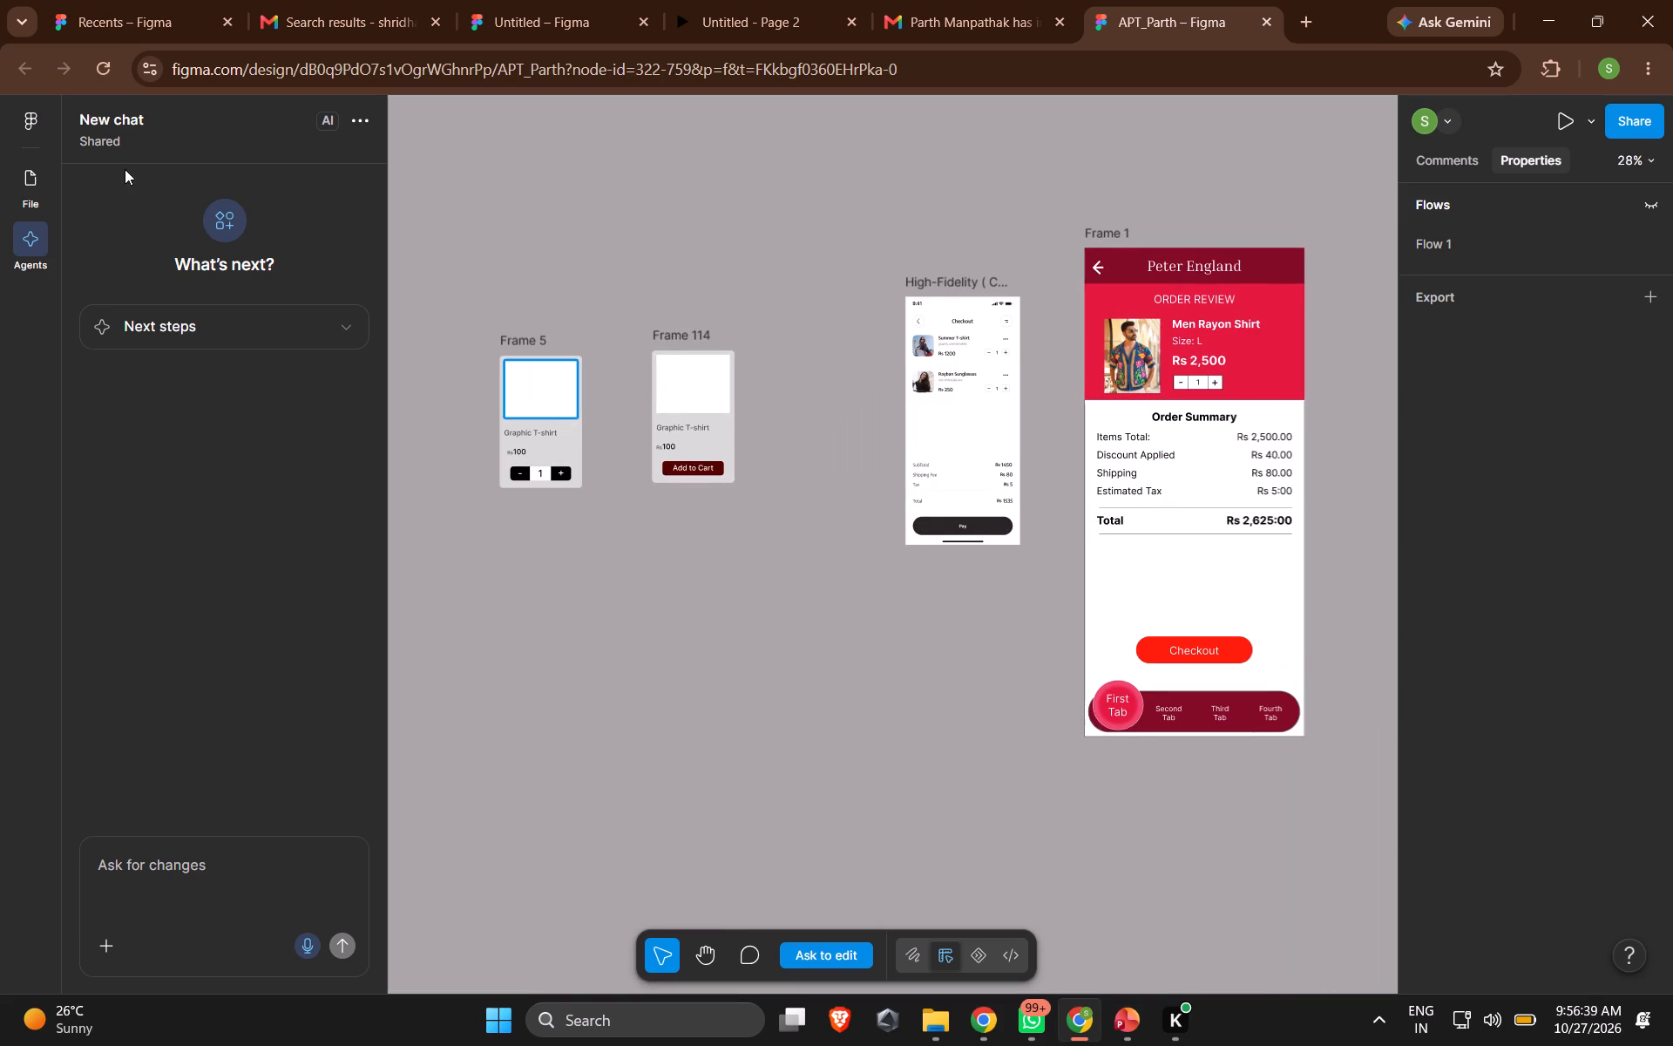
left_click(647, 453)
left_click(626, 515)
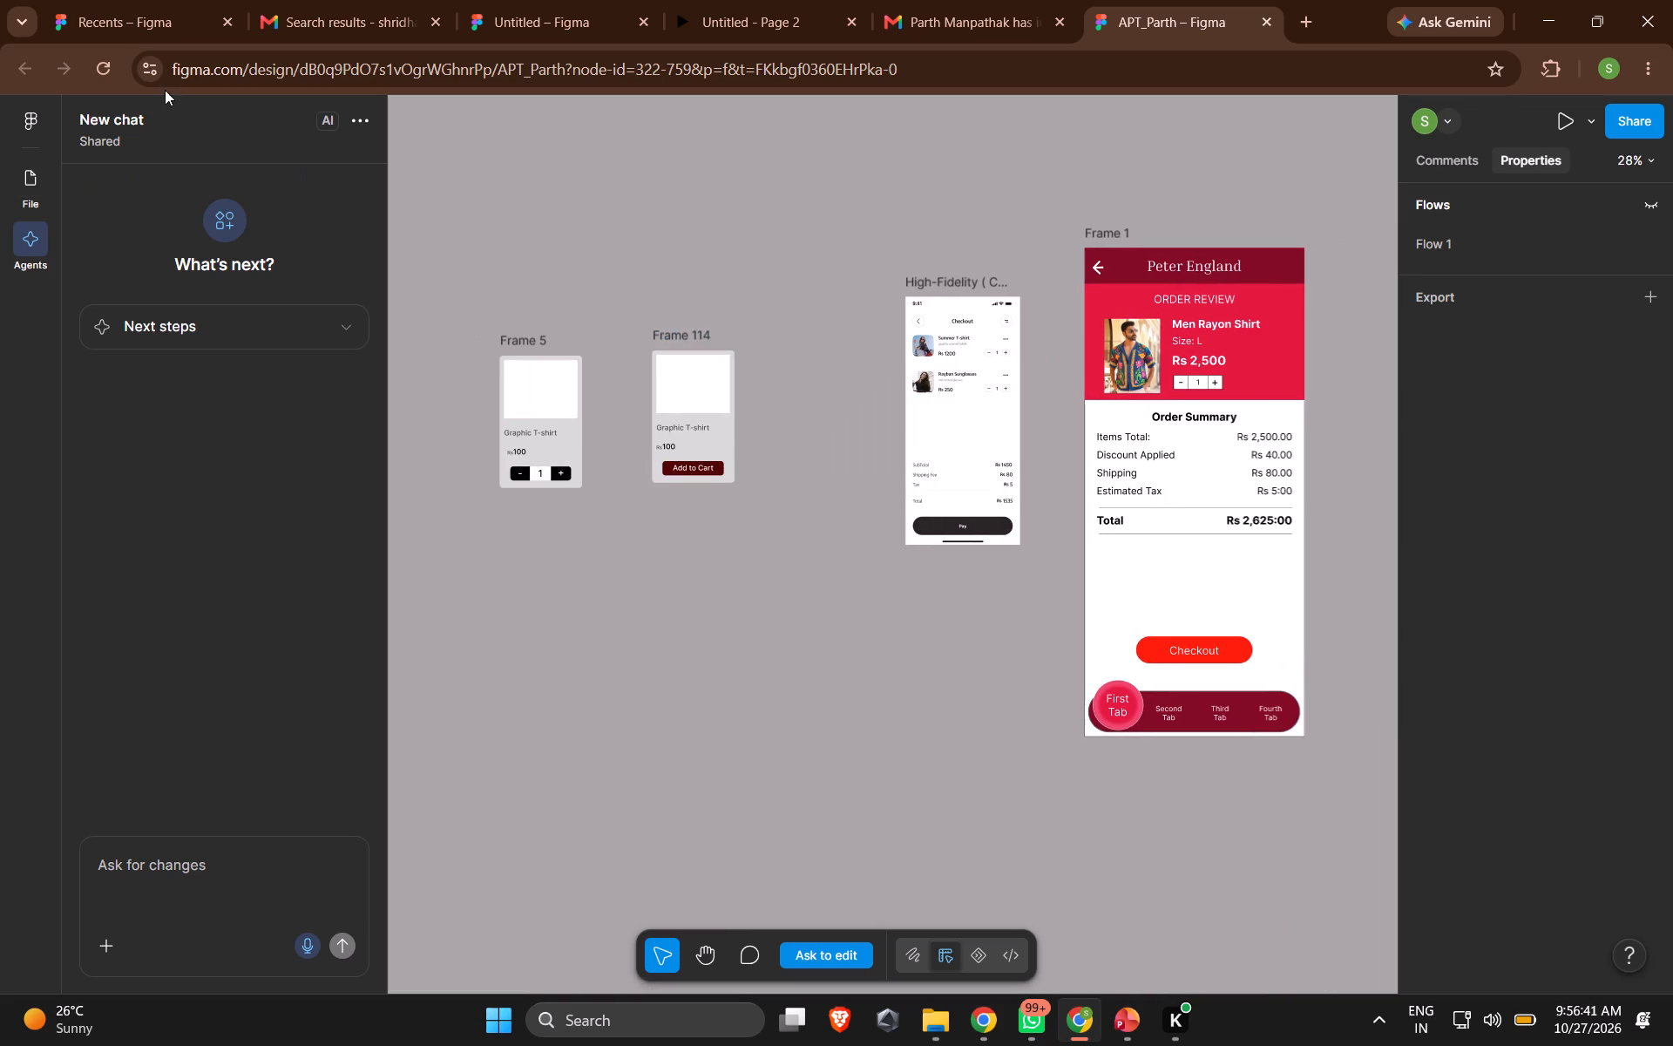
Look through the E-commerce page's layer list and frames, and return to the UI screens page.
left_click(22, 53)
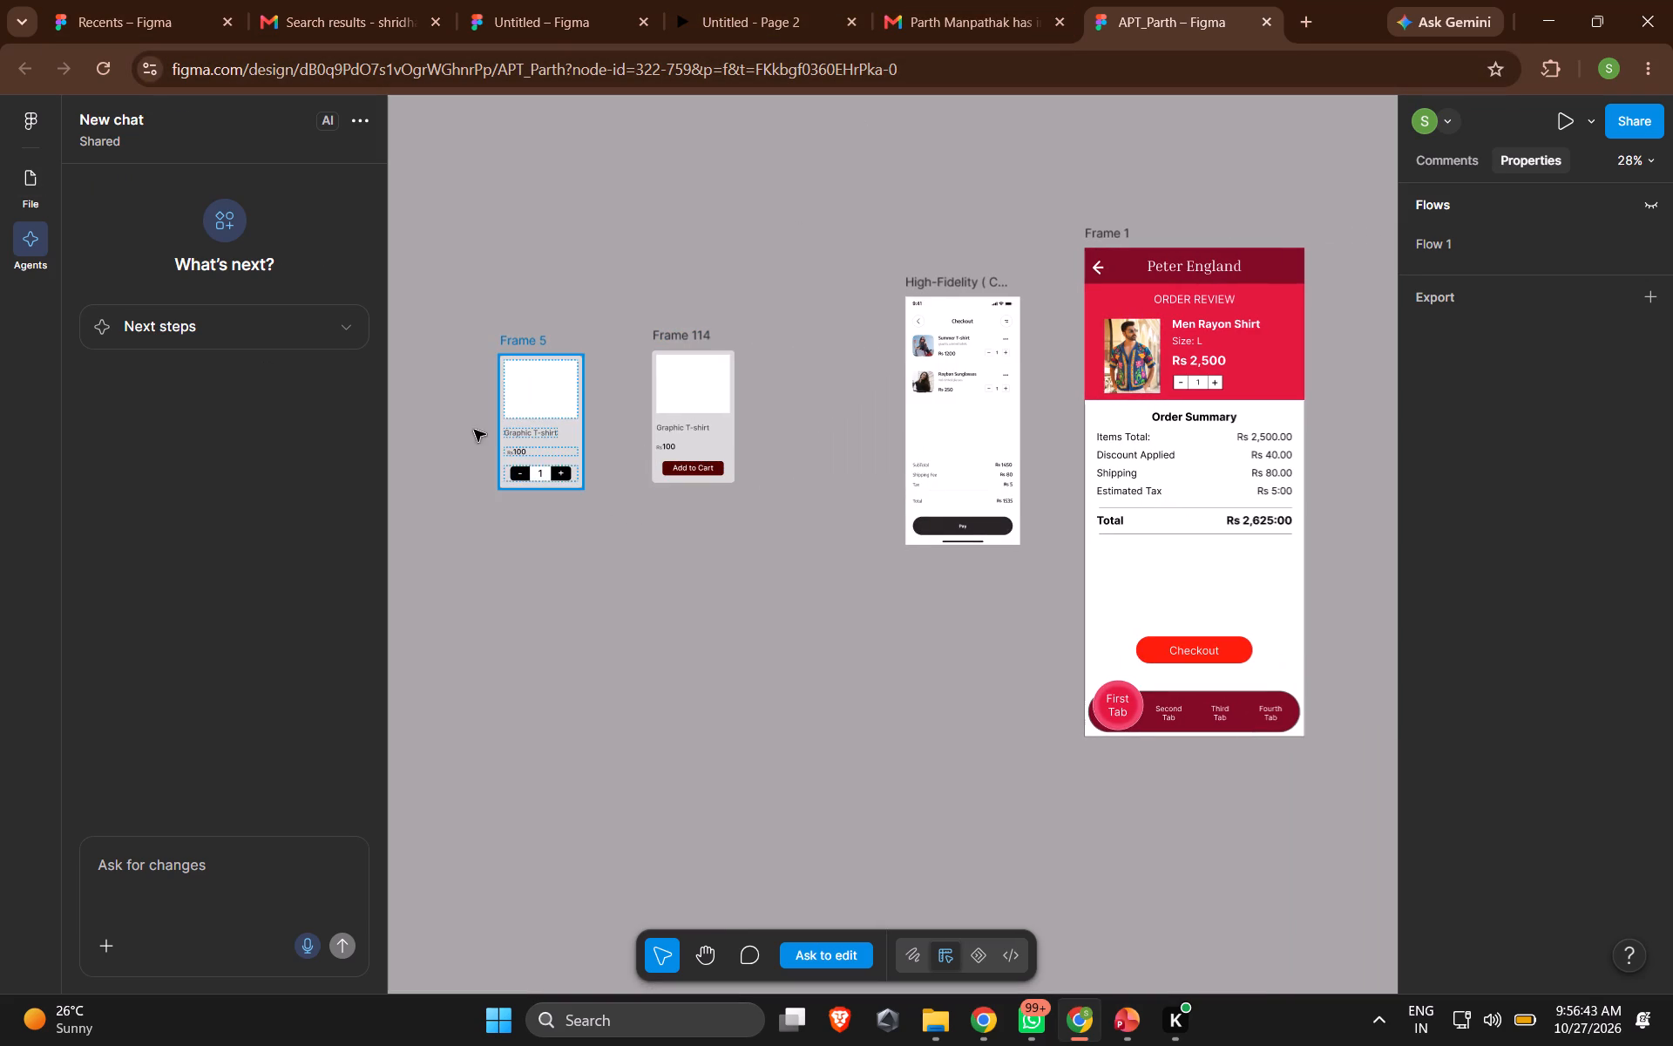
left_click(26, 167)
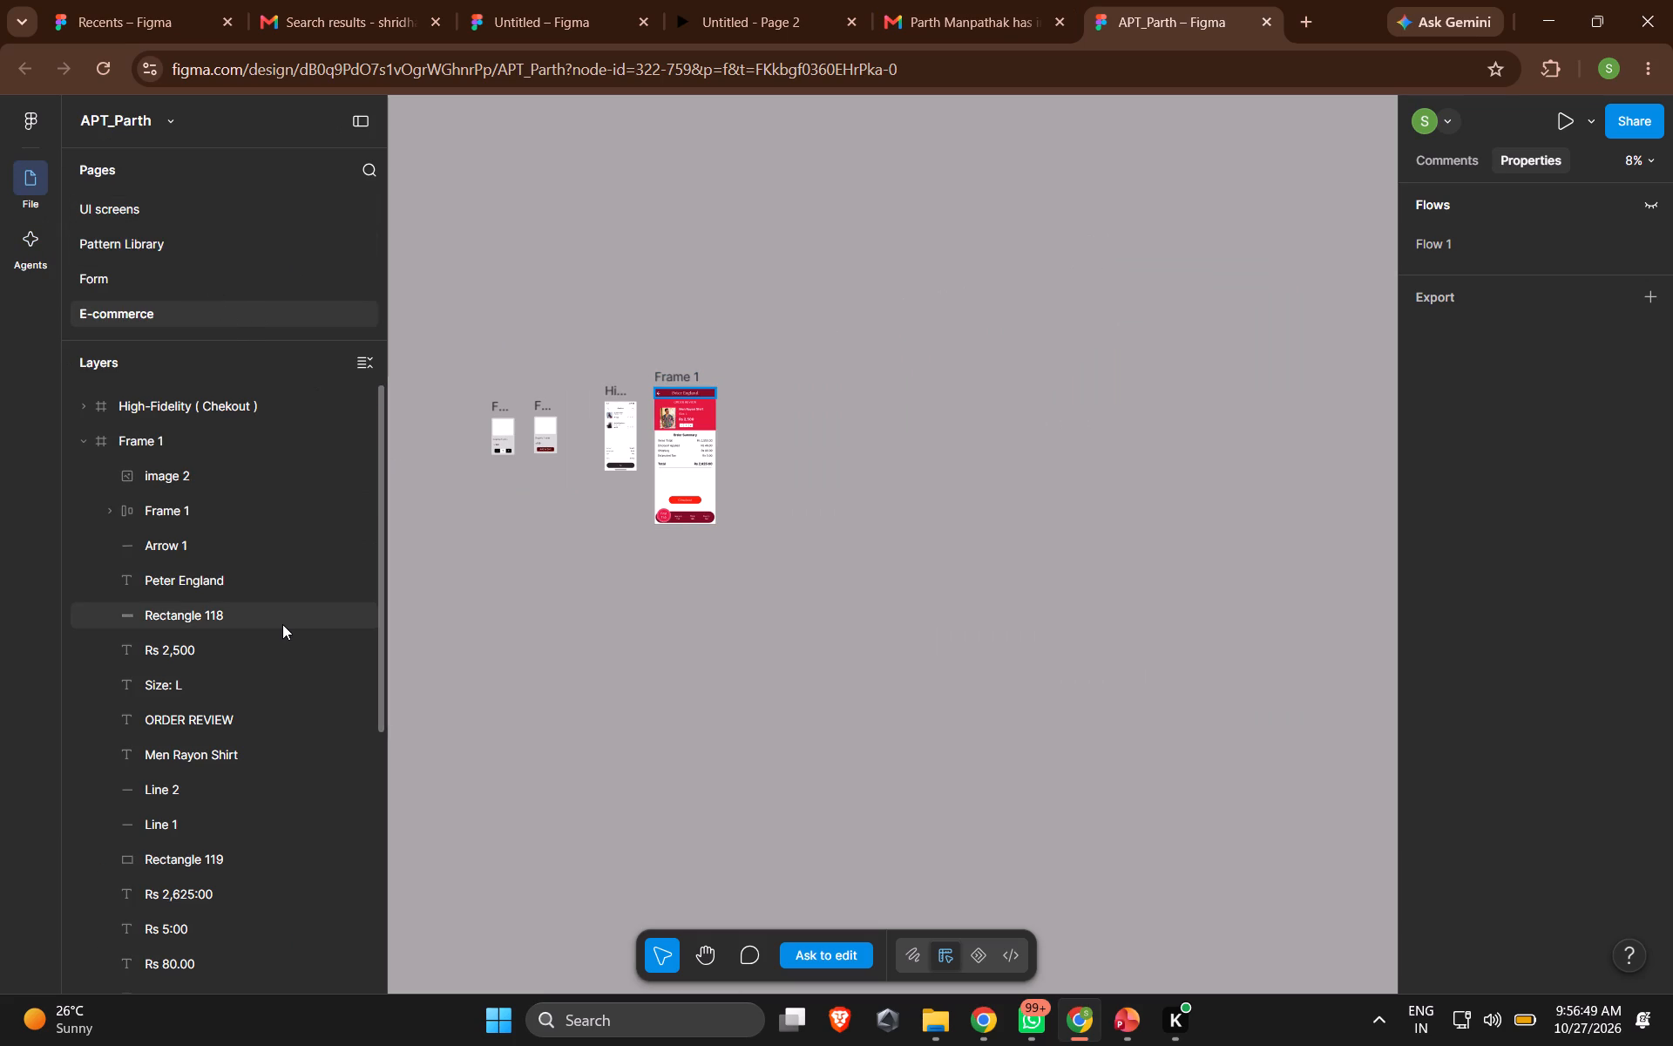
scroll(292, 757, "down", 7)
scroll(292, 757, "up", 7)
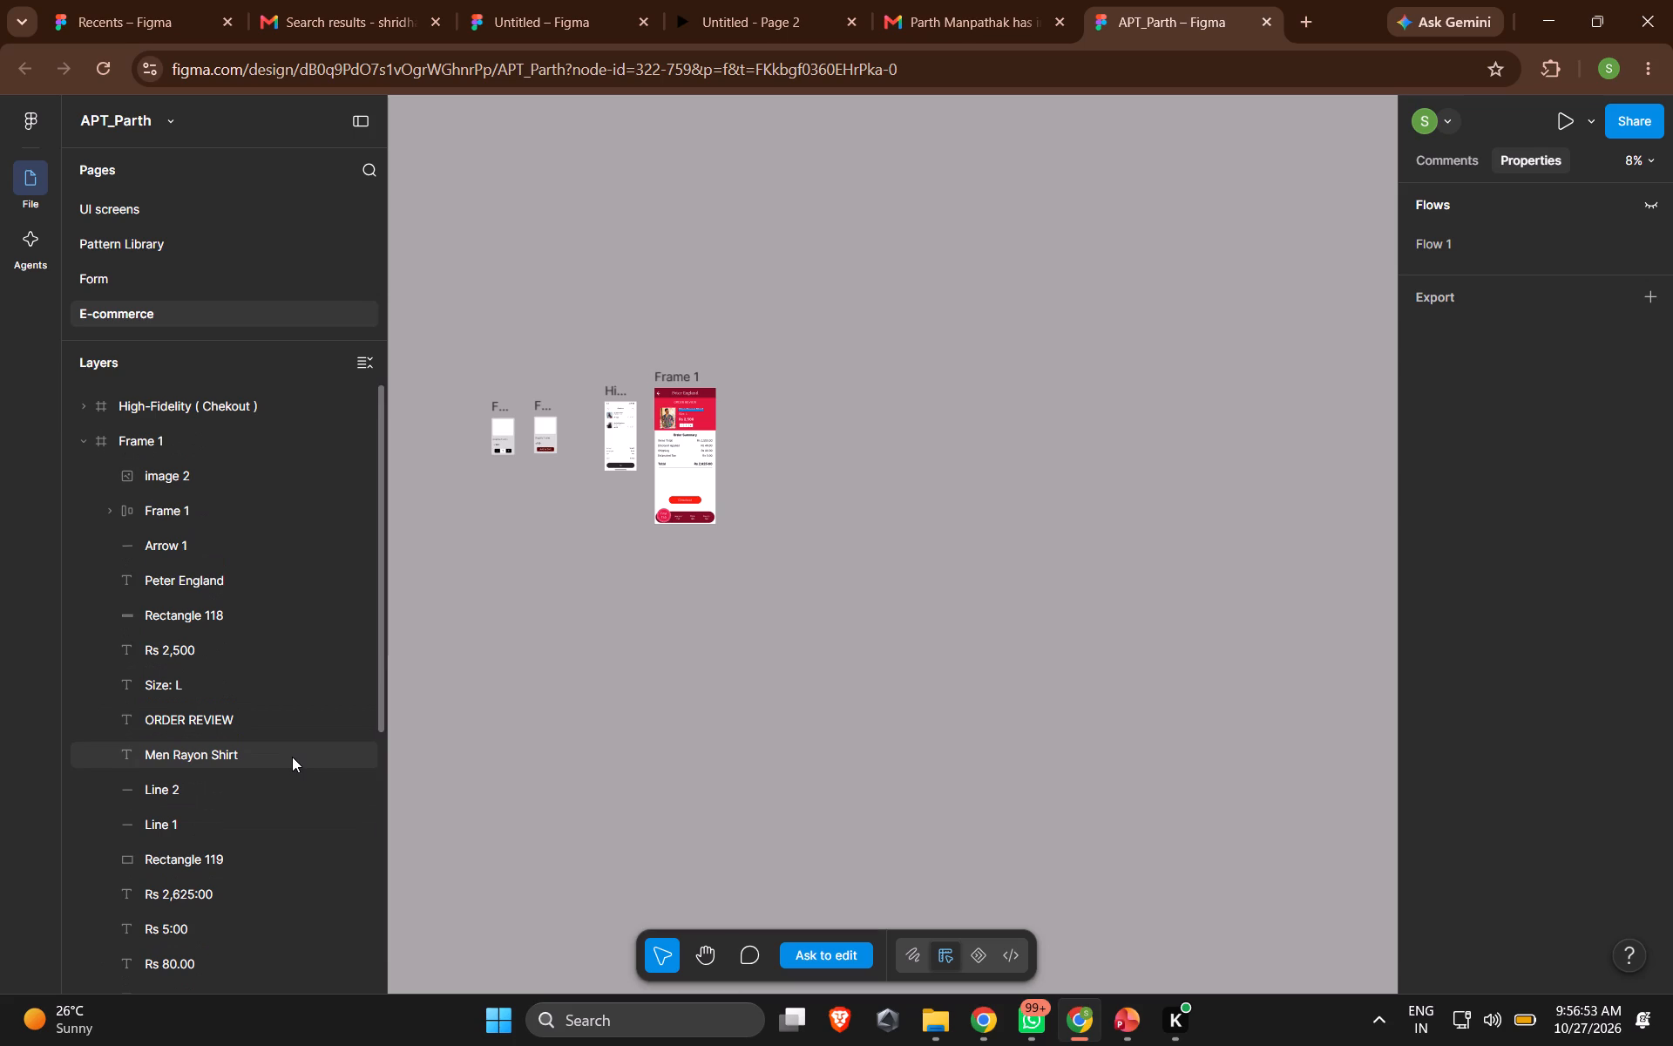
left_click(735, 689)
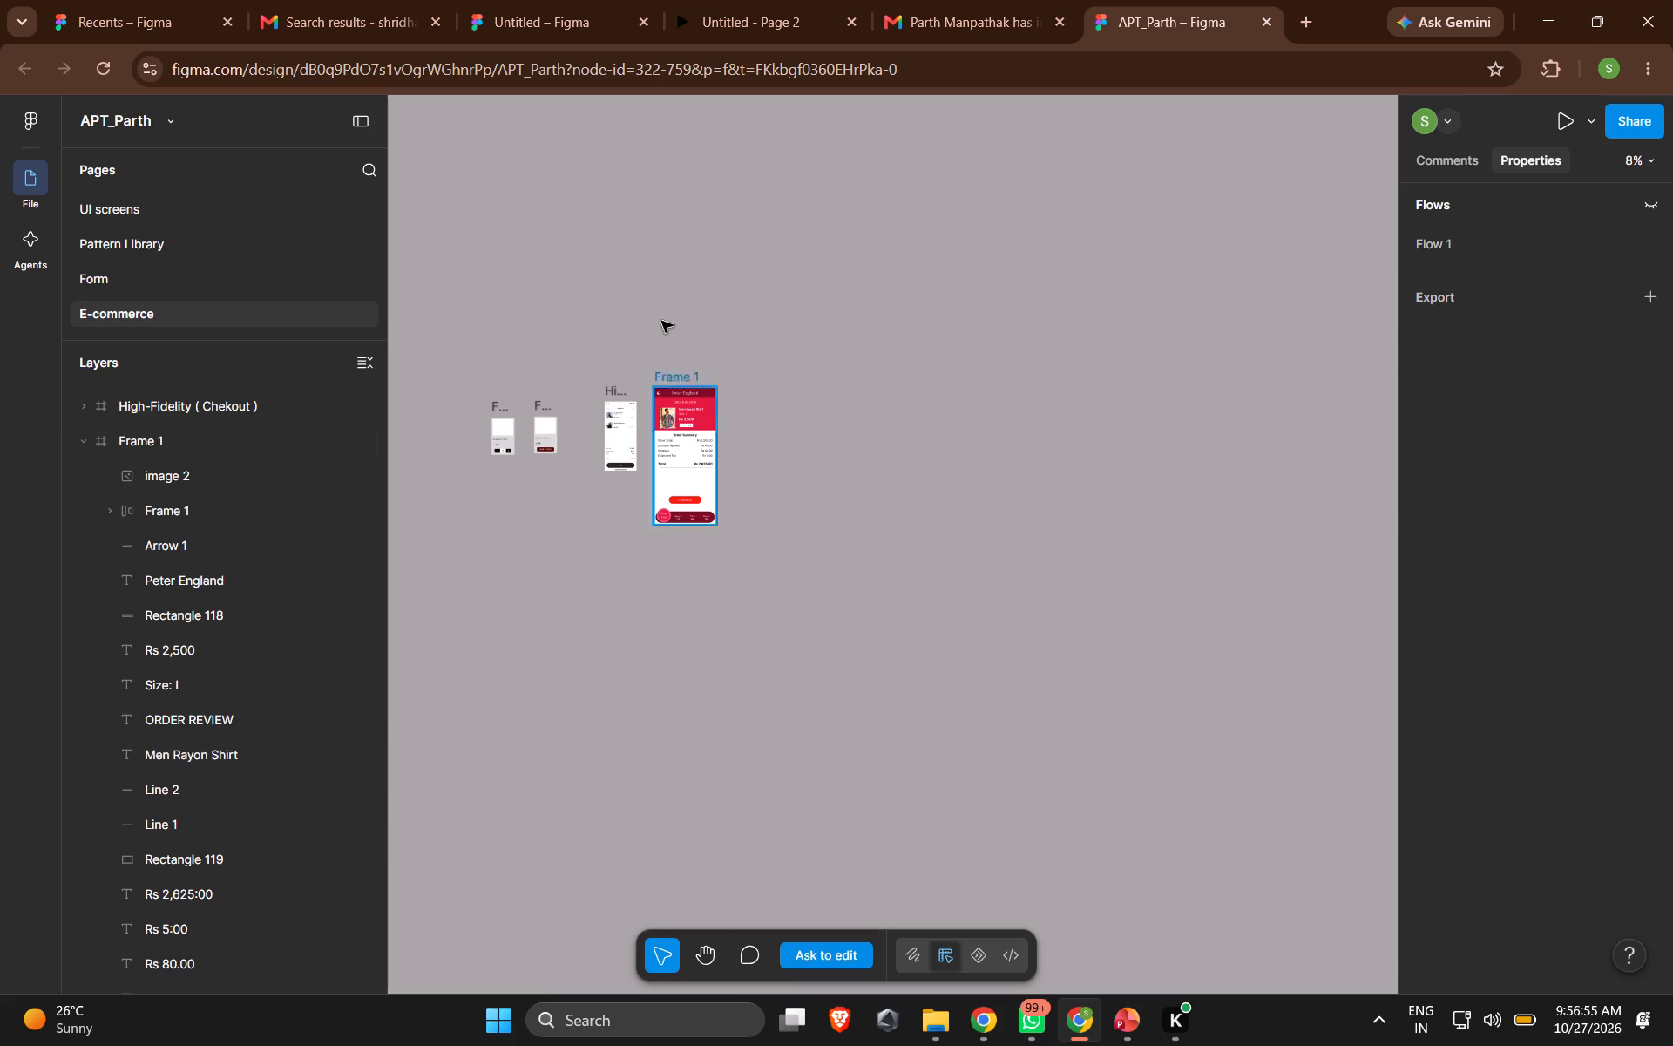
scroll(638, 350, "right", 1)
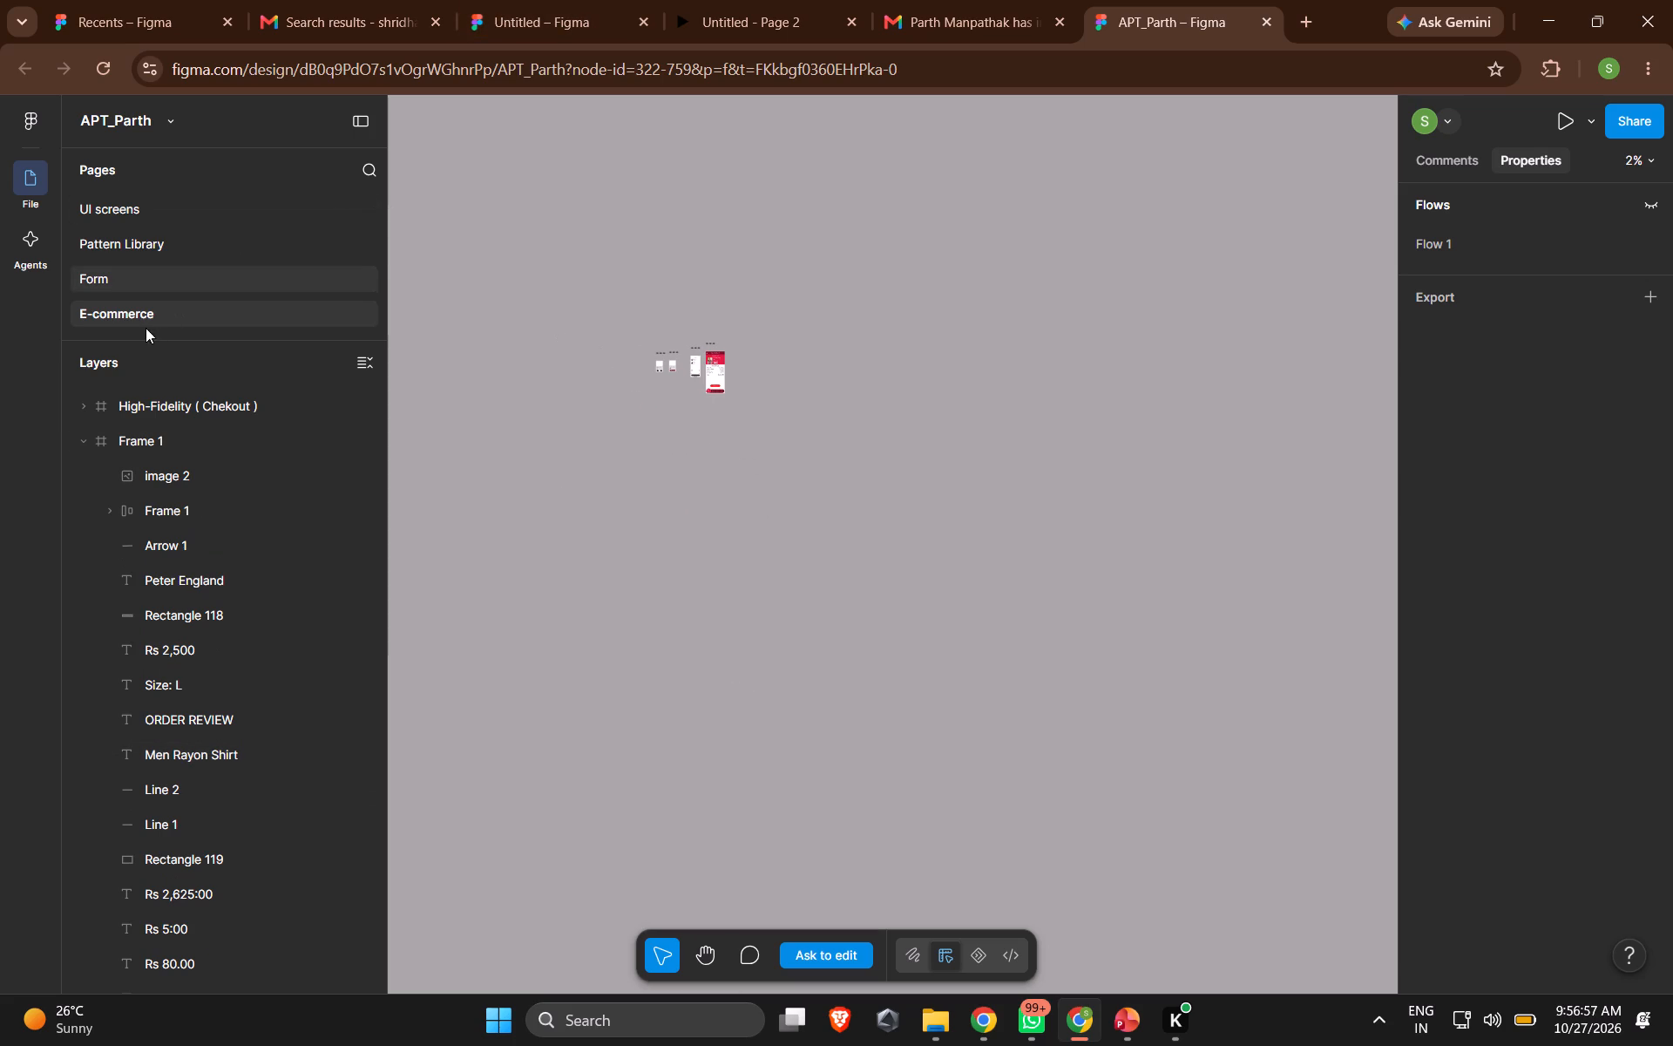
left_click(170, 215)
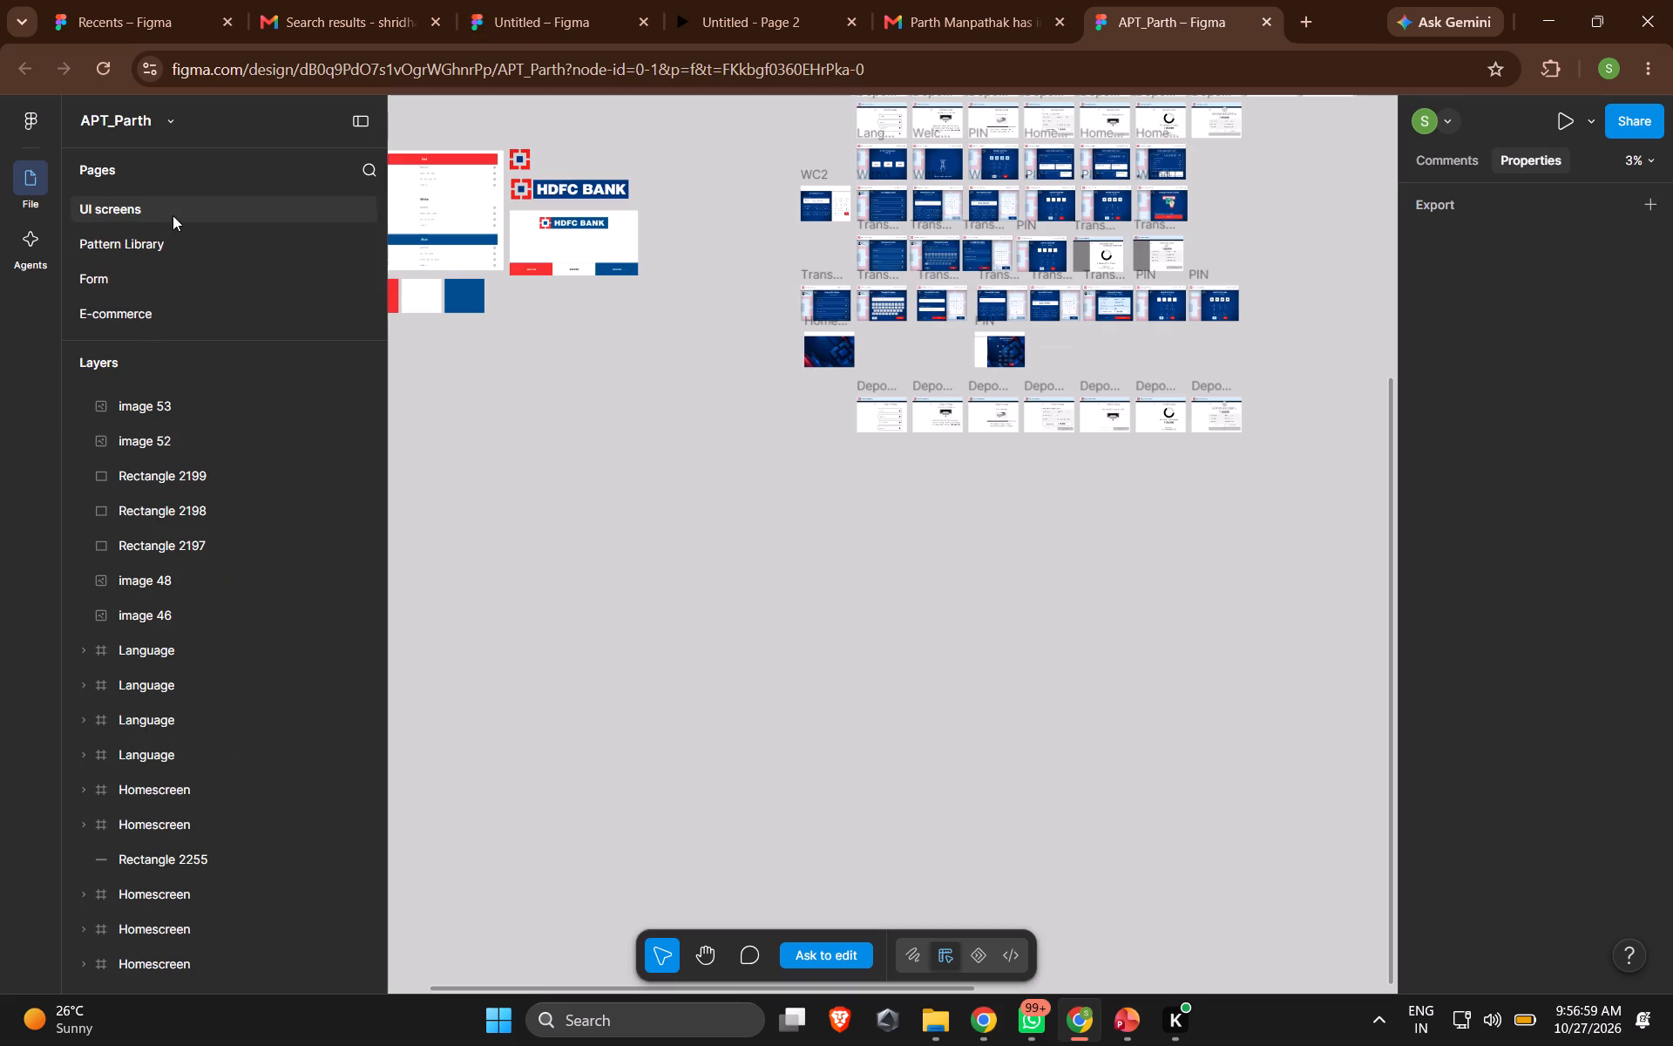
Go back to the Untitled design file, reload it, request editing and accept full access to Figma Design.
left_click(769, 24)
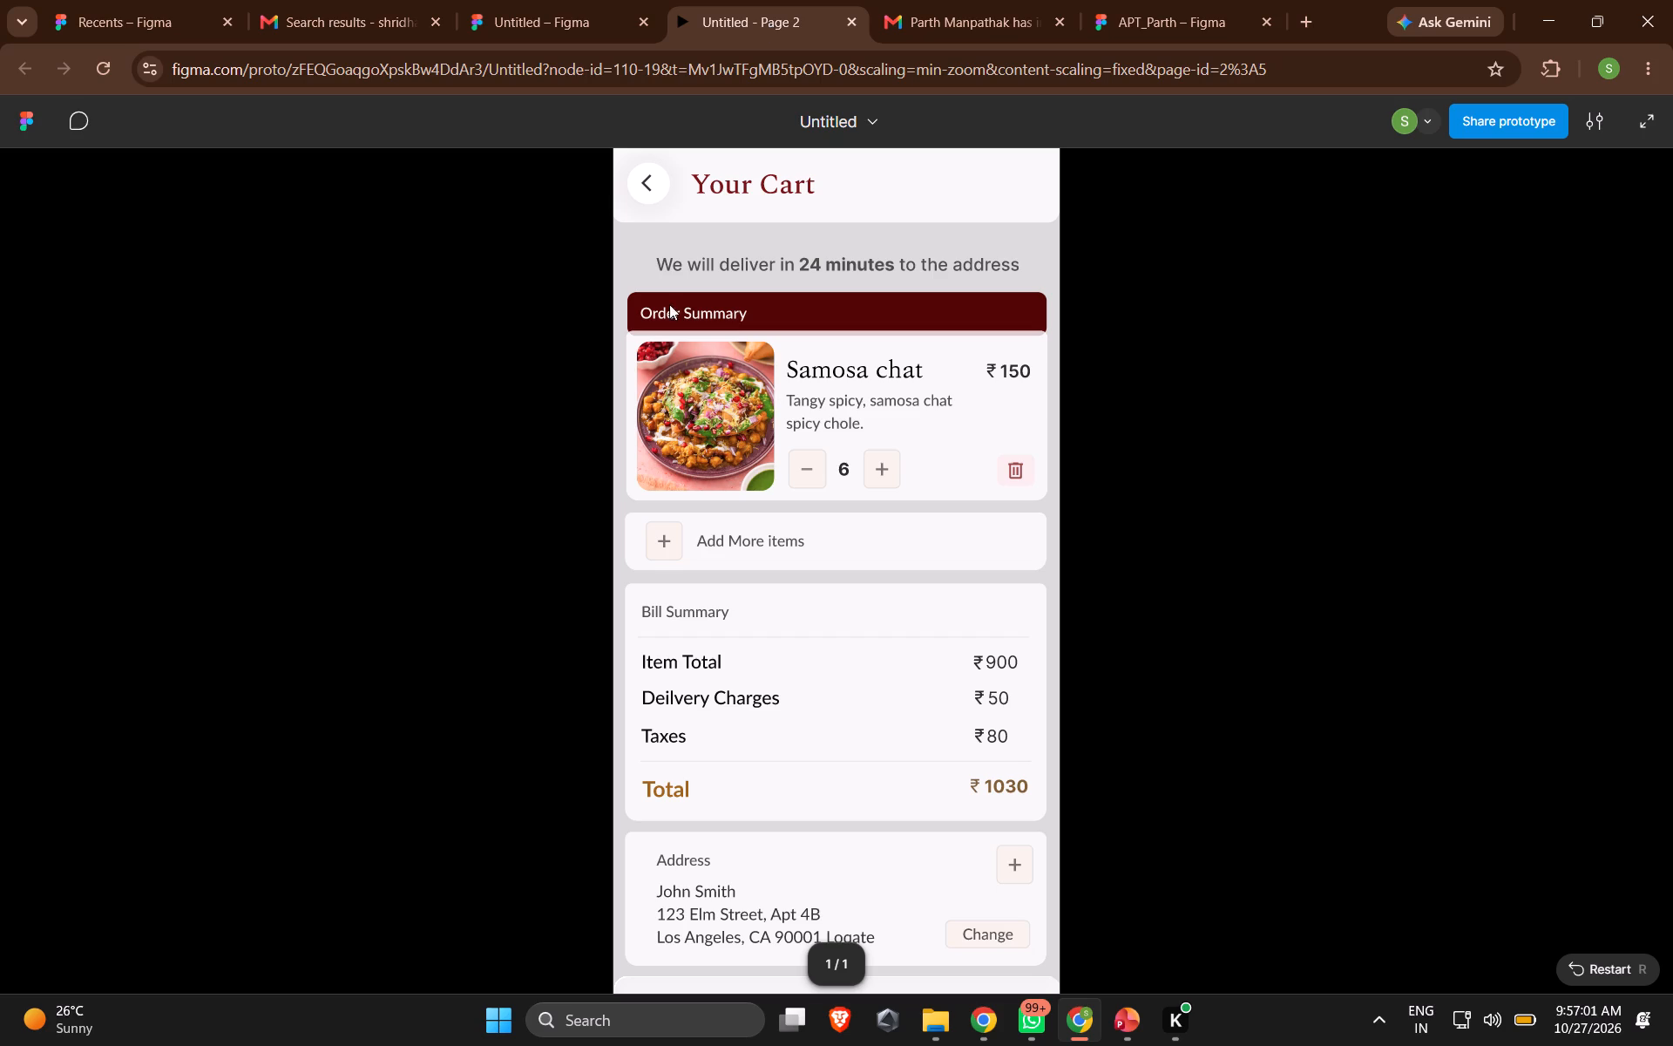
left_click(535, 0)
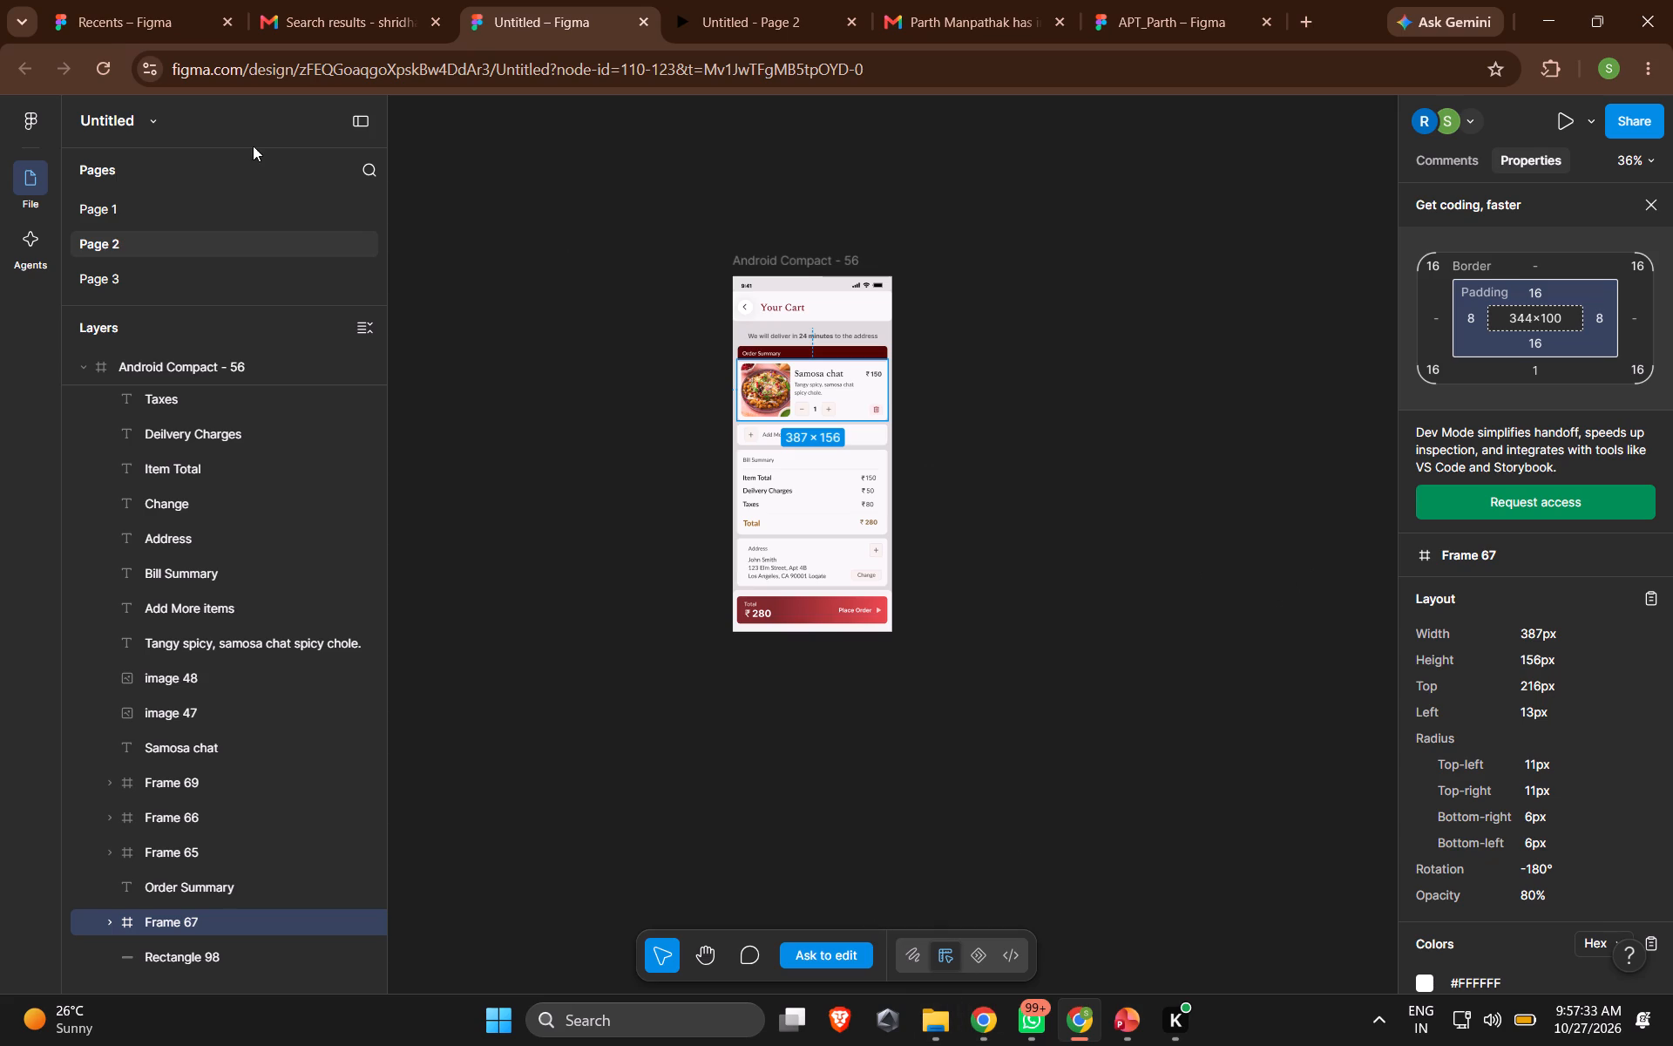
left_click(105, 64)
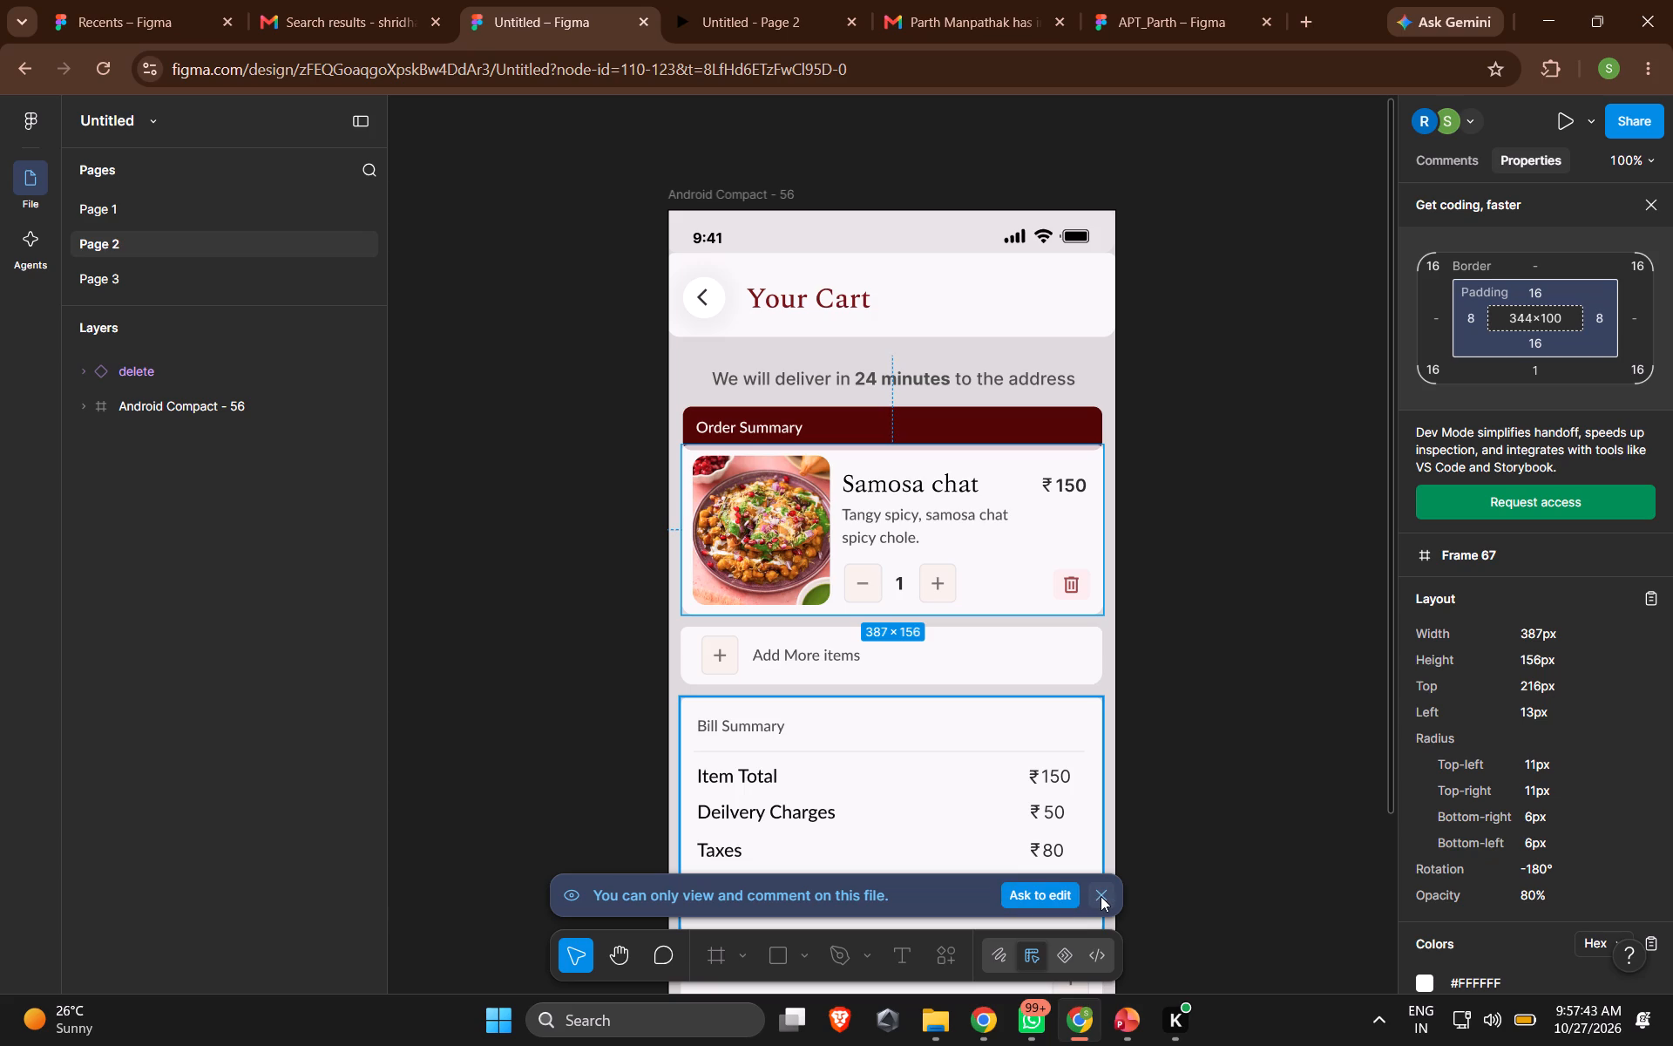
left_click(1058, 893)
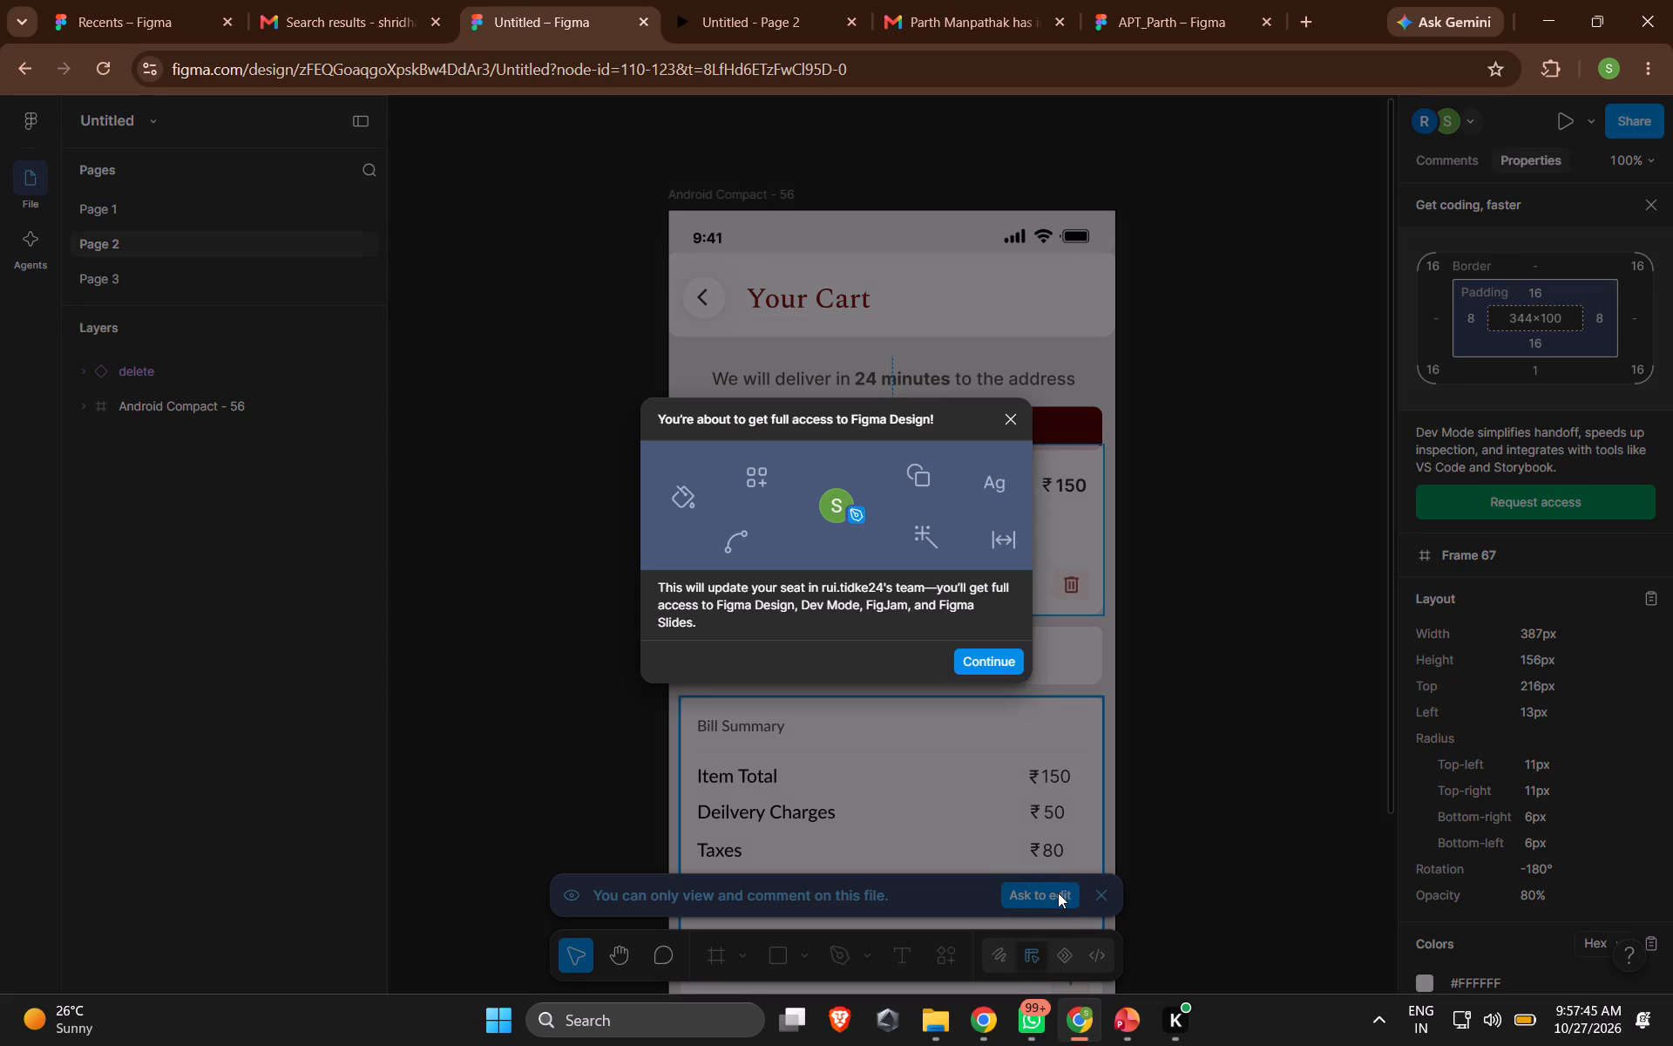
left_click(1008, 670)
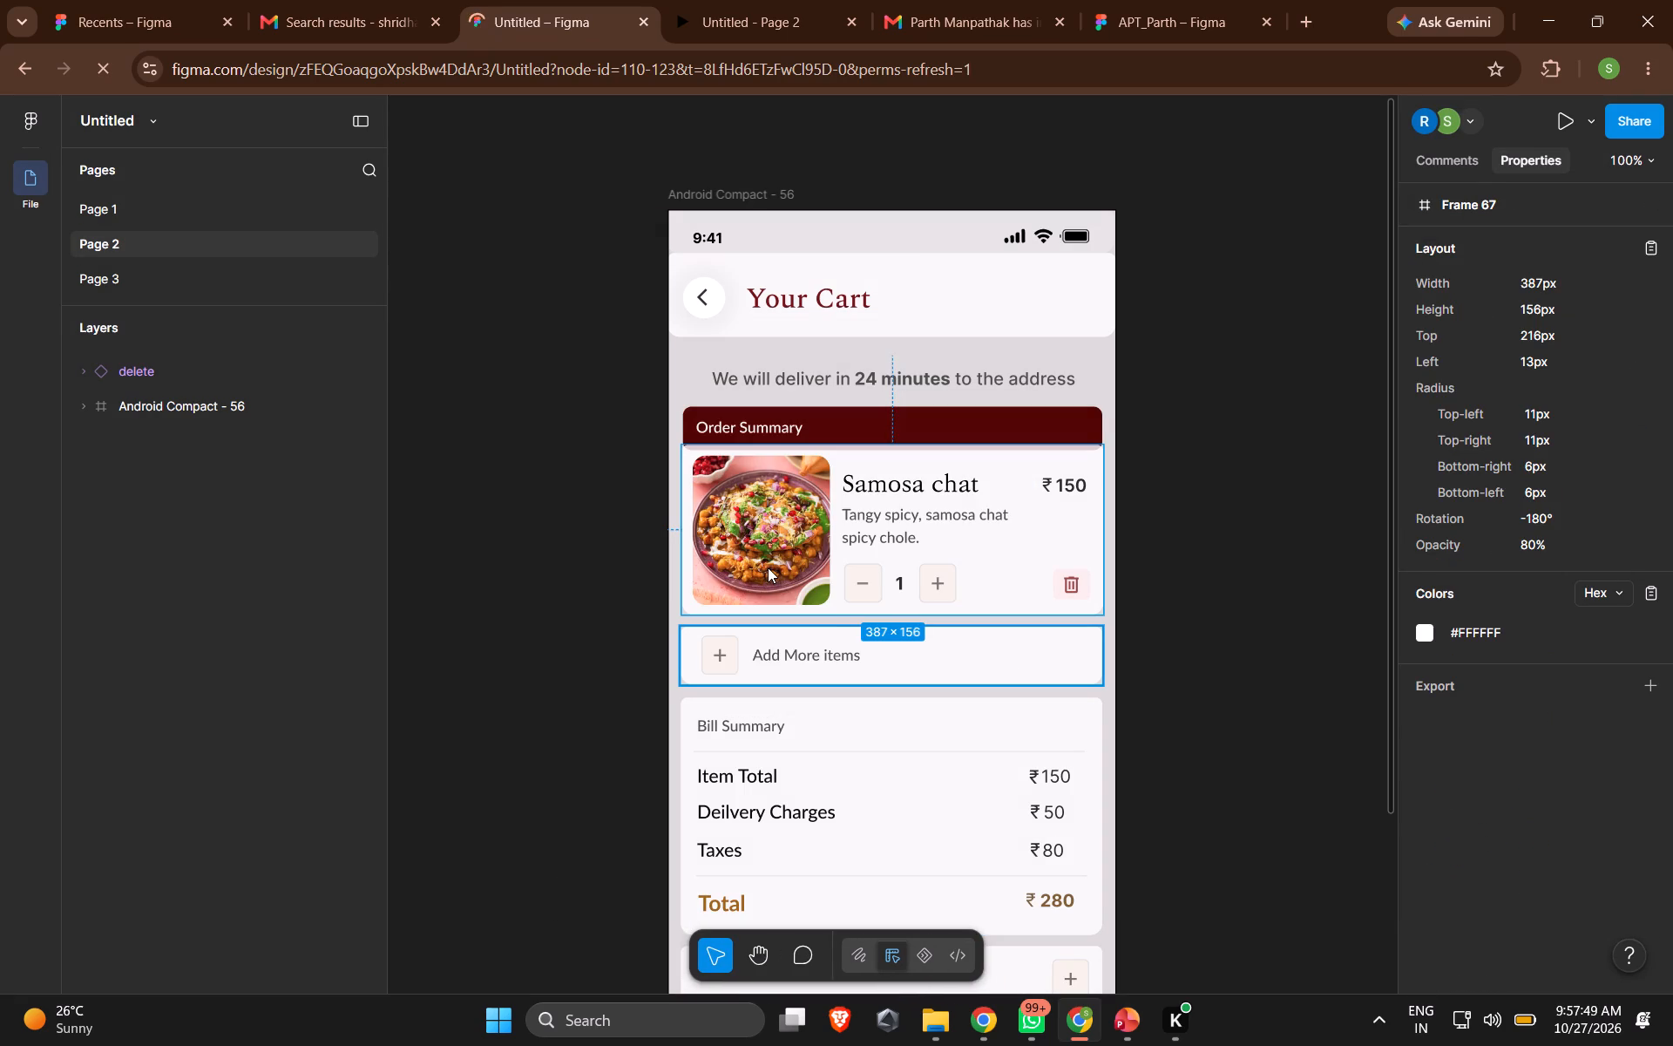
left_click_drag(769, 564, 759, 568)
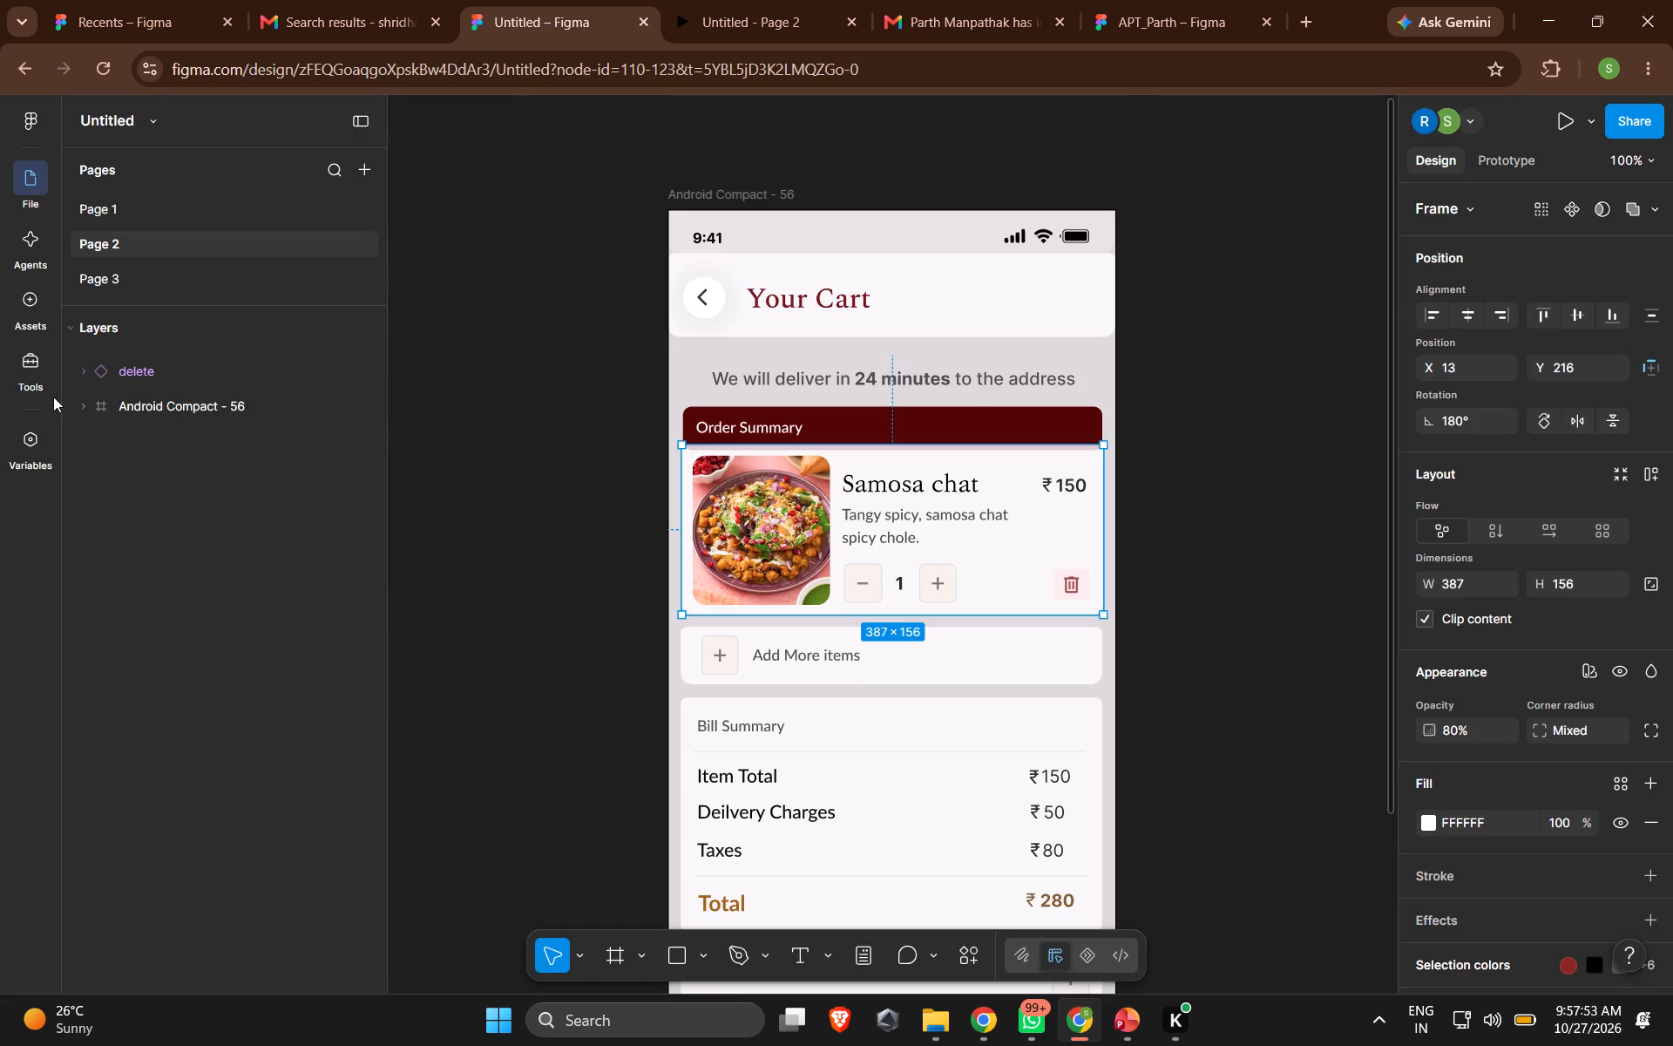
Open the Untitled file's variables and examine the amount collection.
left_click(22, 466)
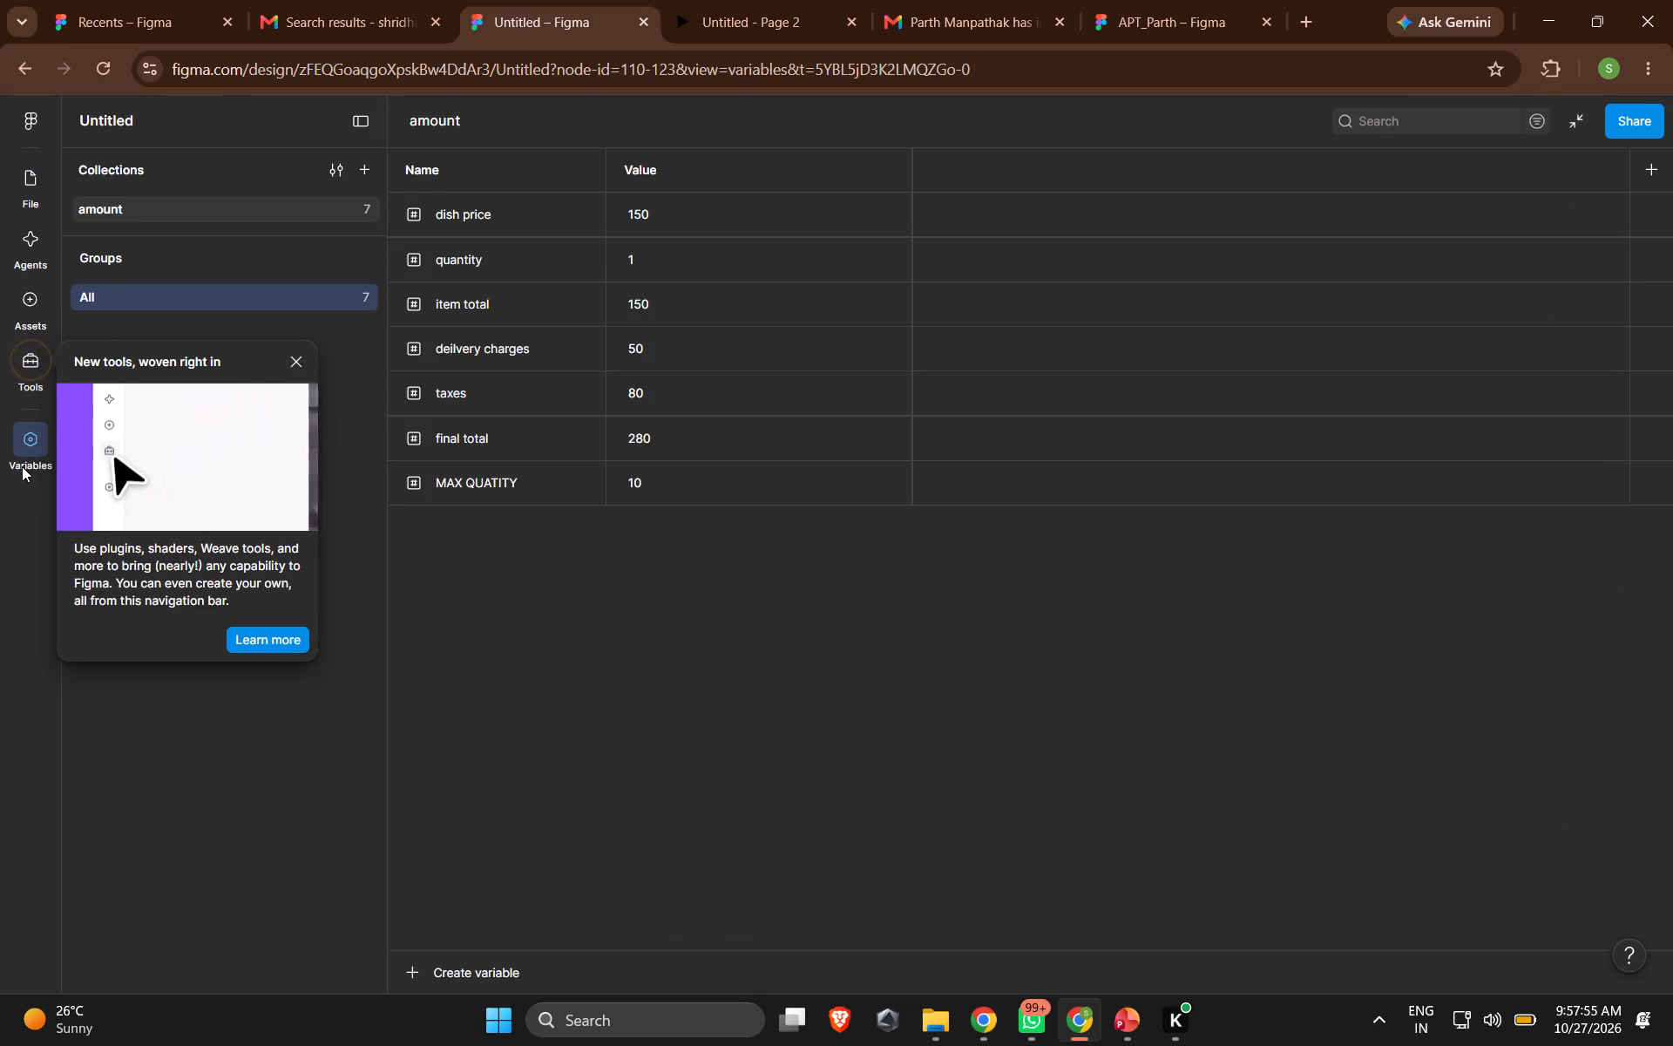
left_click(297, 358)
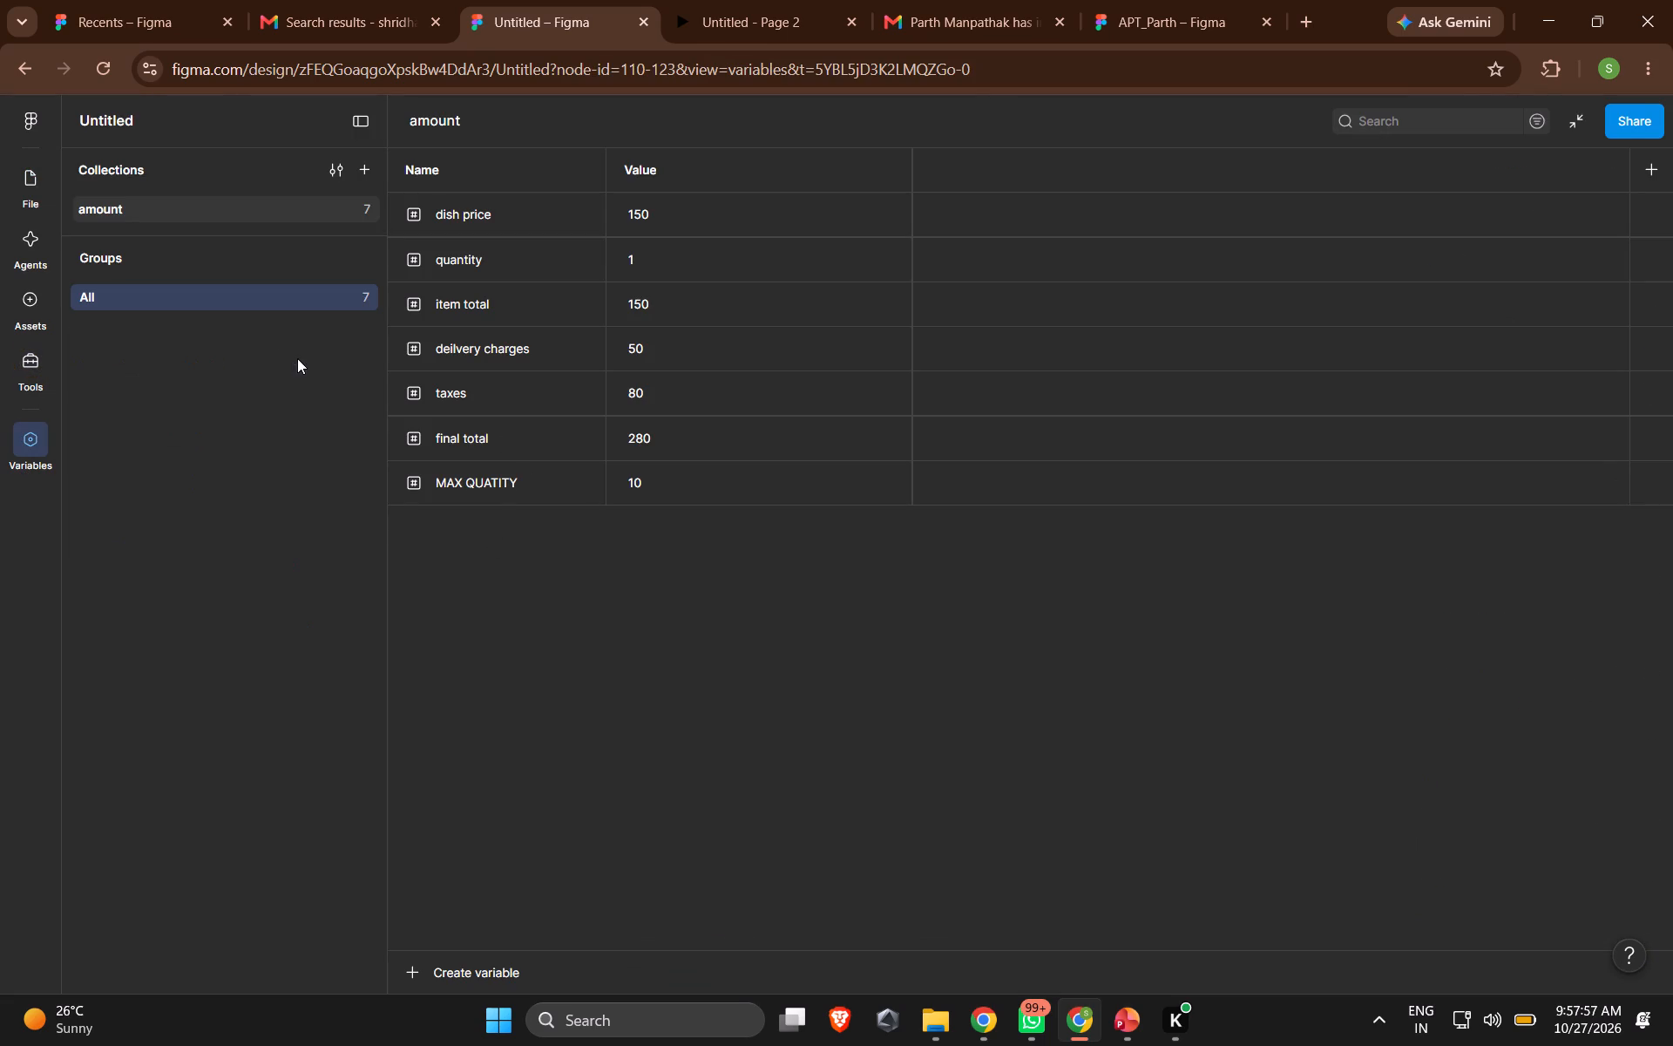
left_click_drag(1224, 723, 589, 353)
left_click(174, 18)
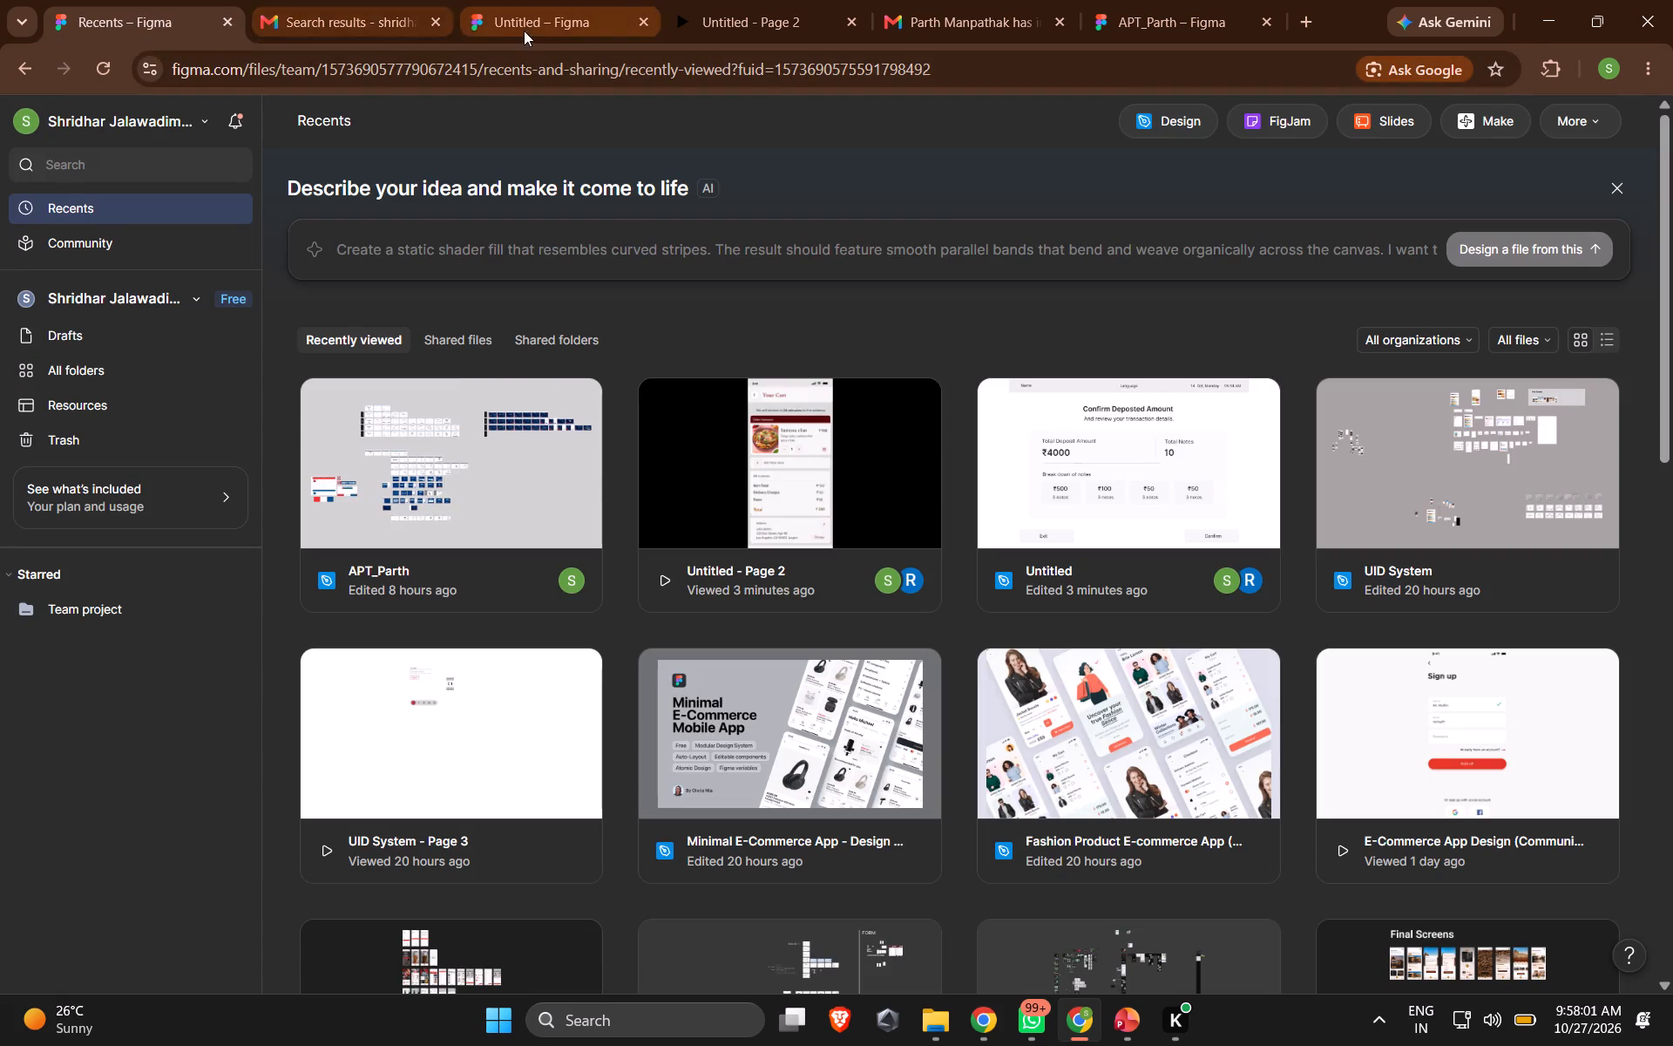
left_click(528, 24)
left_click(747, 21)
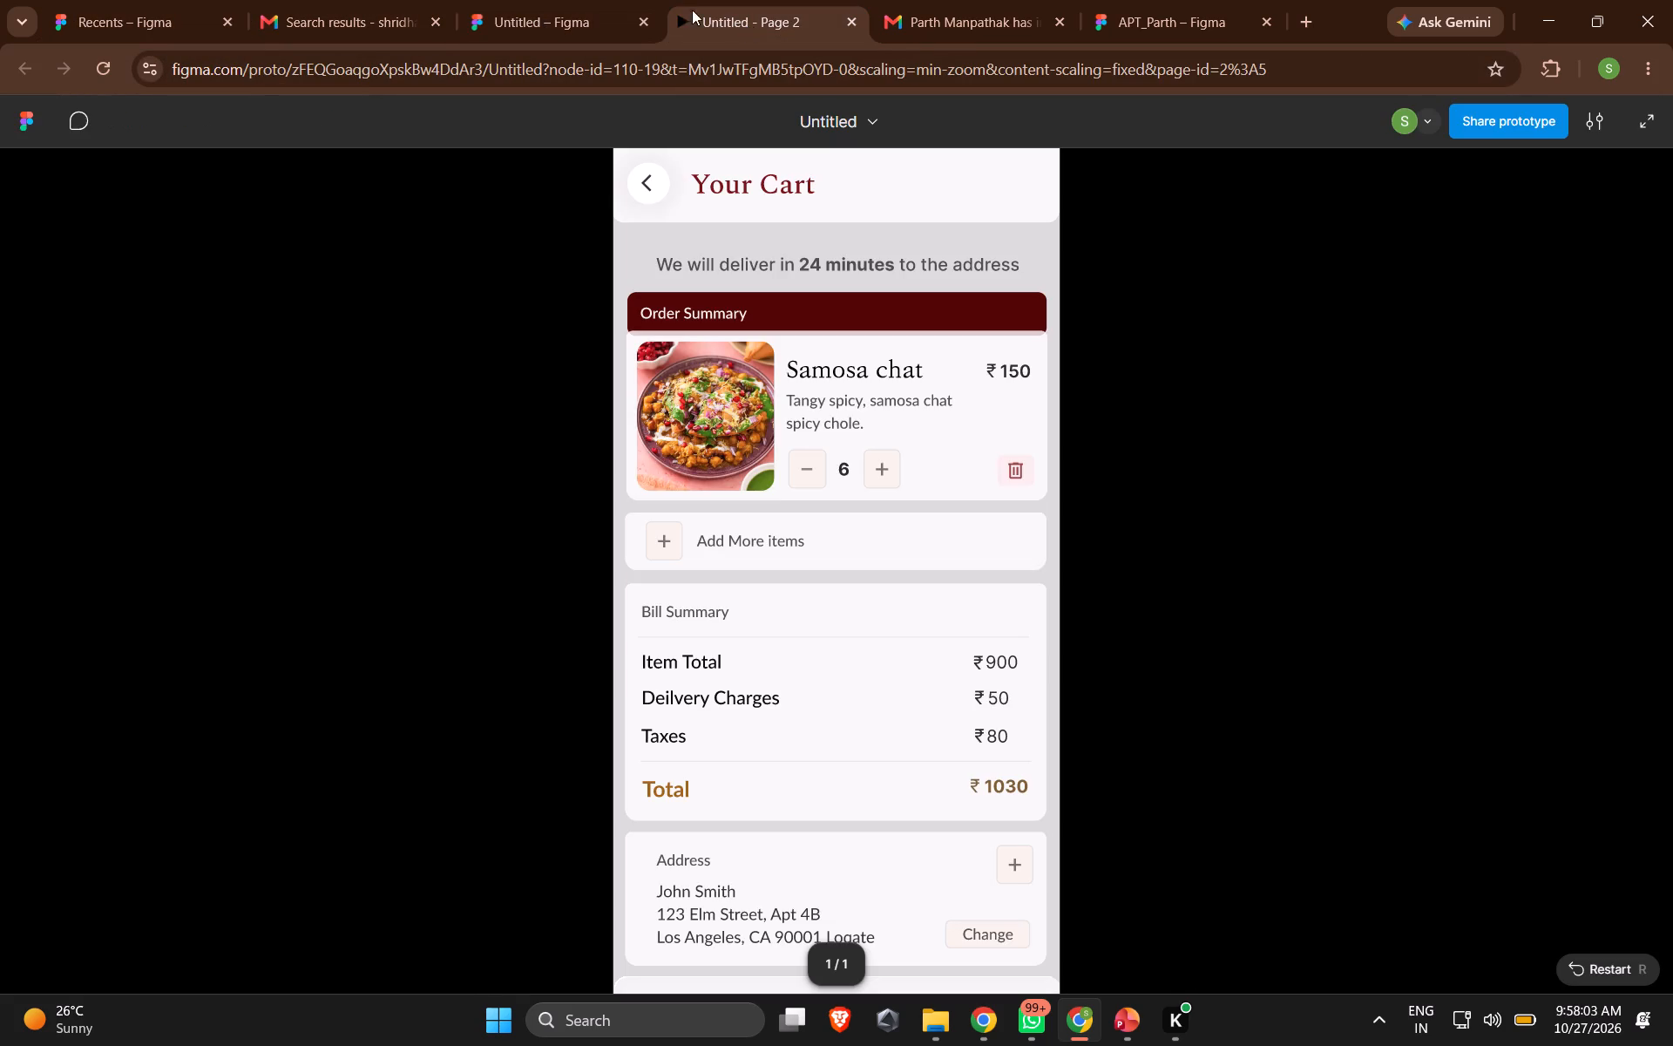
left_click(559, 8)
Return to the Page 2 canvas and copy the Android Compact - 56 frame together with the delete component.
left_click(31, 206)
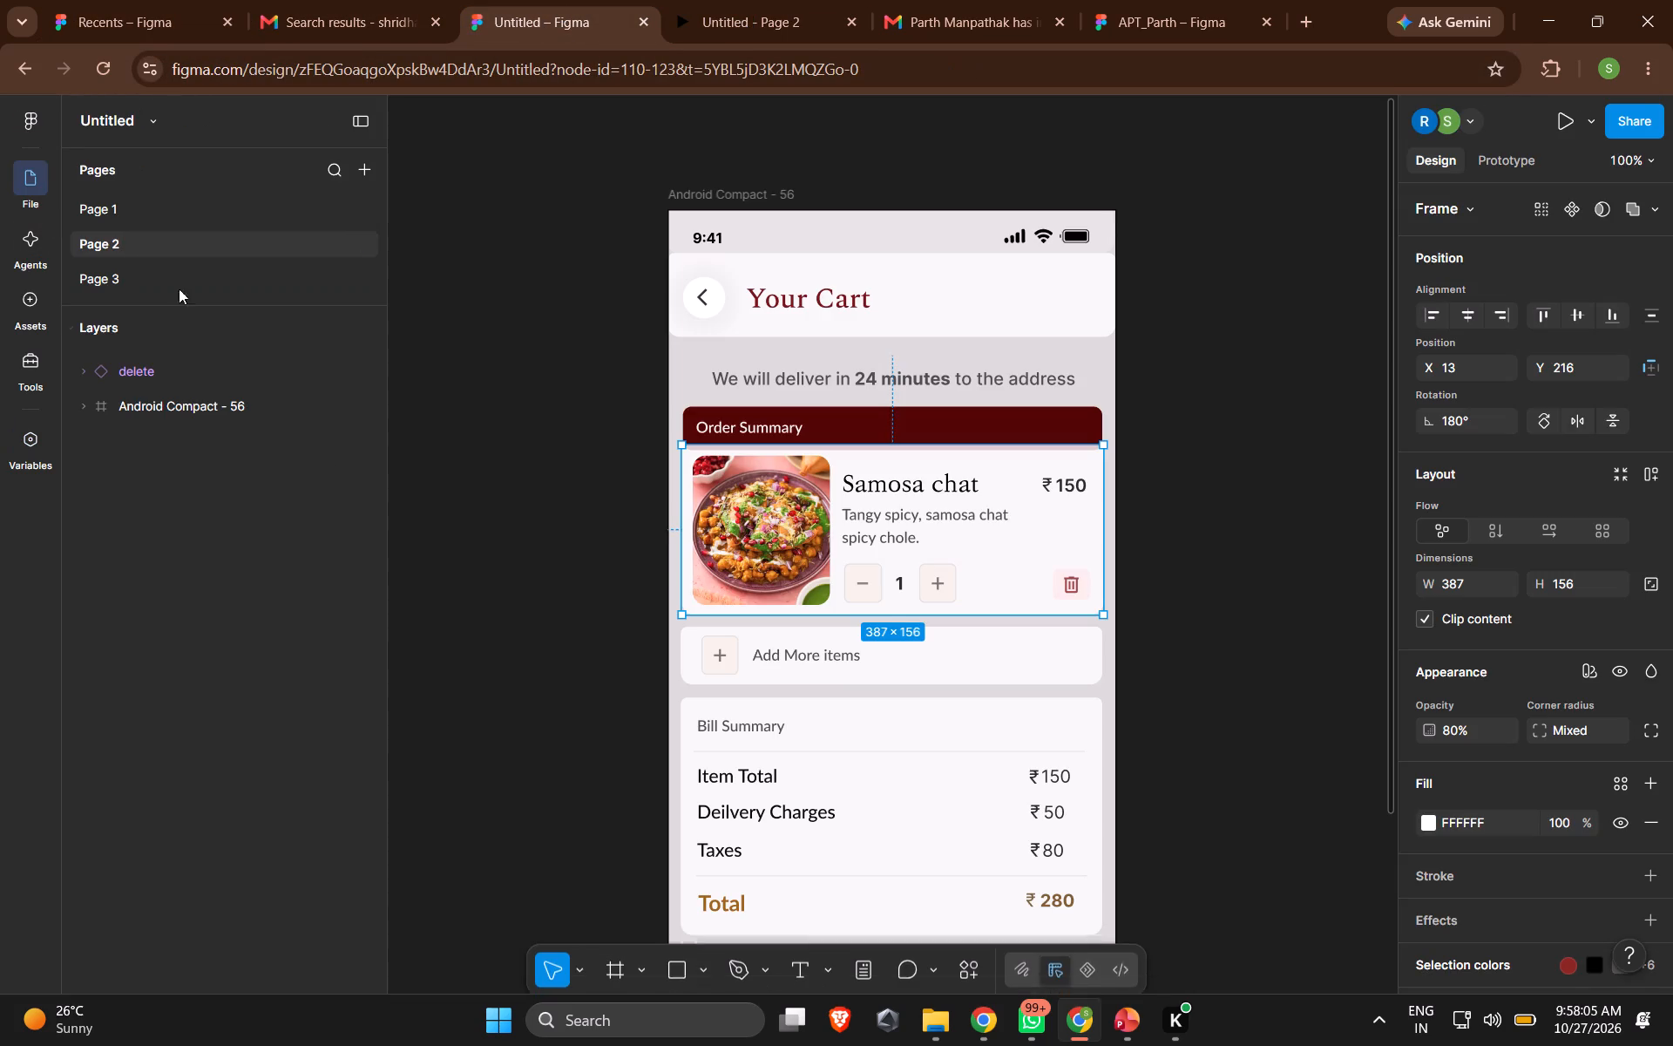
left_click_drag(580, 382, 700, 611)
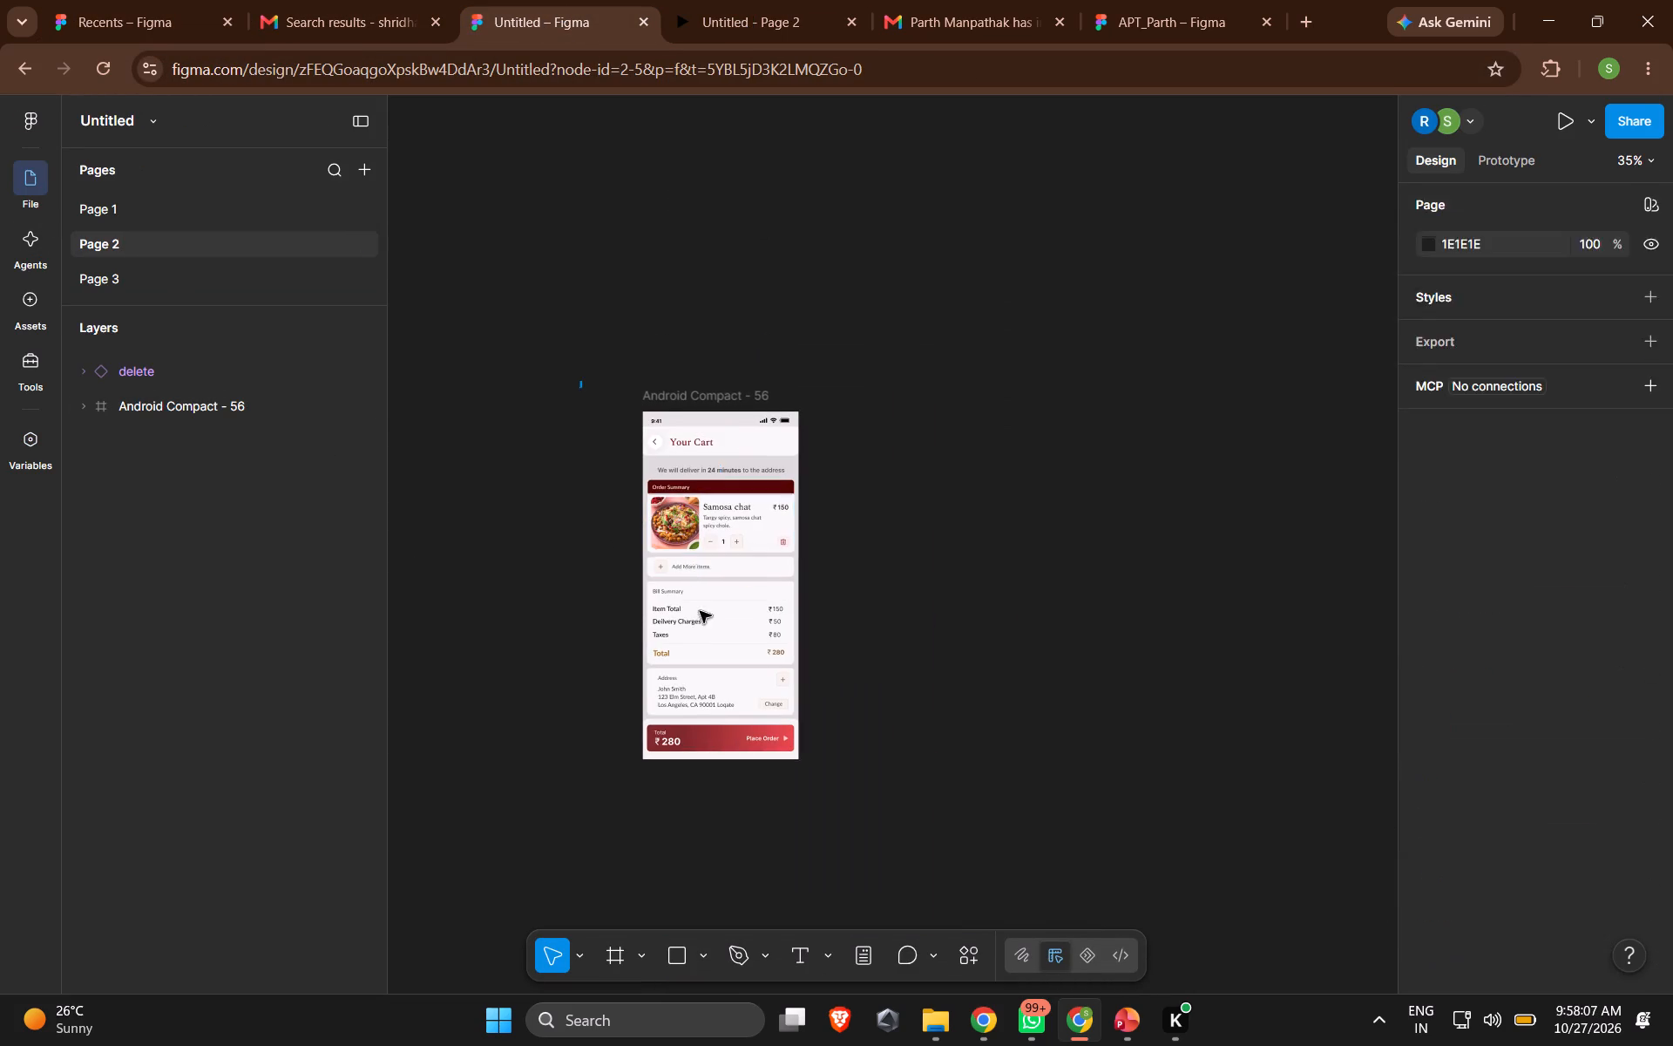
left_click_drag(700, 611, 859, 862)
key("ctrl+c")
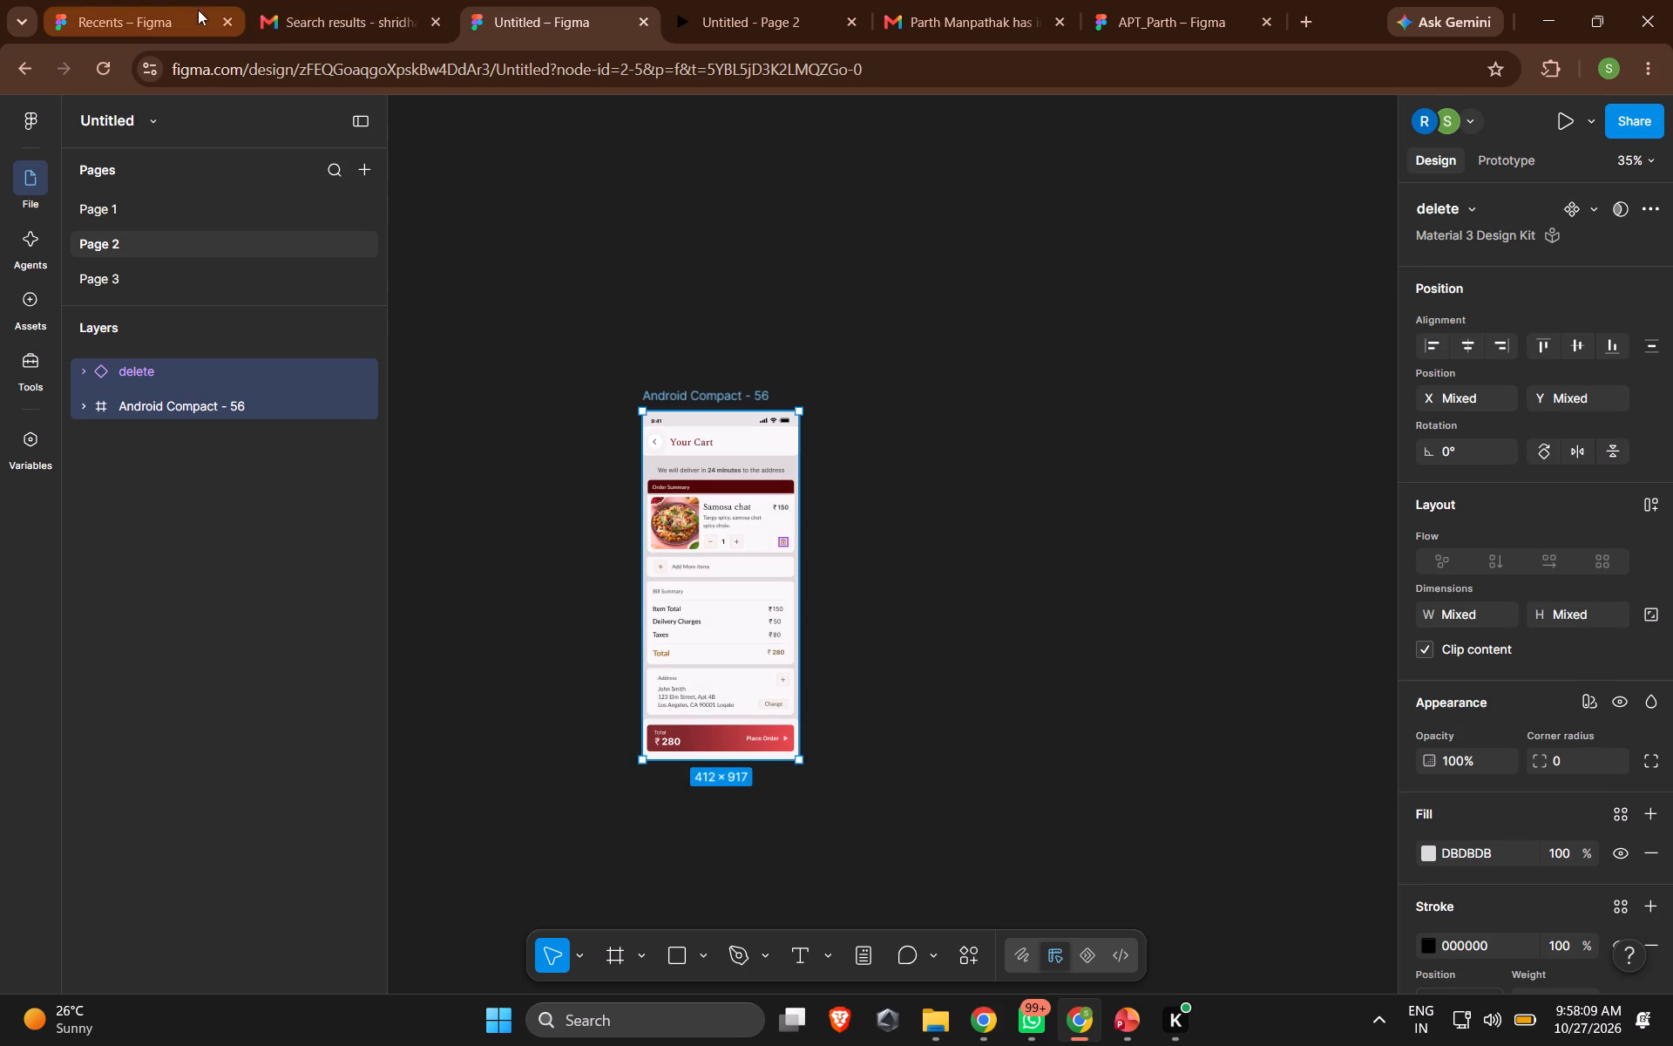
Open the UID System file from the recent files and switch to its Page 3.
left_click(160, 1)
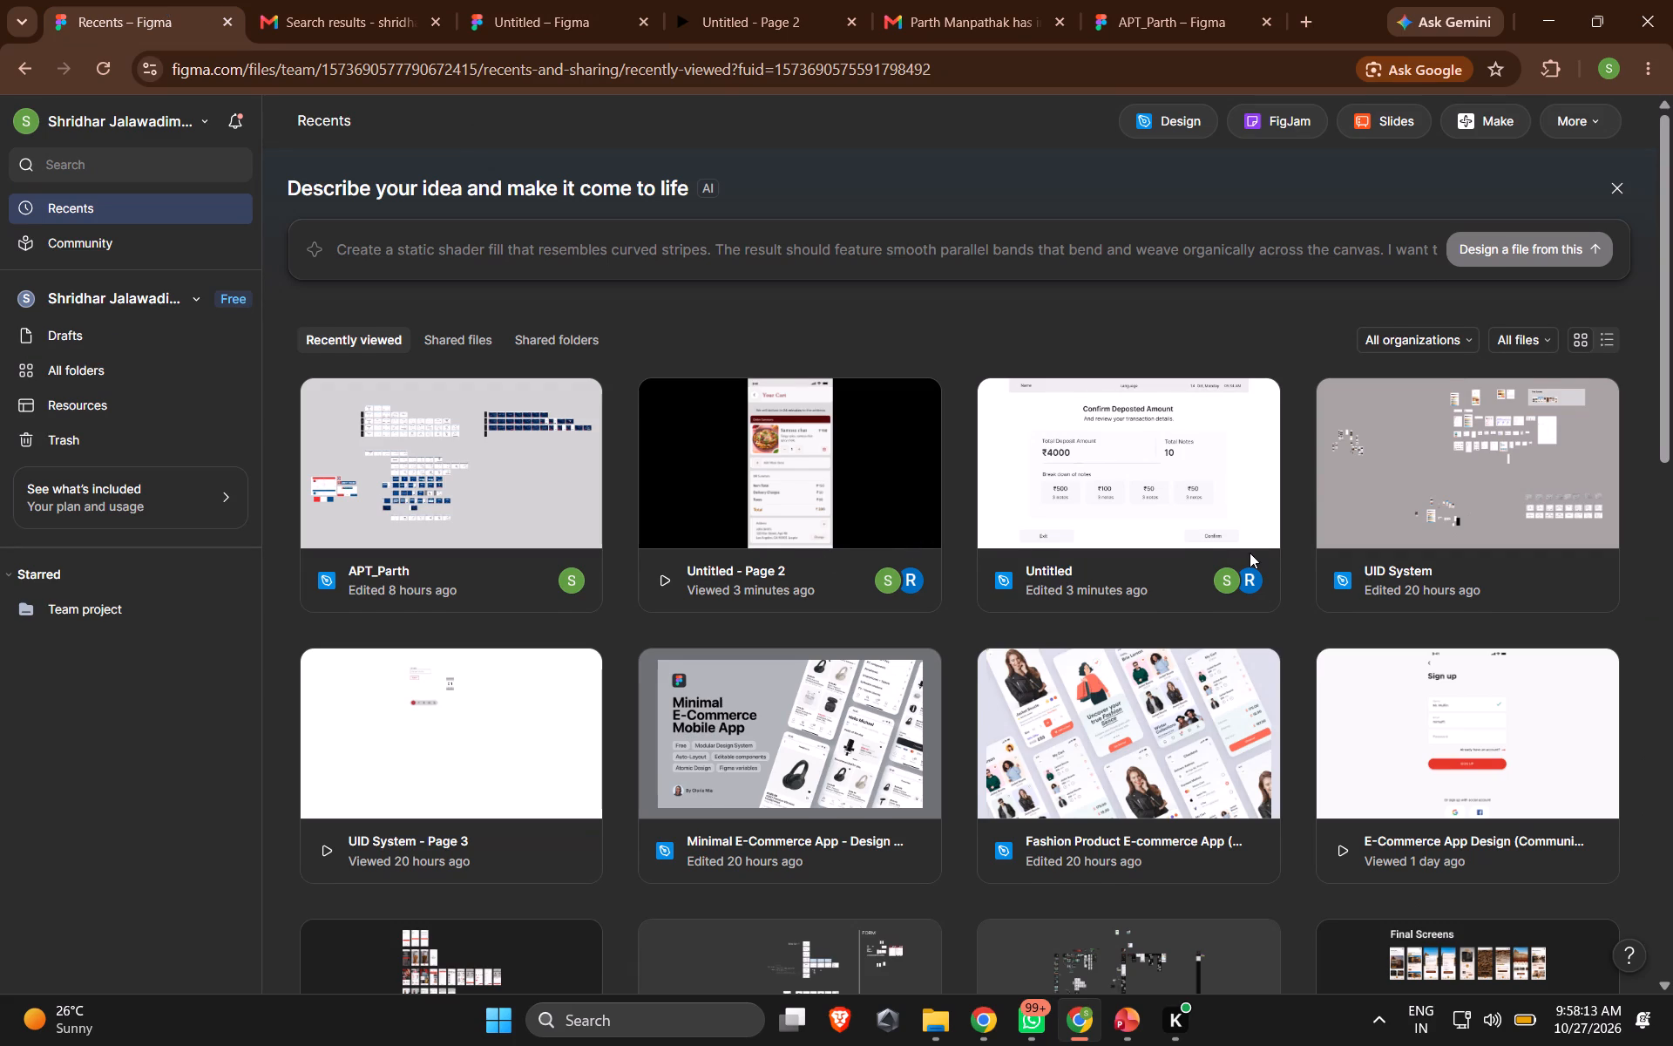
scroll(1250, 553, "down", 1)
double_click(1430, 421)
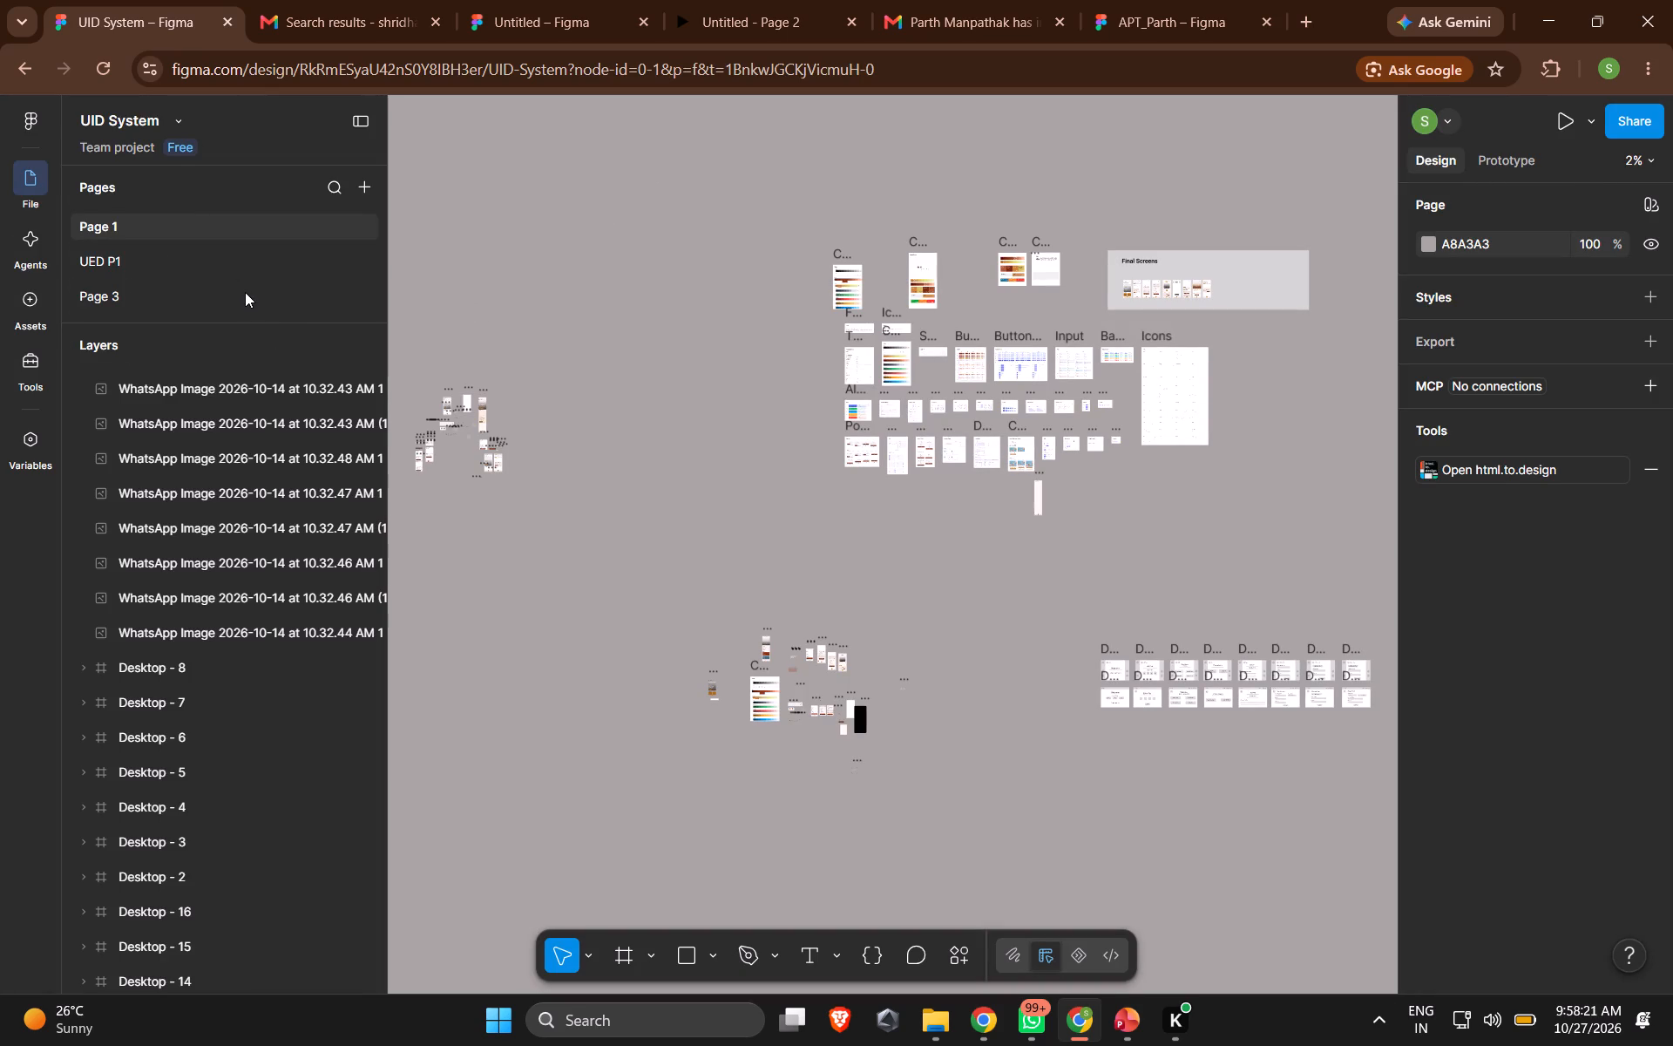
scroll(733, 442, "left", 1)
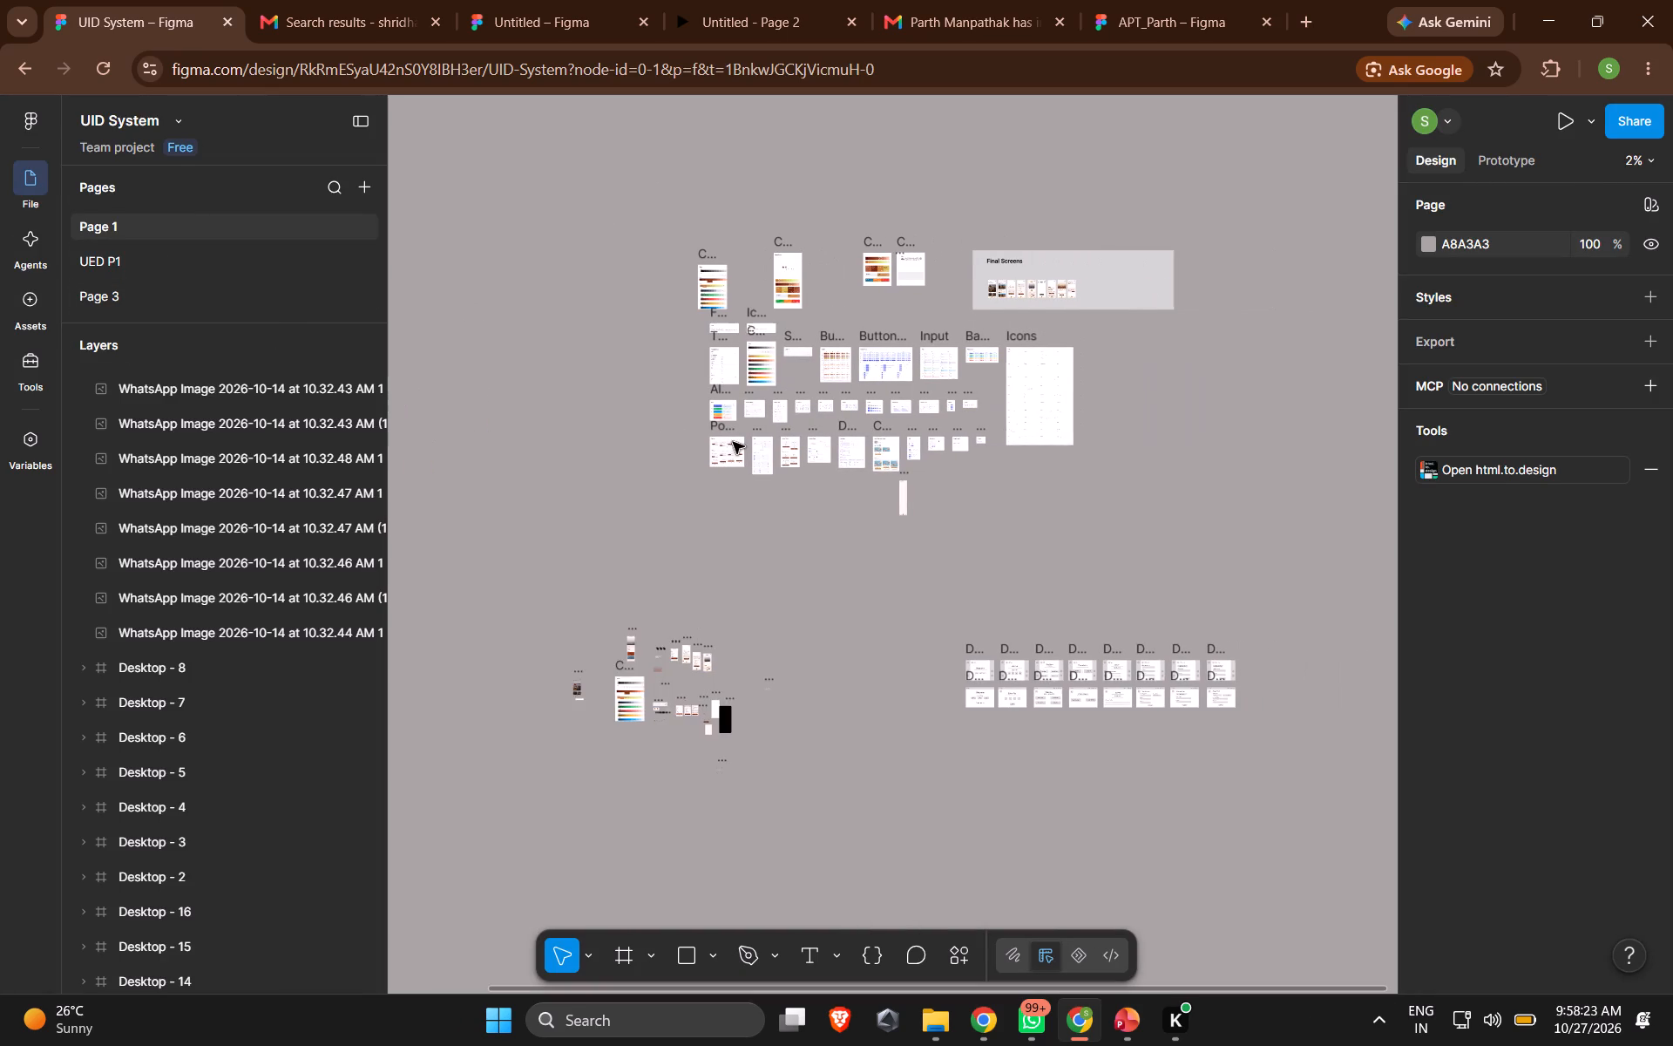
scroll(733, 442, "left", 1)
left_click(209, 304)
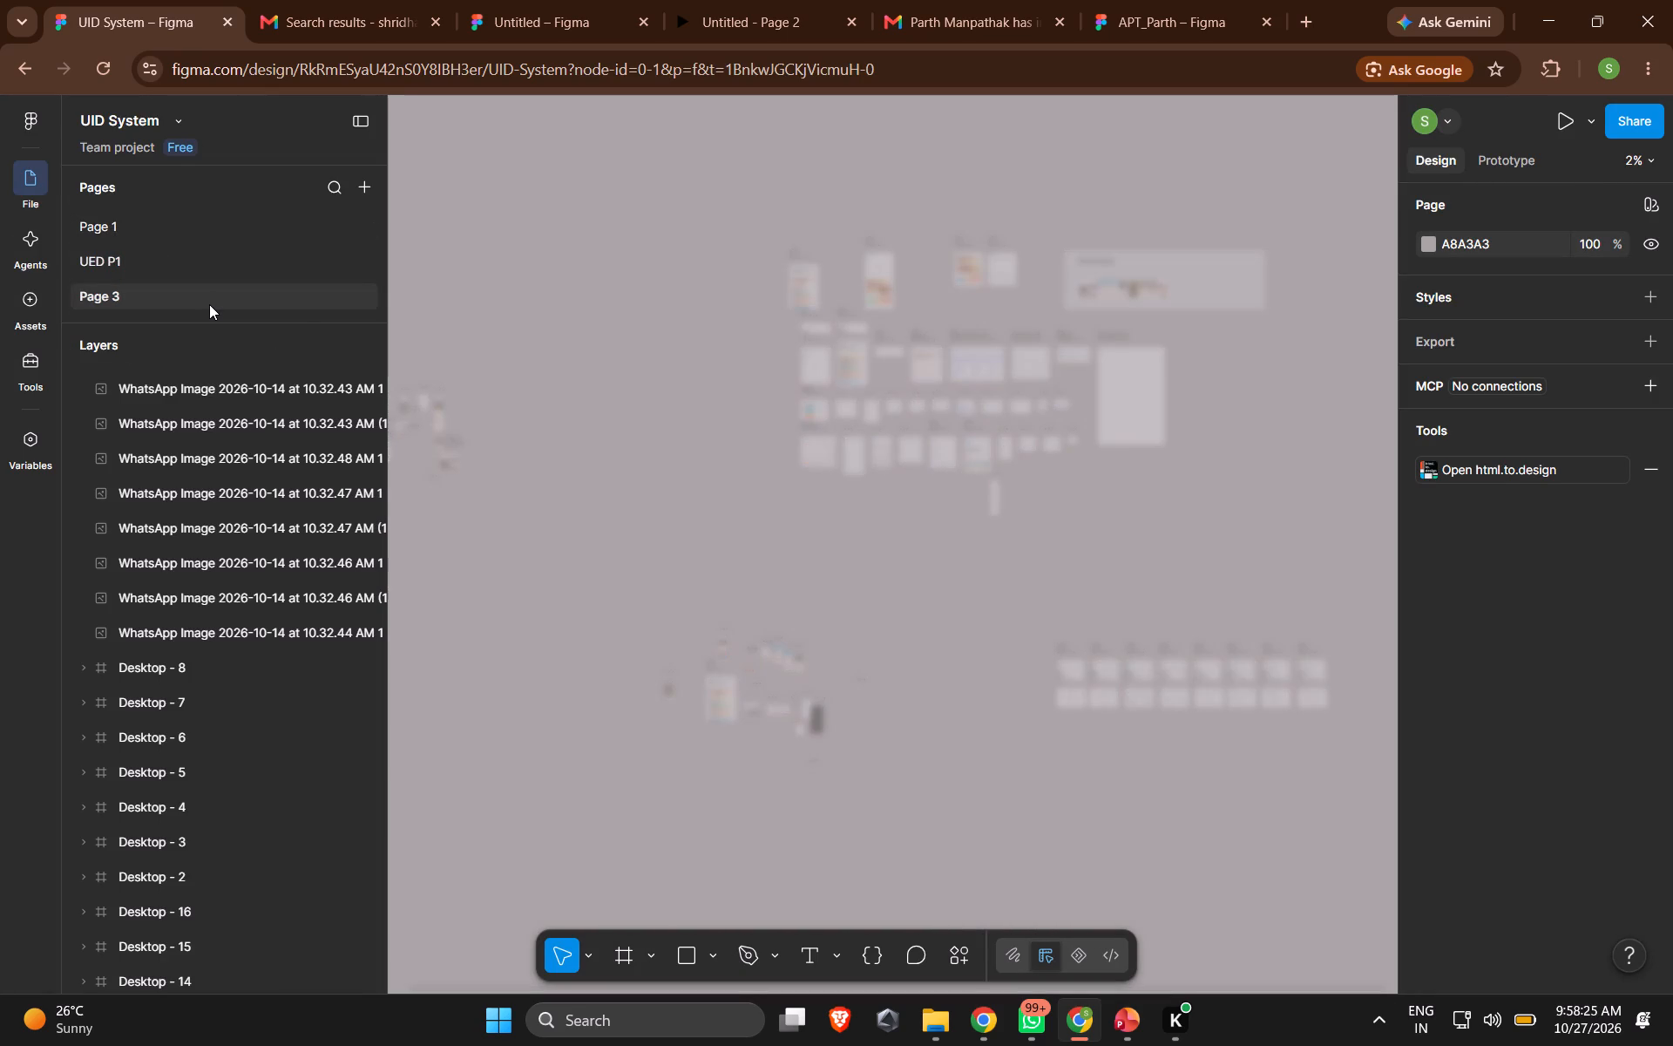
scroll(868, 482, "left", 1)
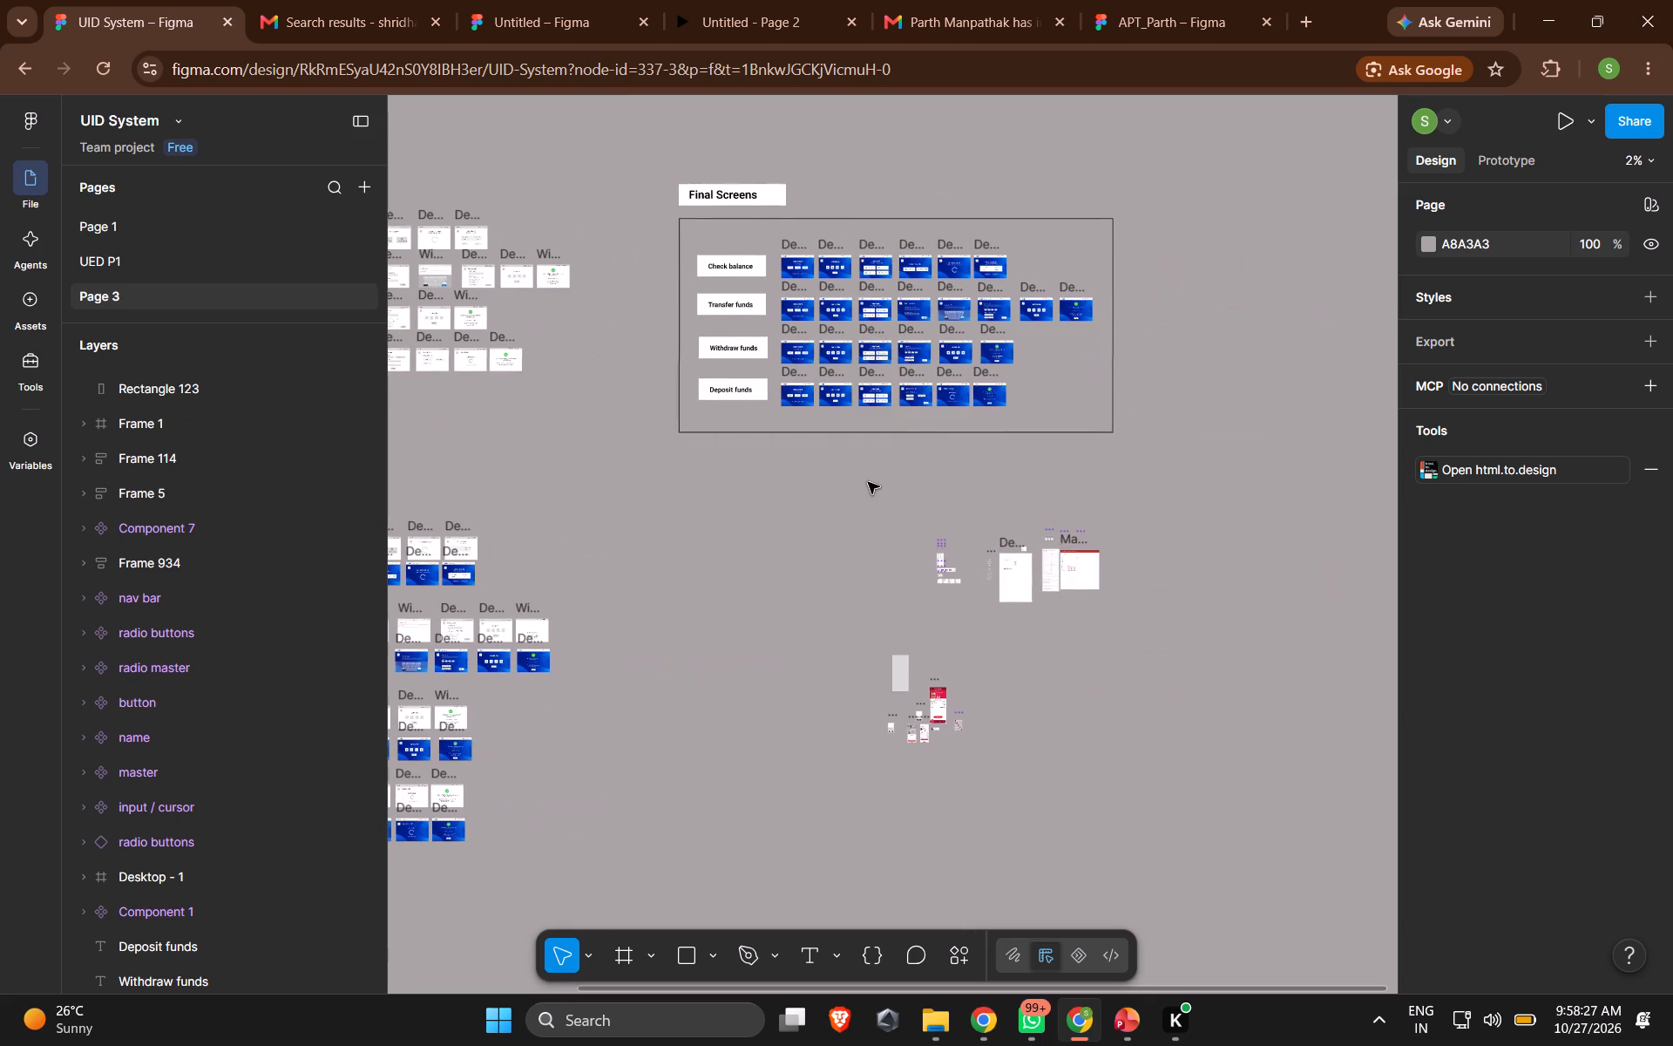
Paste the copied Android Compact - 56 frame and delete component onto an empty area of Page 3.
scroll(902, 683, "left", 1)
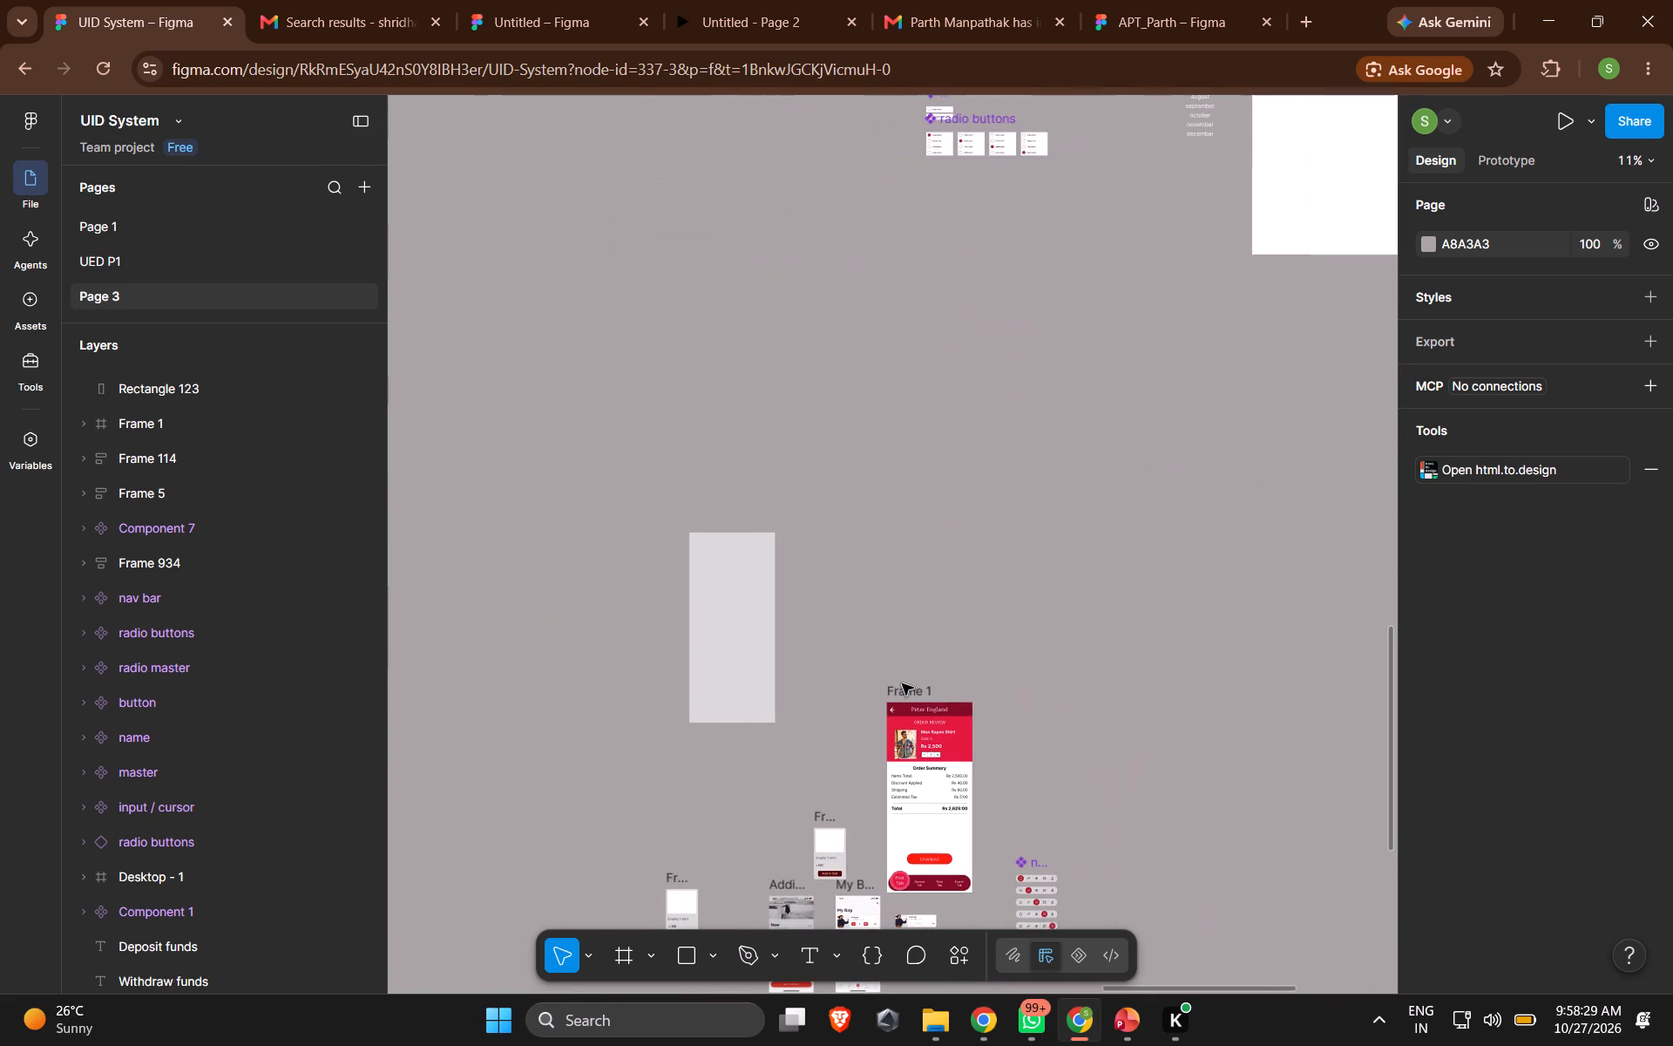
scroll(902, 683, "left", 2)
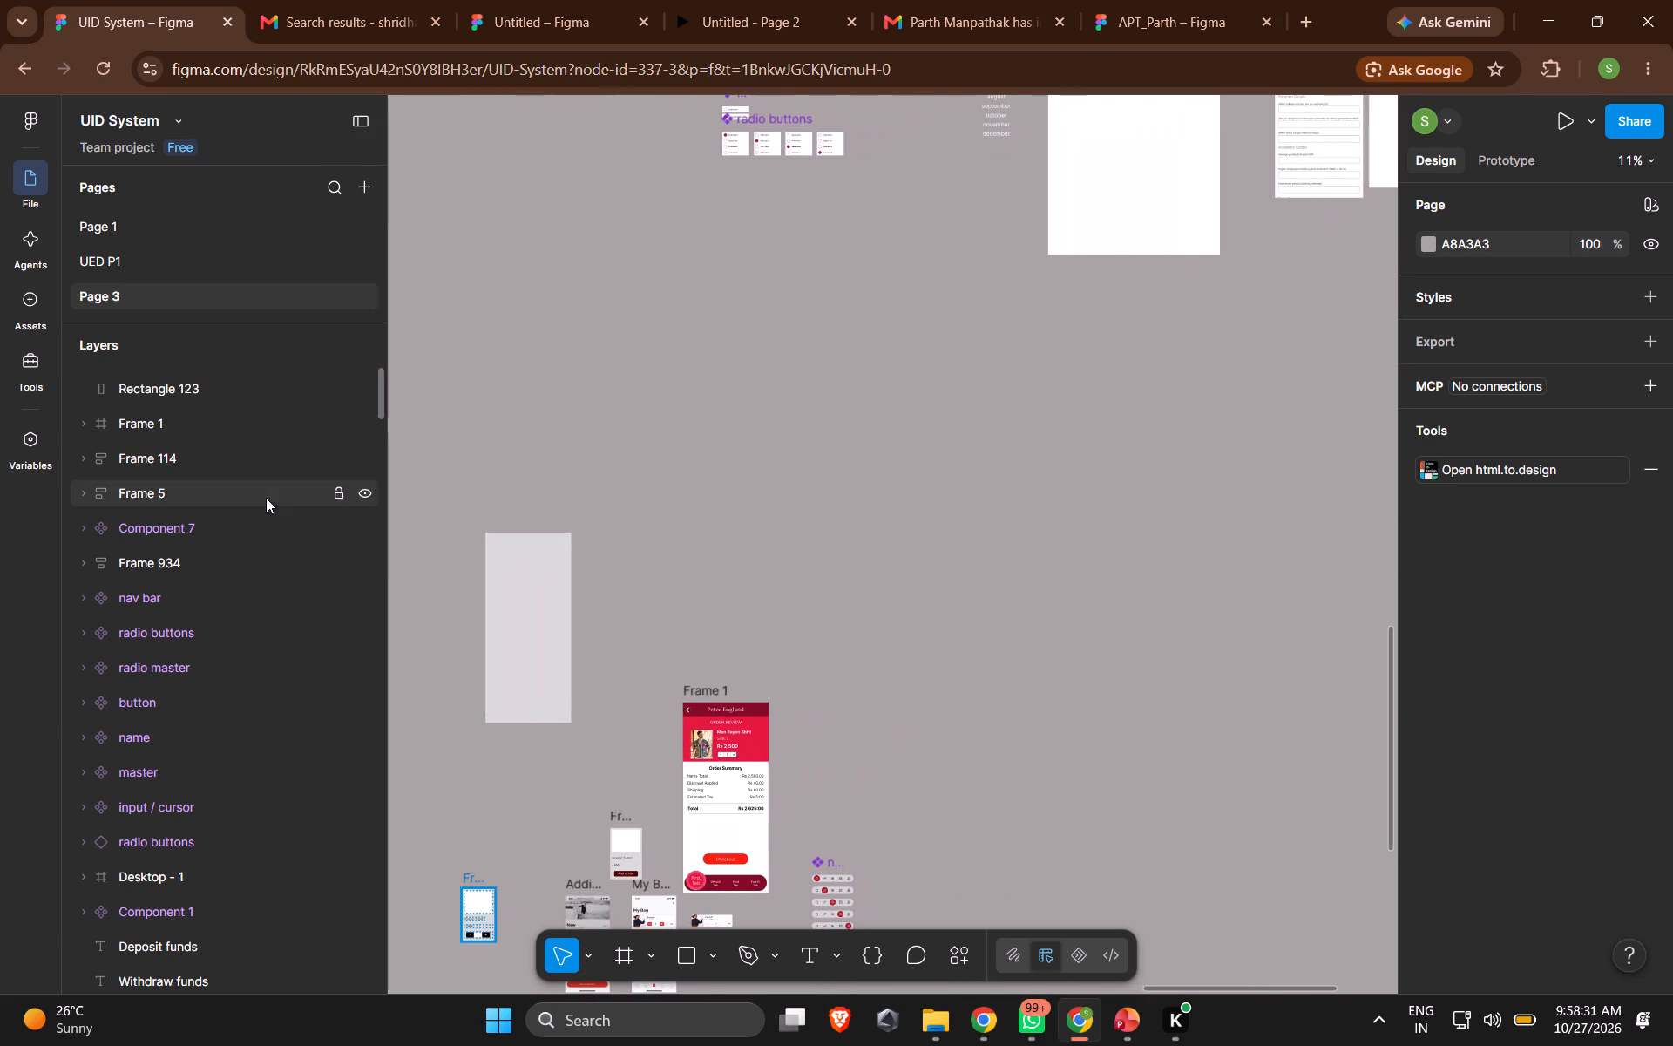
key("ctrl+v")
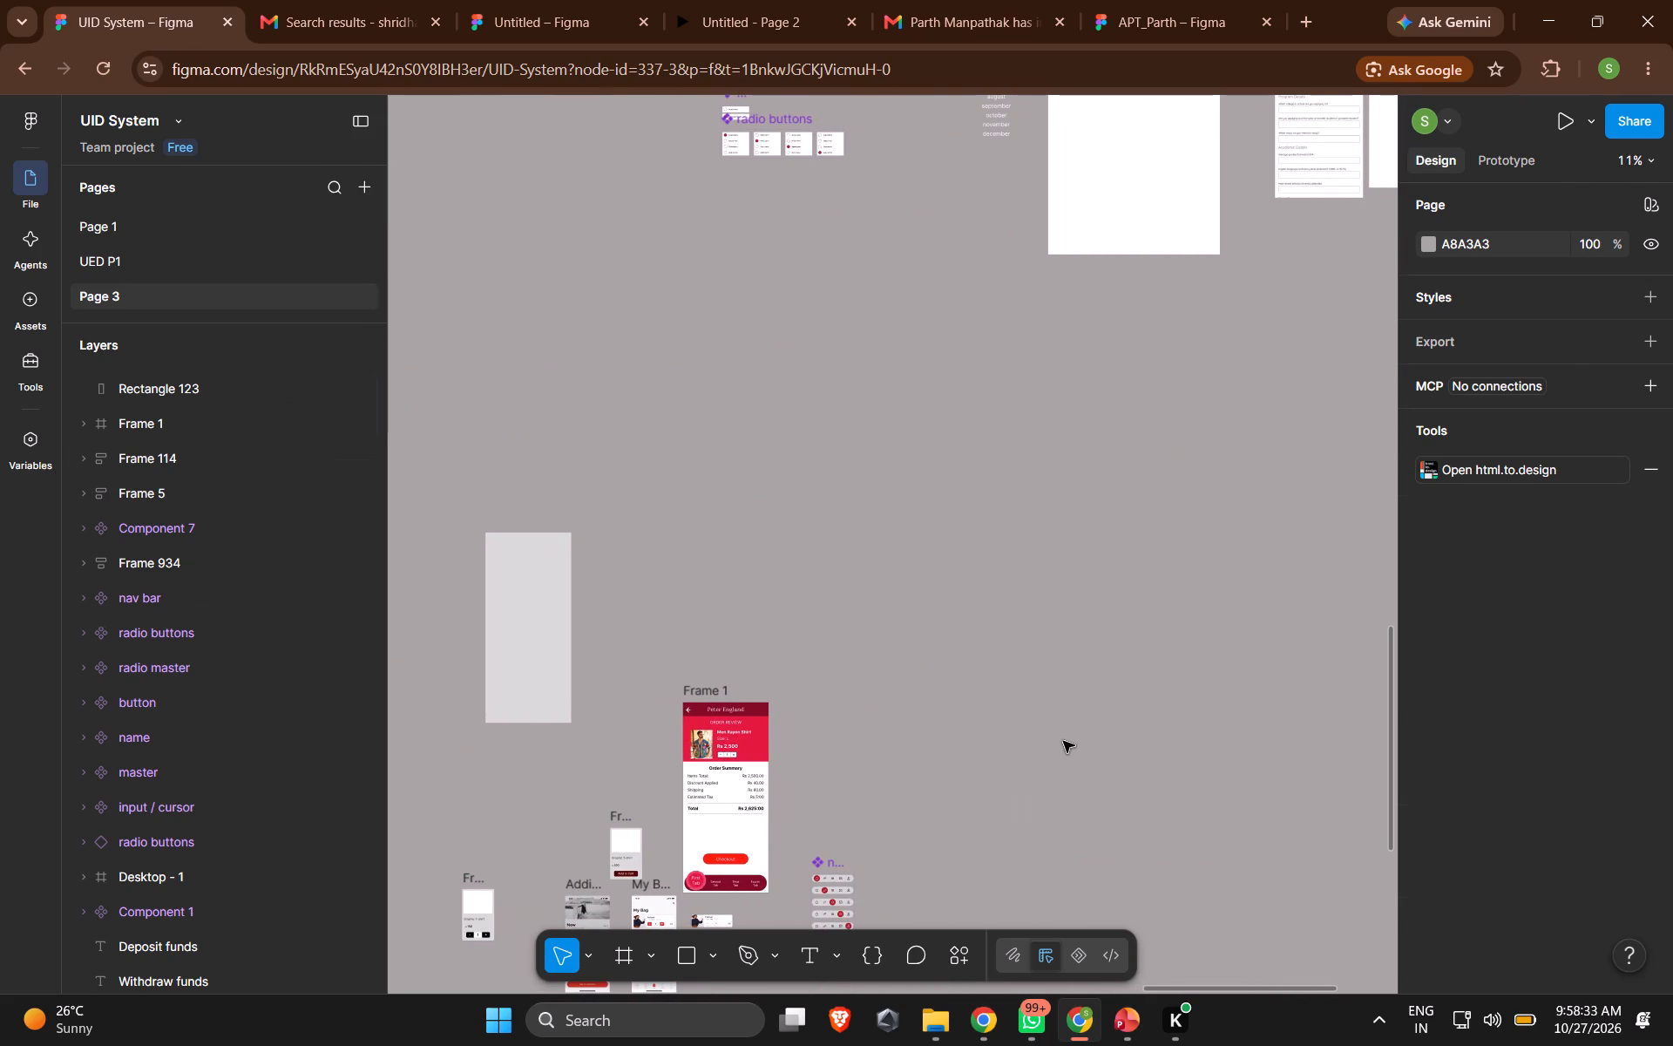
Switch to the Untitled file and open its variables to examine the amount collection.
left_click(556, 0)
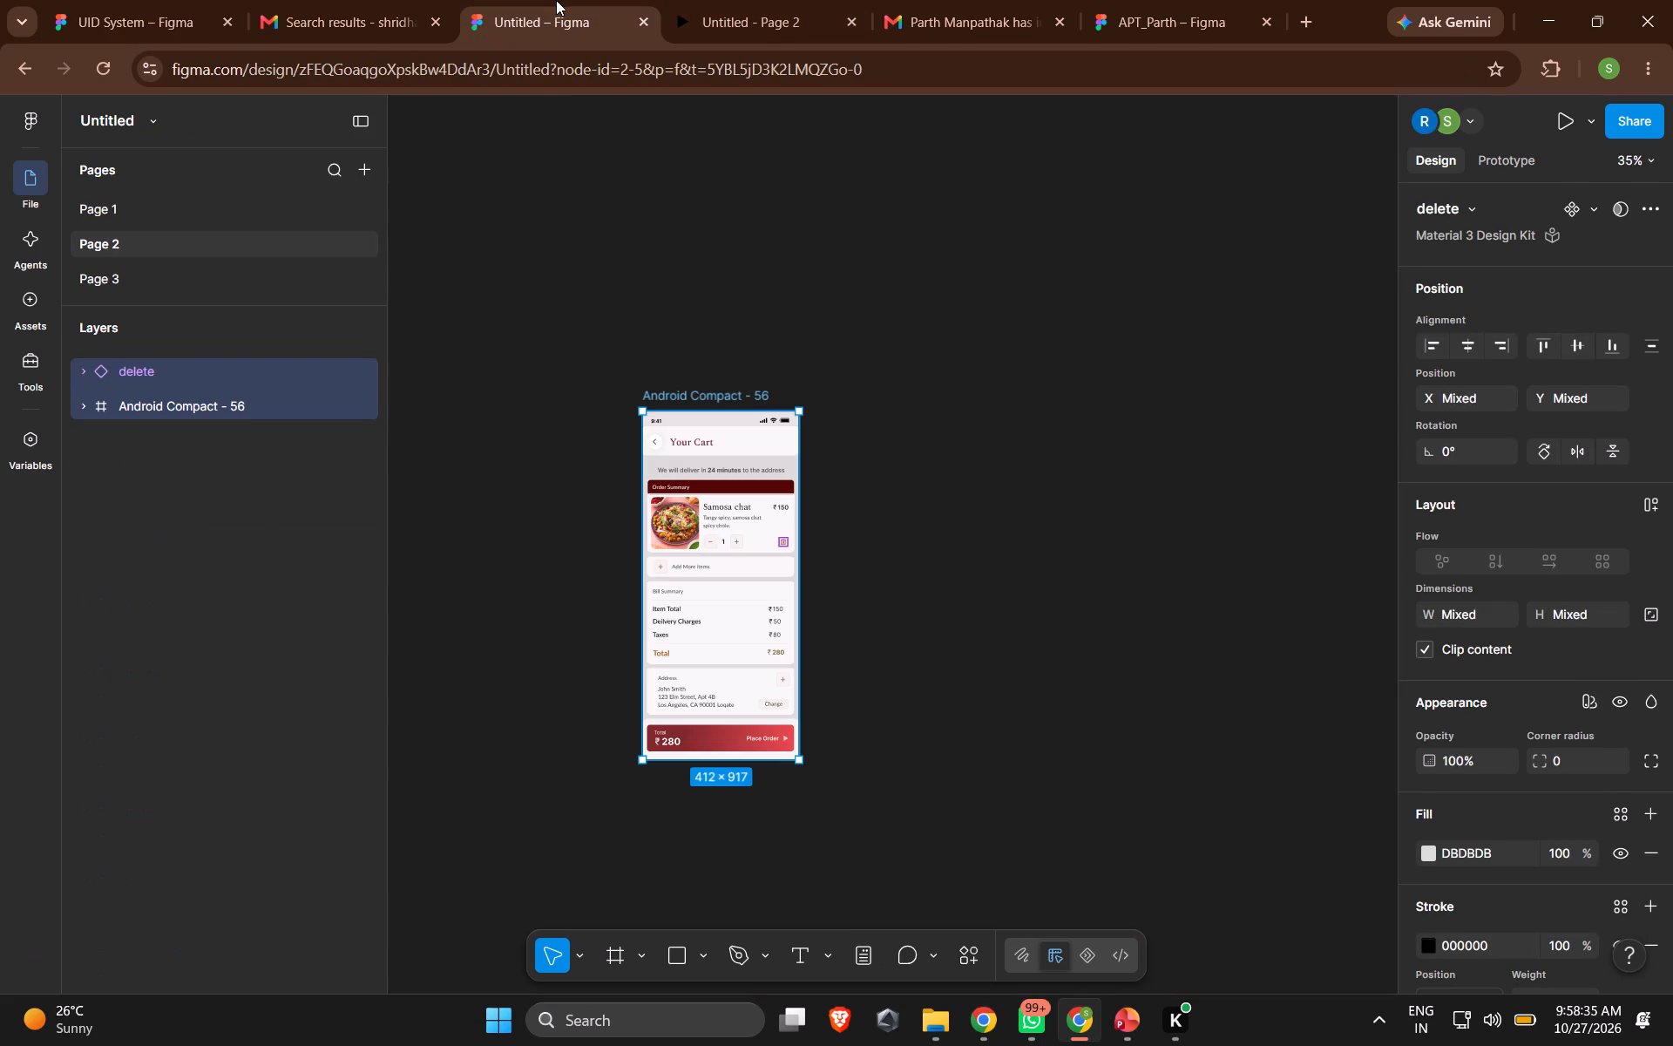
left_click(39, 444)
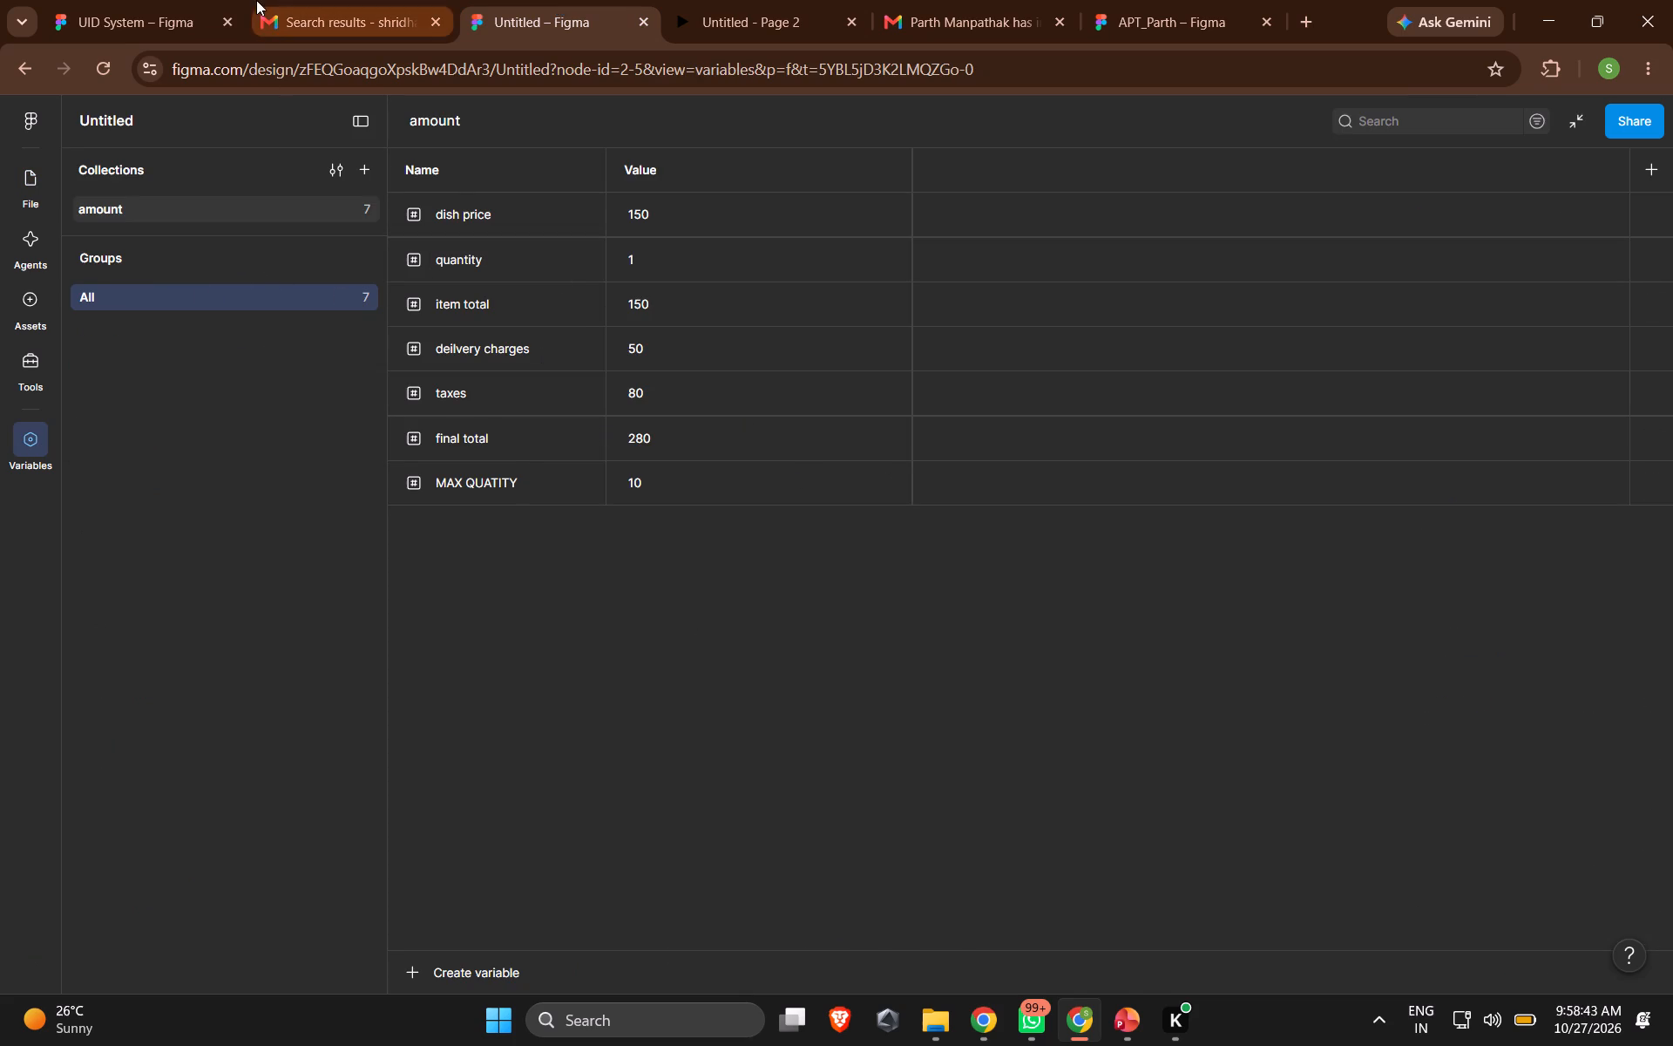
Return to the UID System file, select the pasted Android Compact - 56 frame and open this file's variables.
left_click(159, 13)
left_click(819, 515)
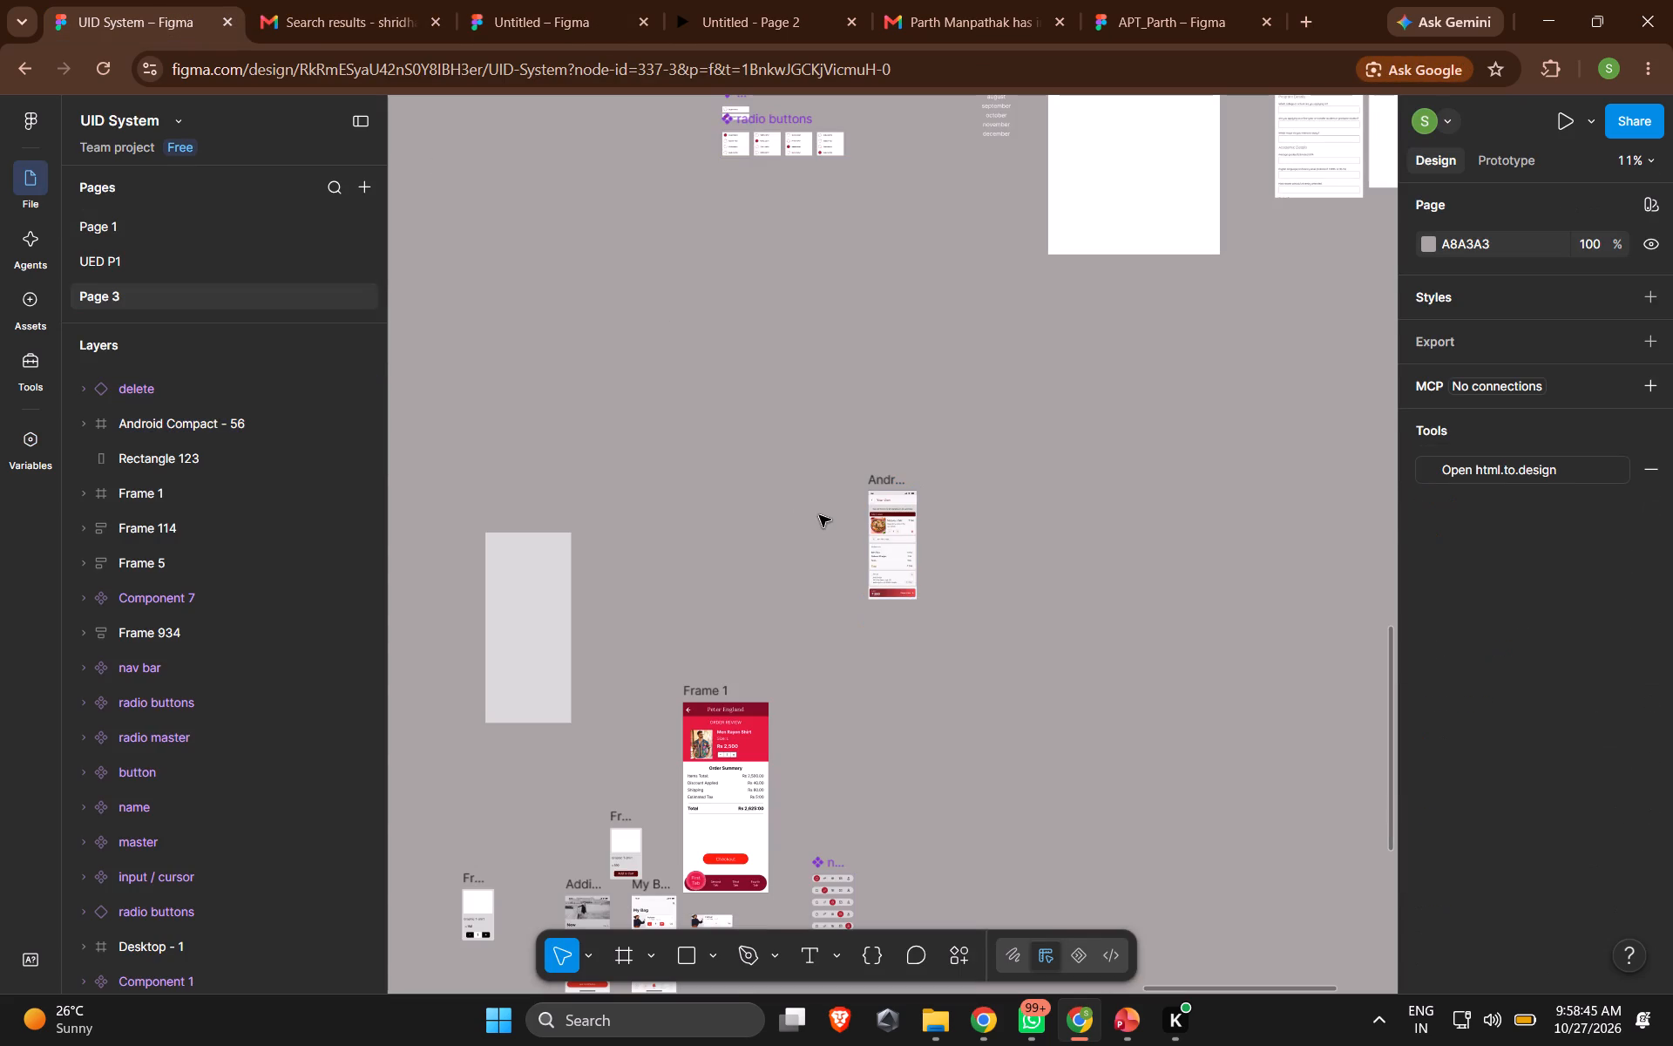
left_click(872, 482)
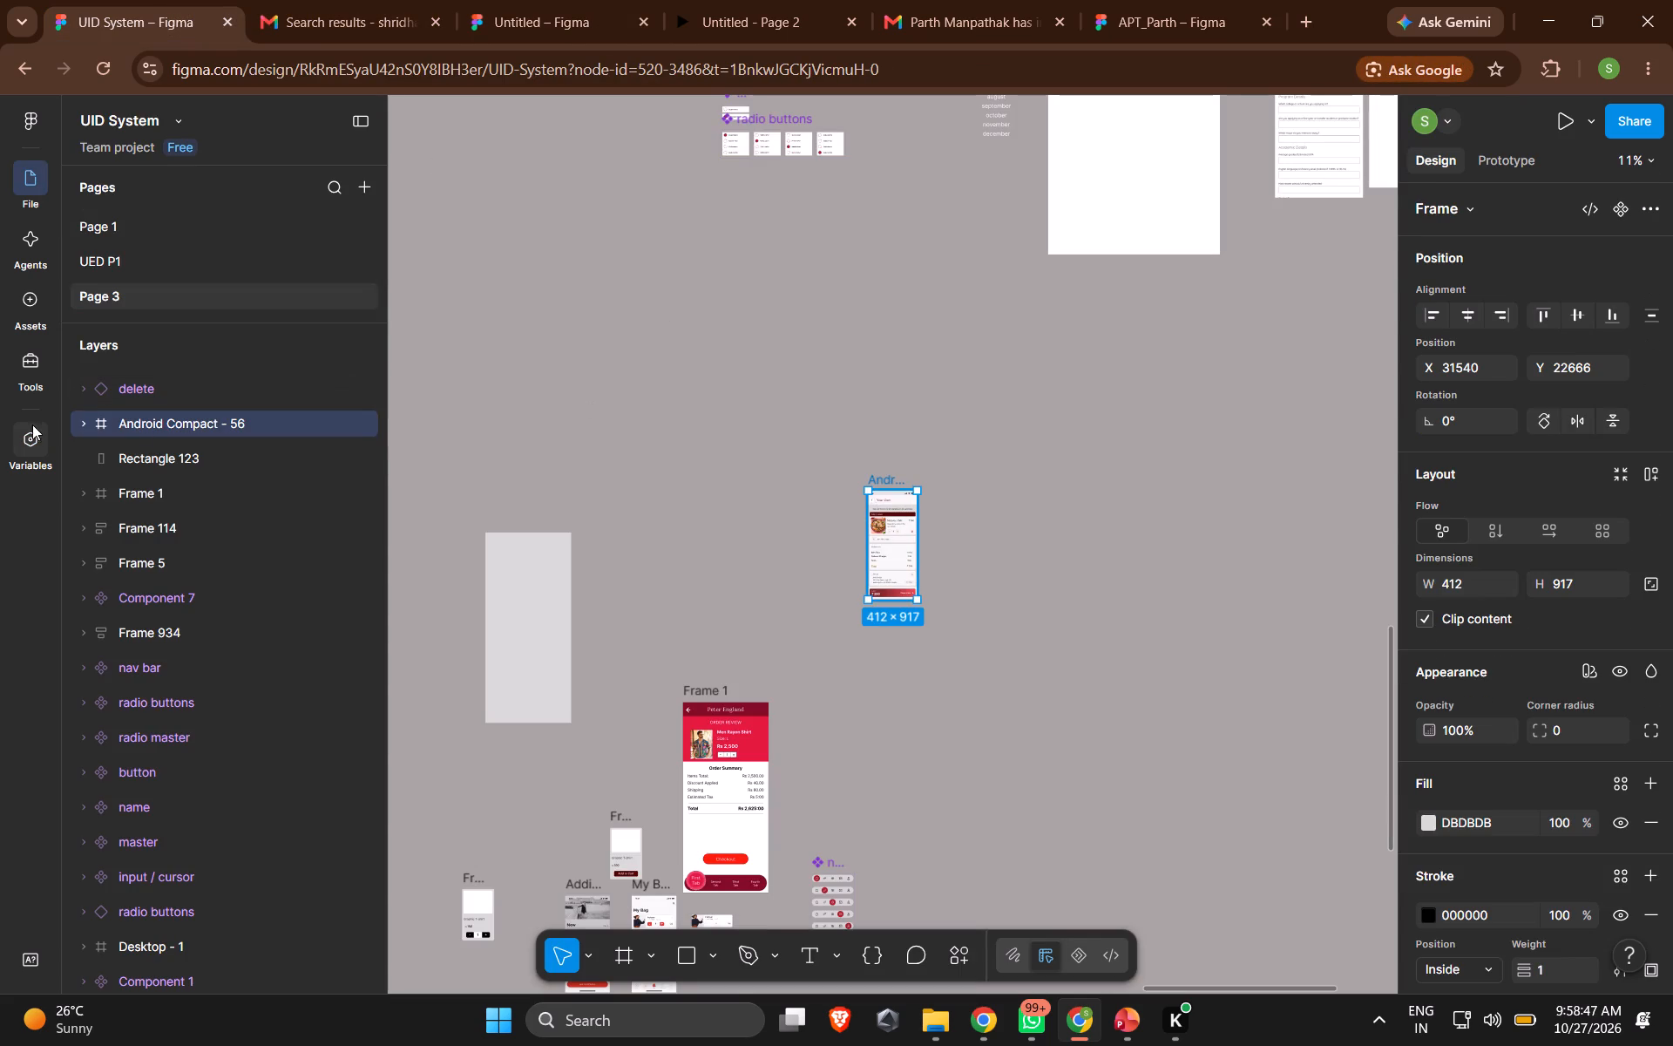
left_click(19, 438)
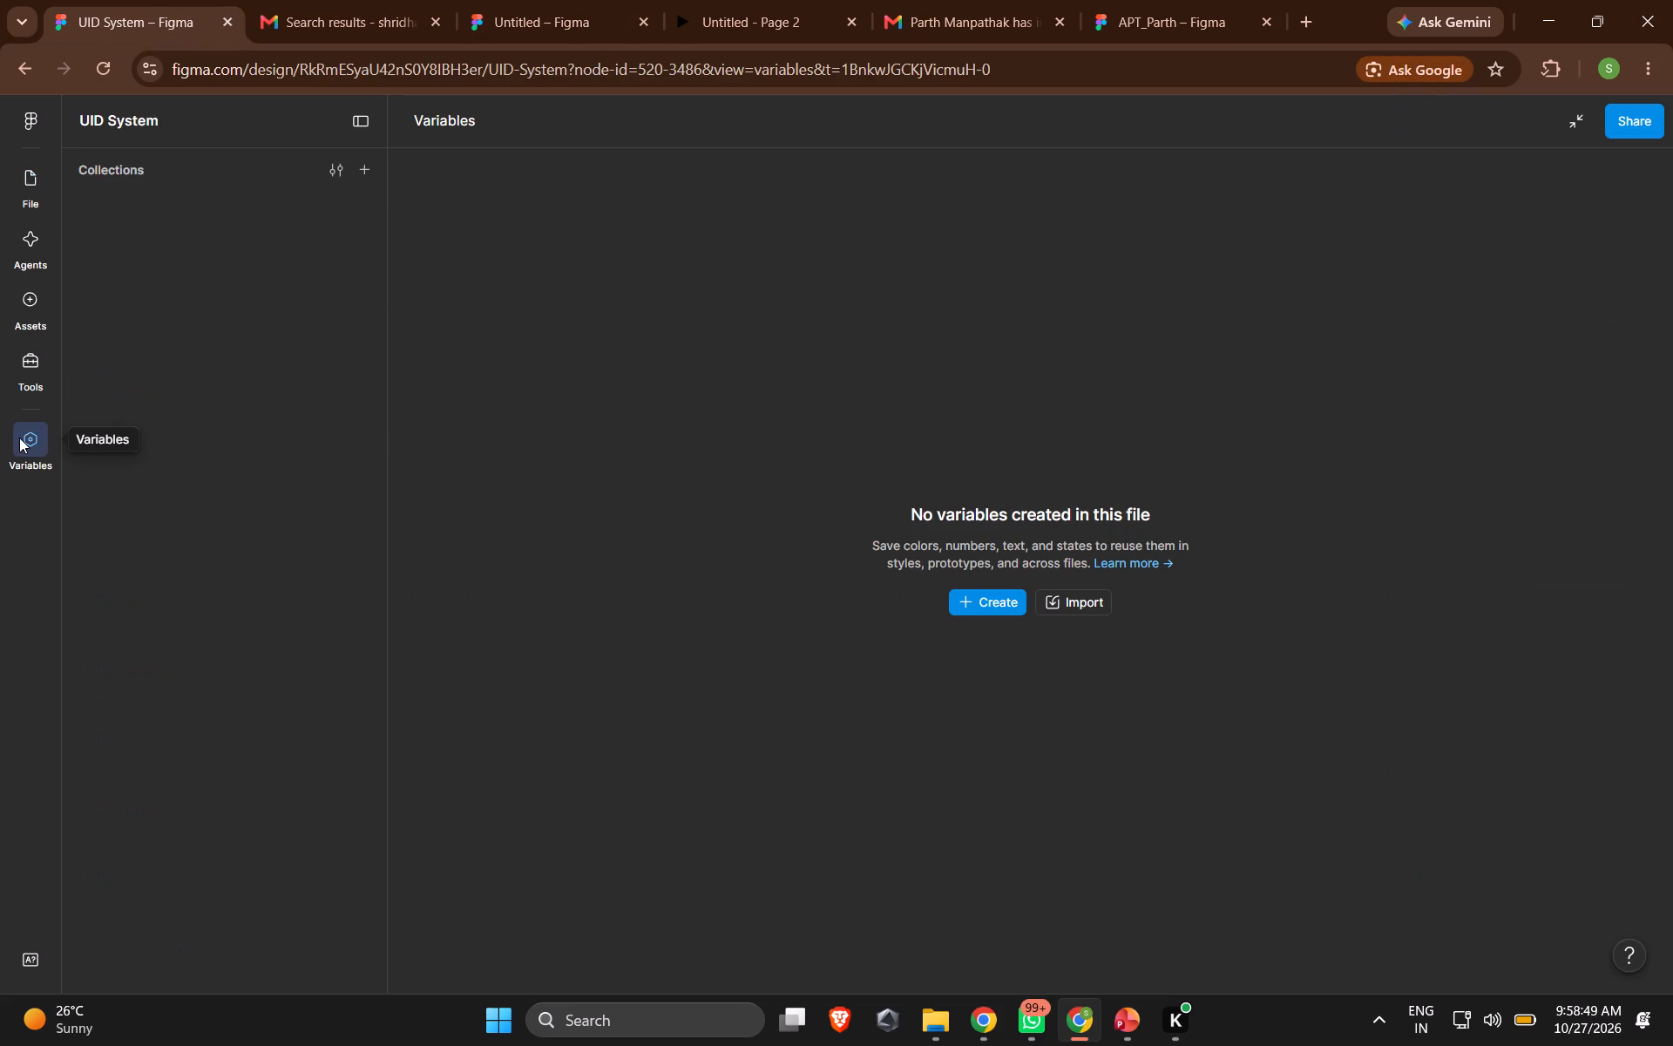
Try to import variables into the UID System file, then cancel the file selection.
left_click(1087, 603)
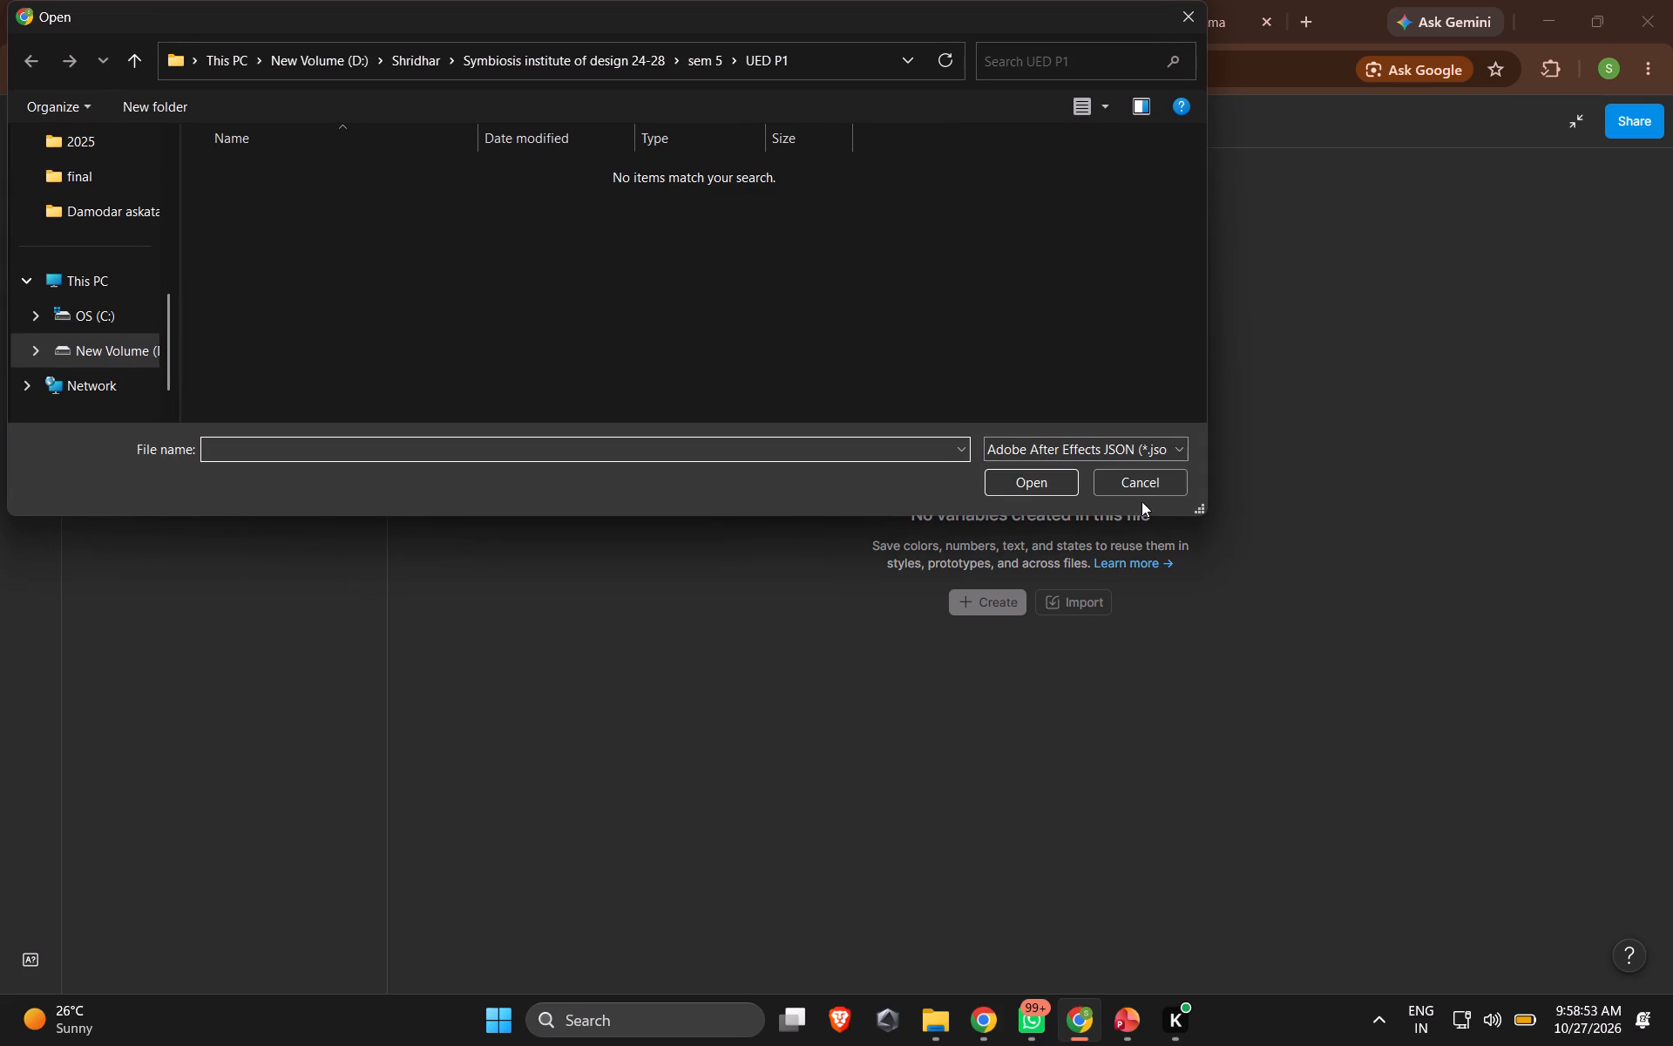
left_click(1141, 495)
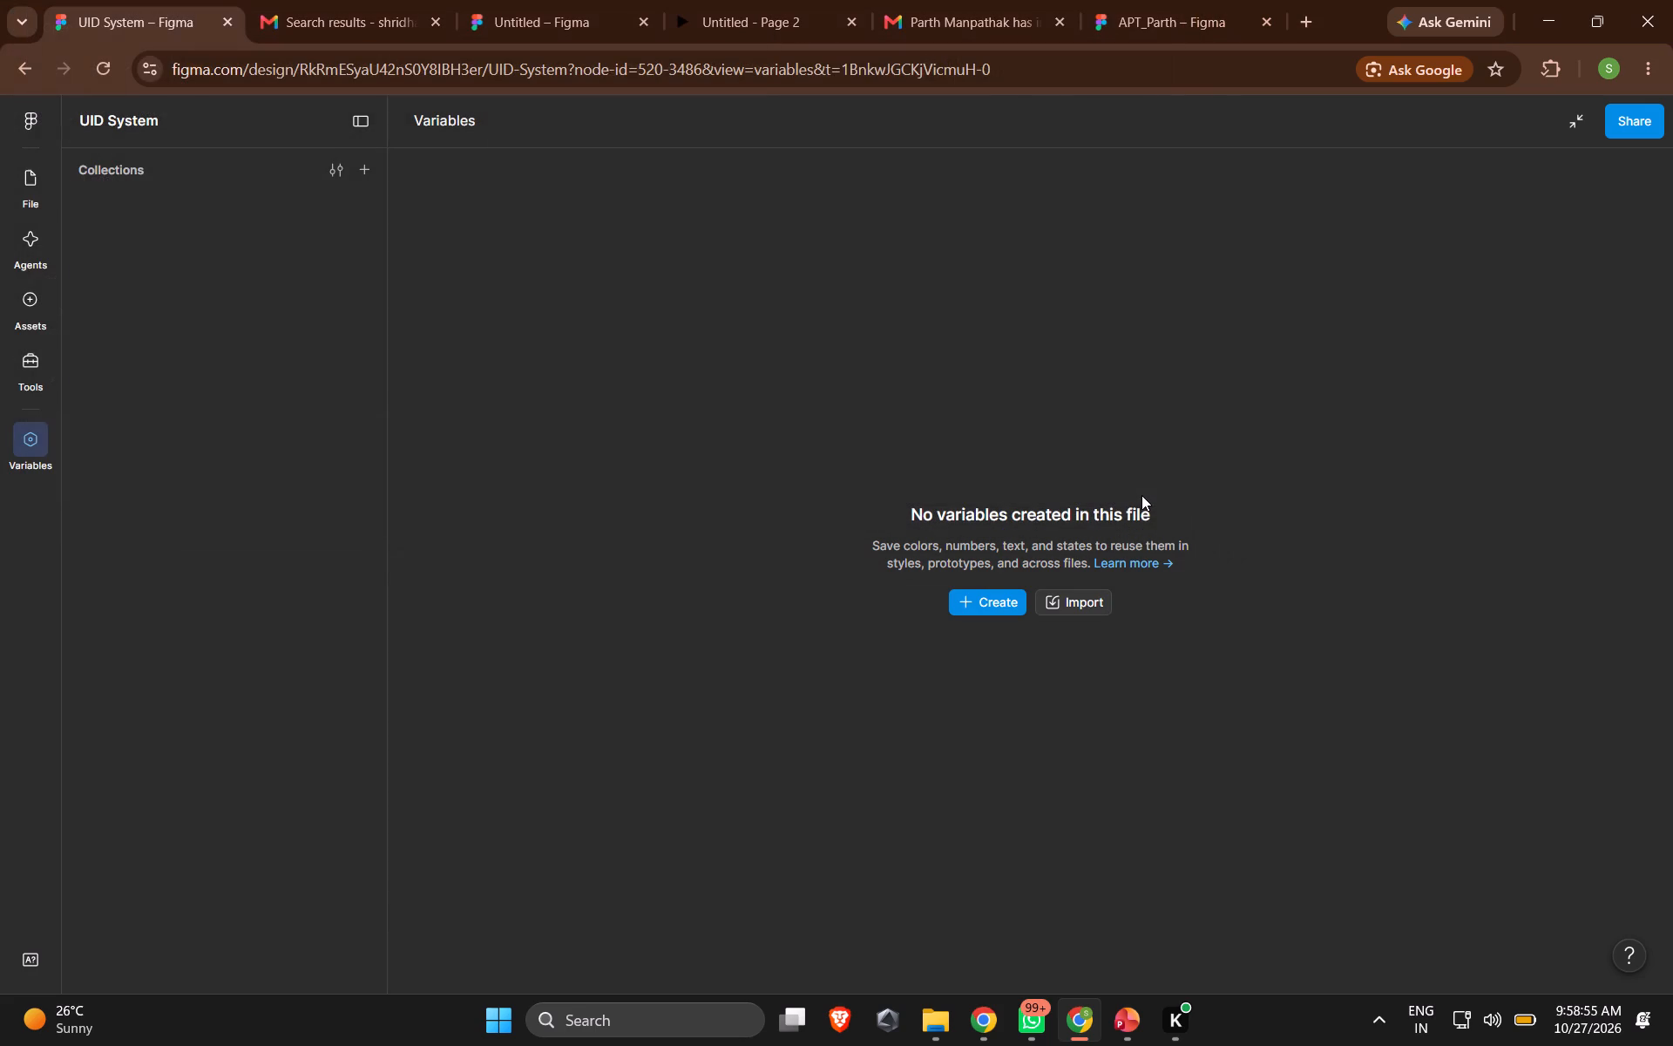
Create a new variable collection in the UID System file, keeping the default name.
left_click(364, 169)
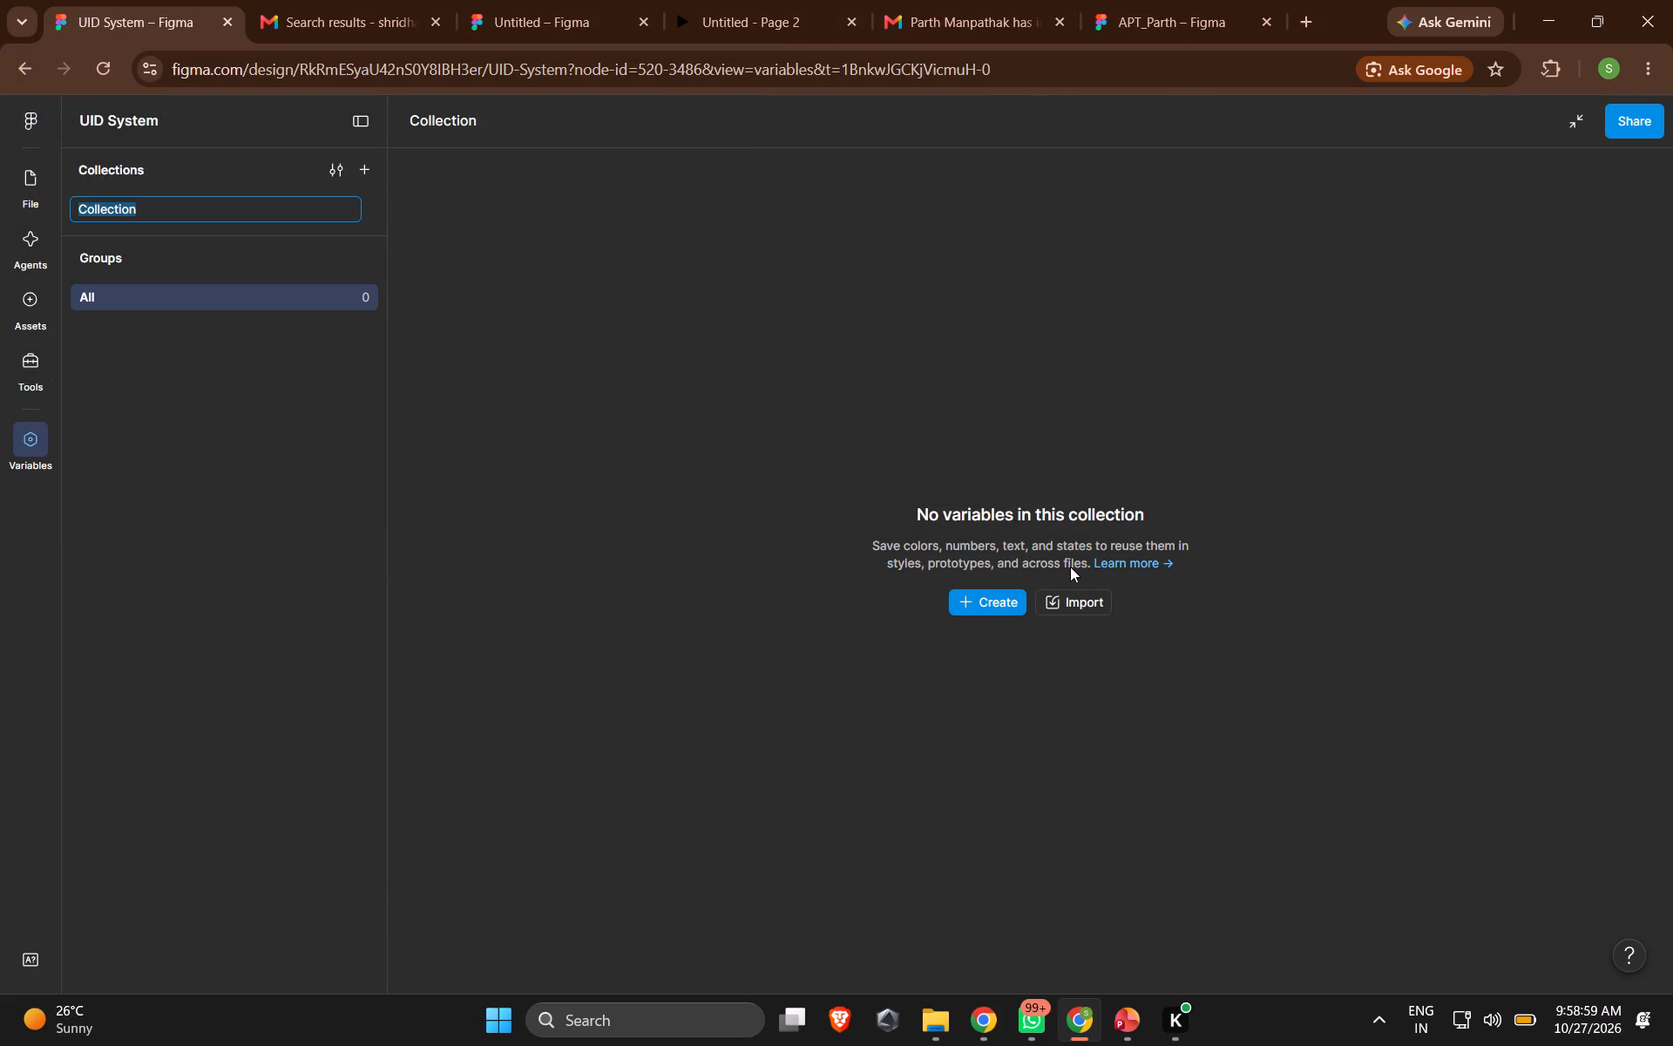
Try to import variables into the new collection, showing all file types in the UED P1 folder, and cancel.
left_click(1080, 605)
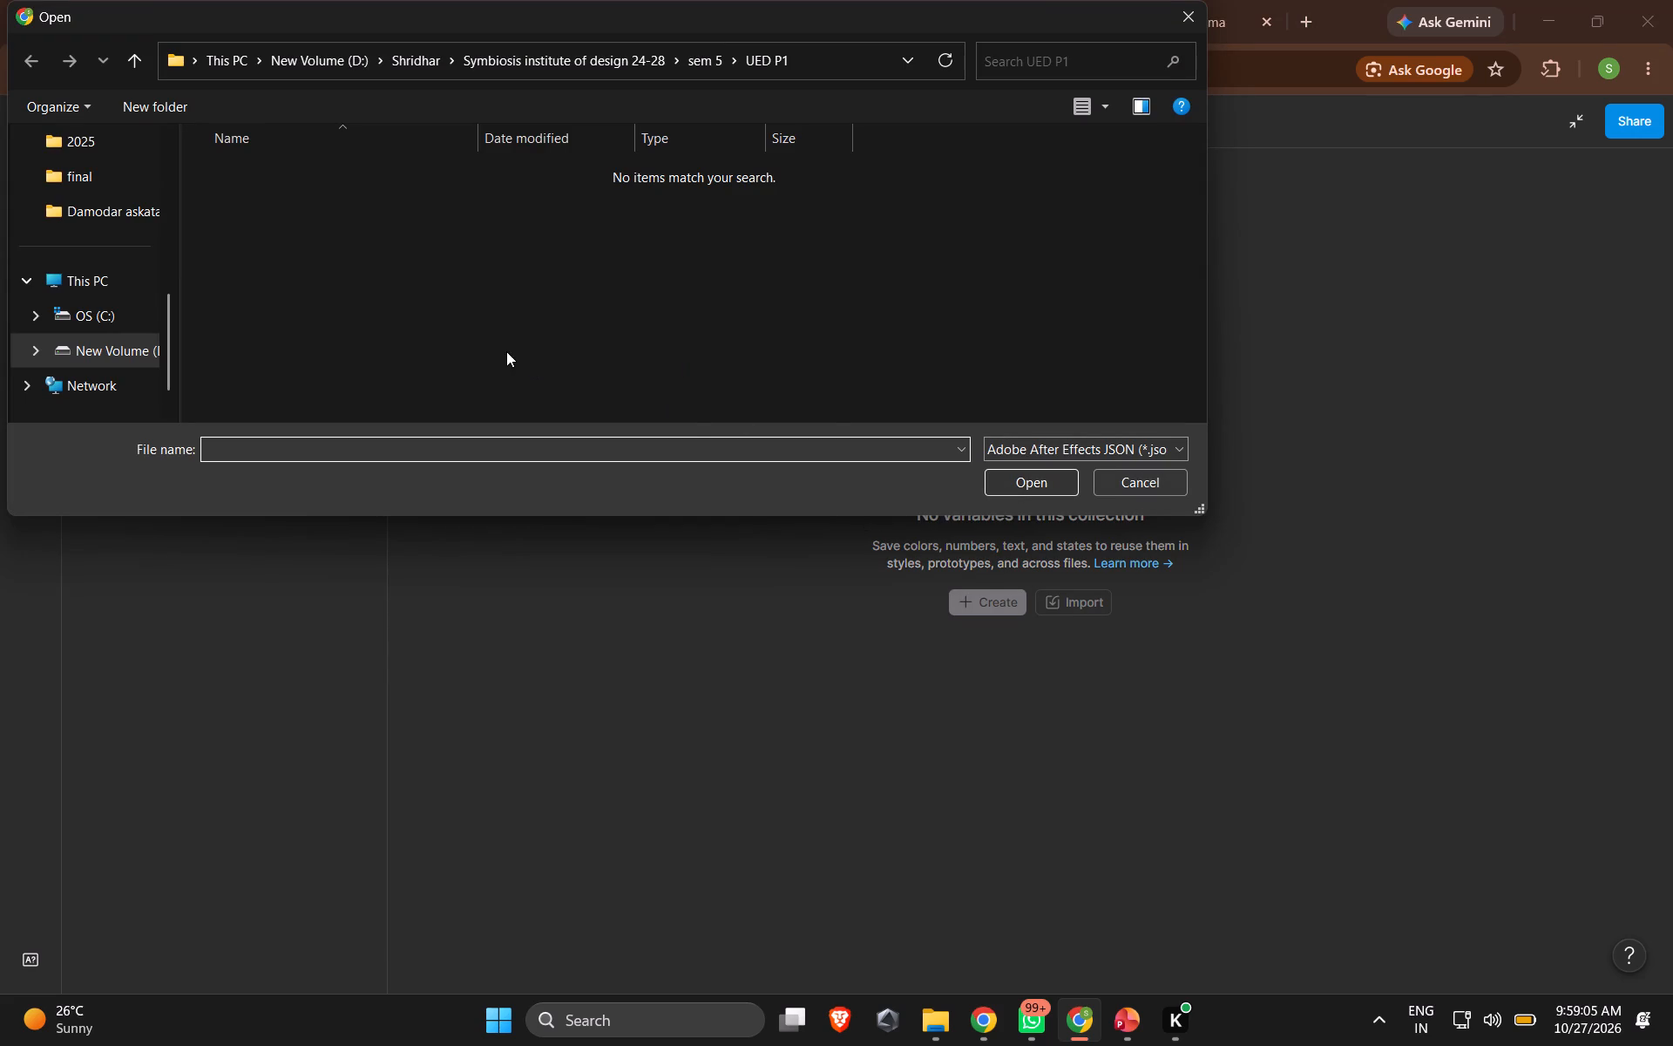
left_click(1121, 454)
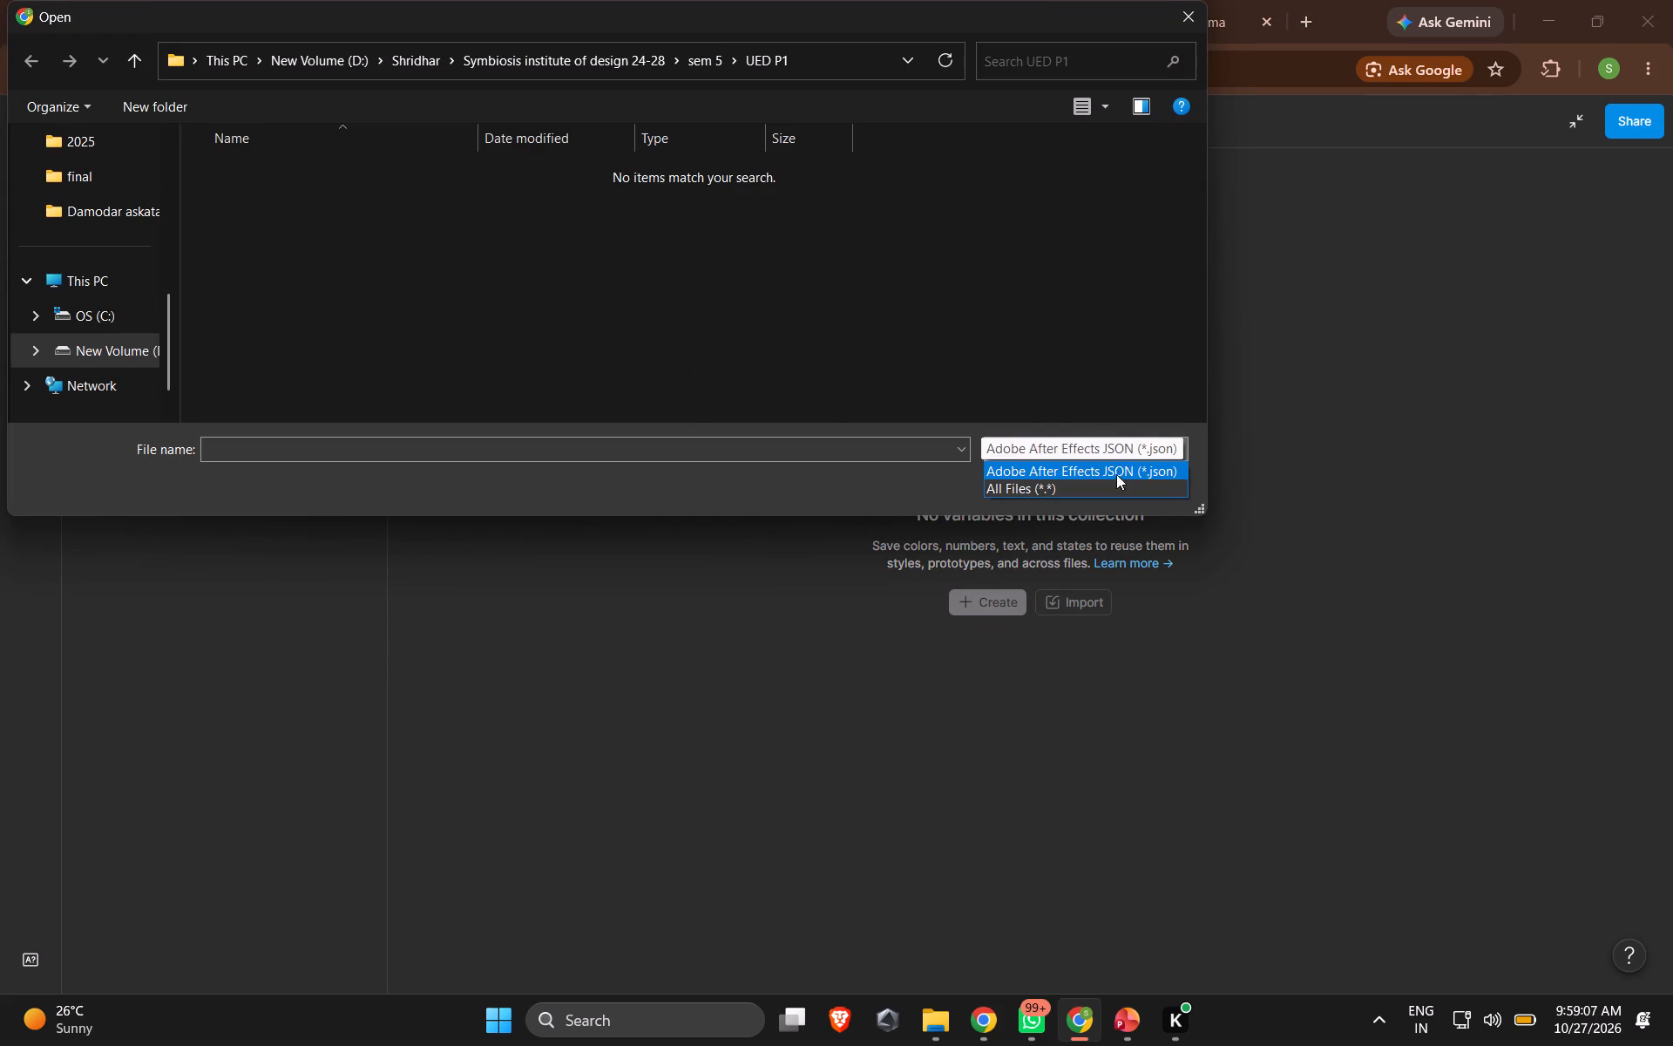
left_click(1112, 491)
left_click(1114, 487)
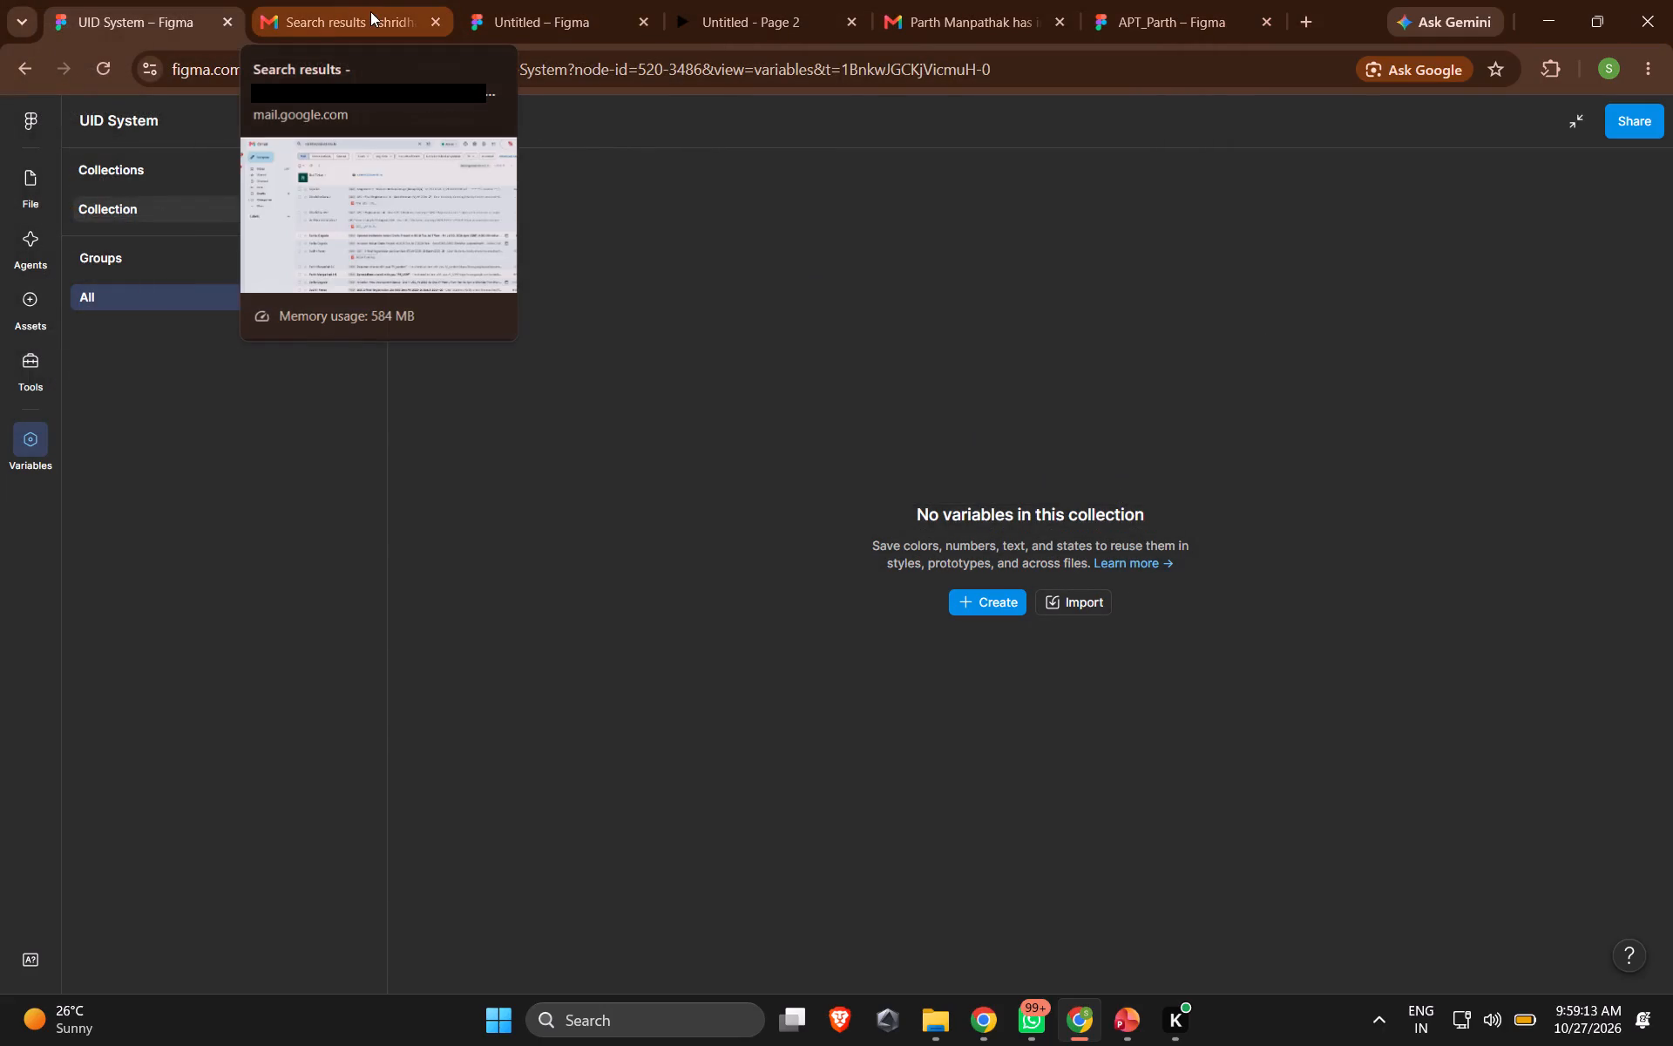
Switch back to the Untitled file's amount variable collection.
left_click(498, 0)
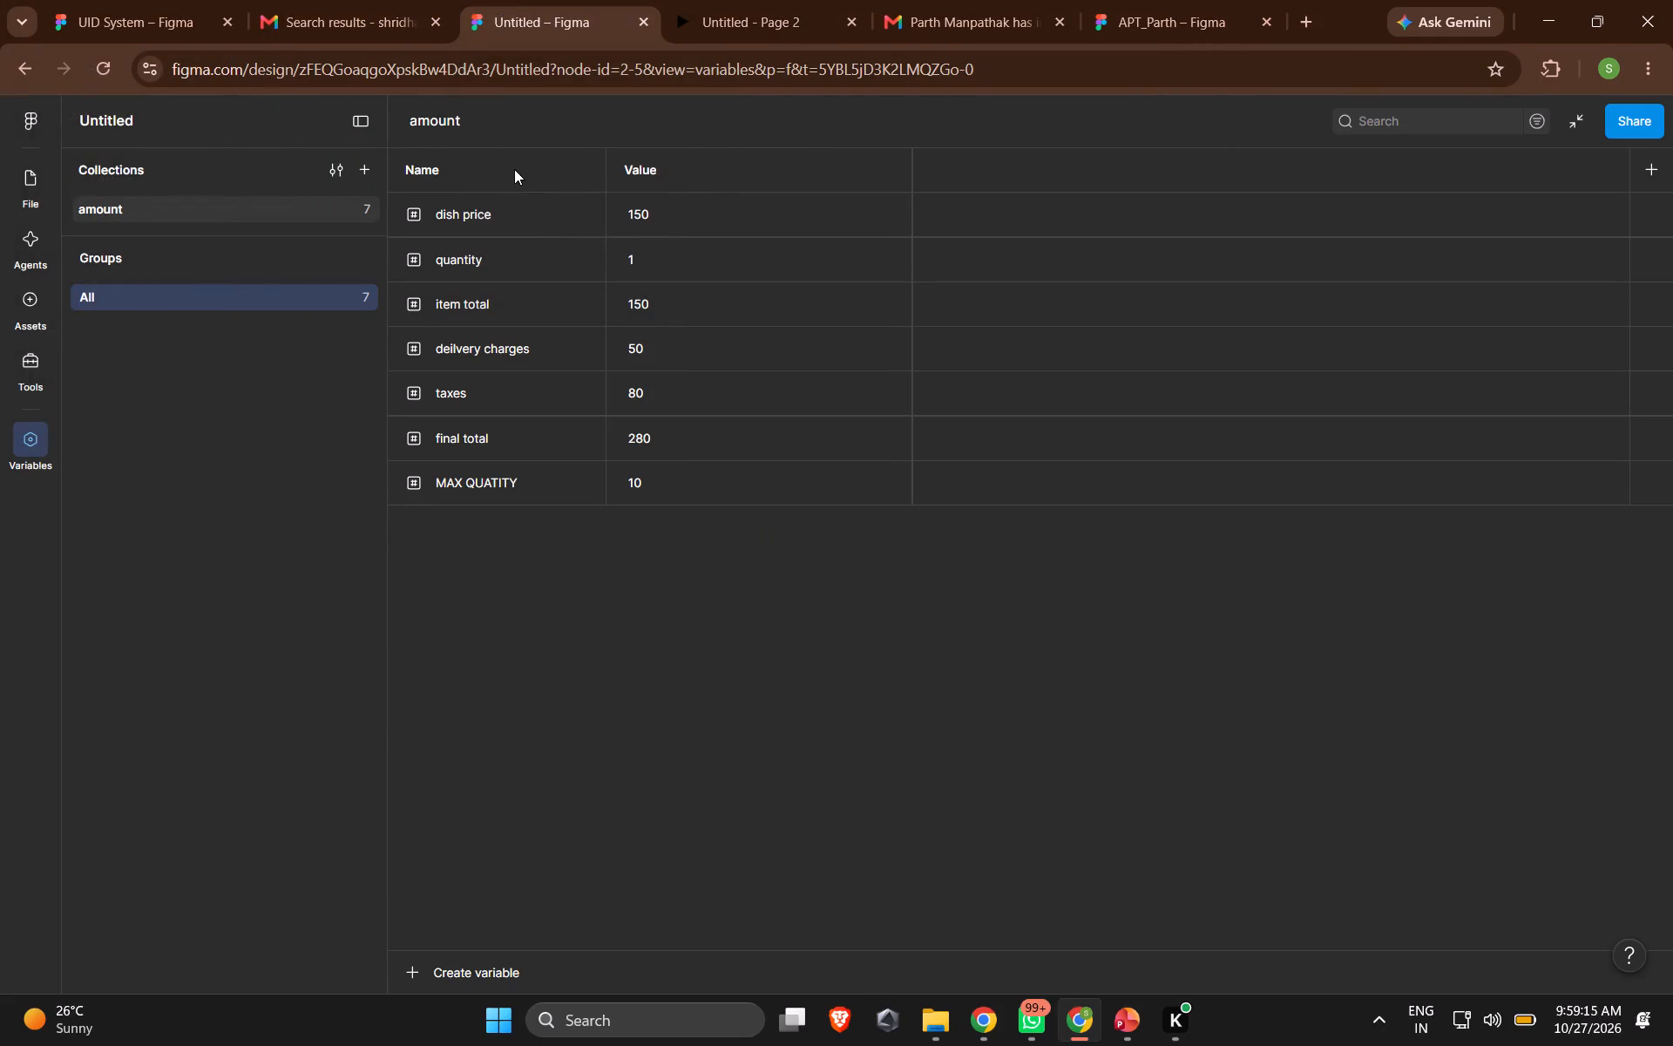
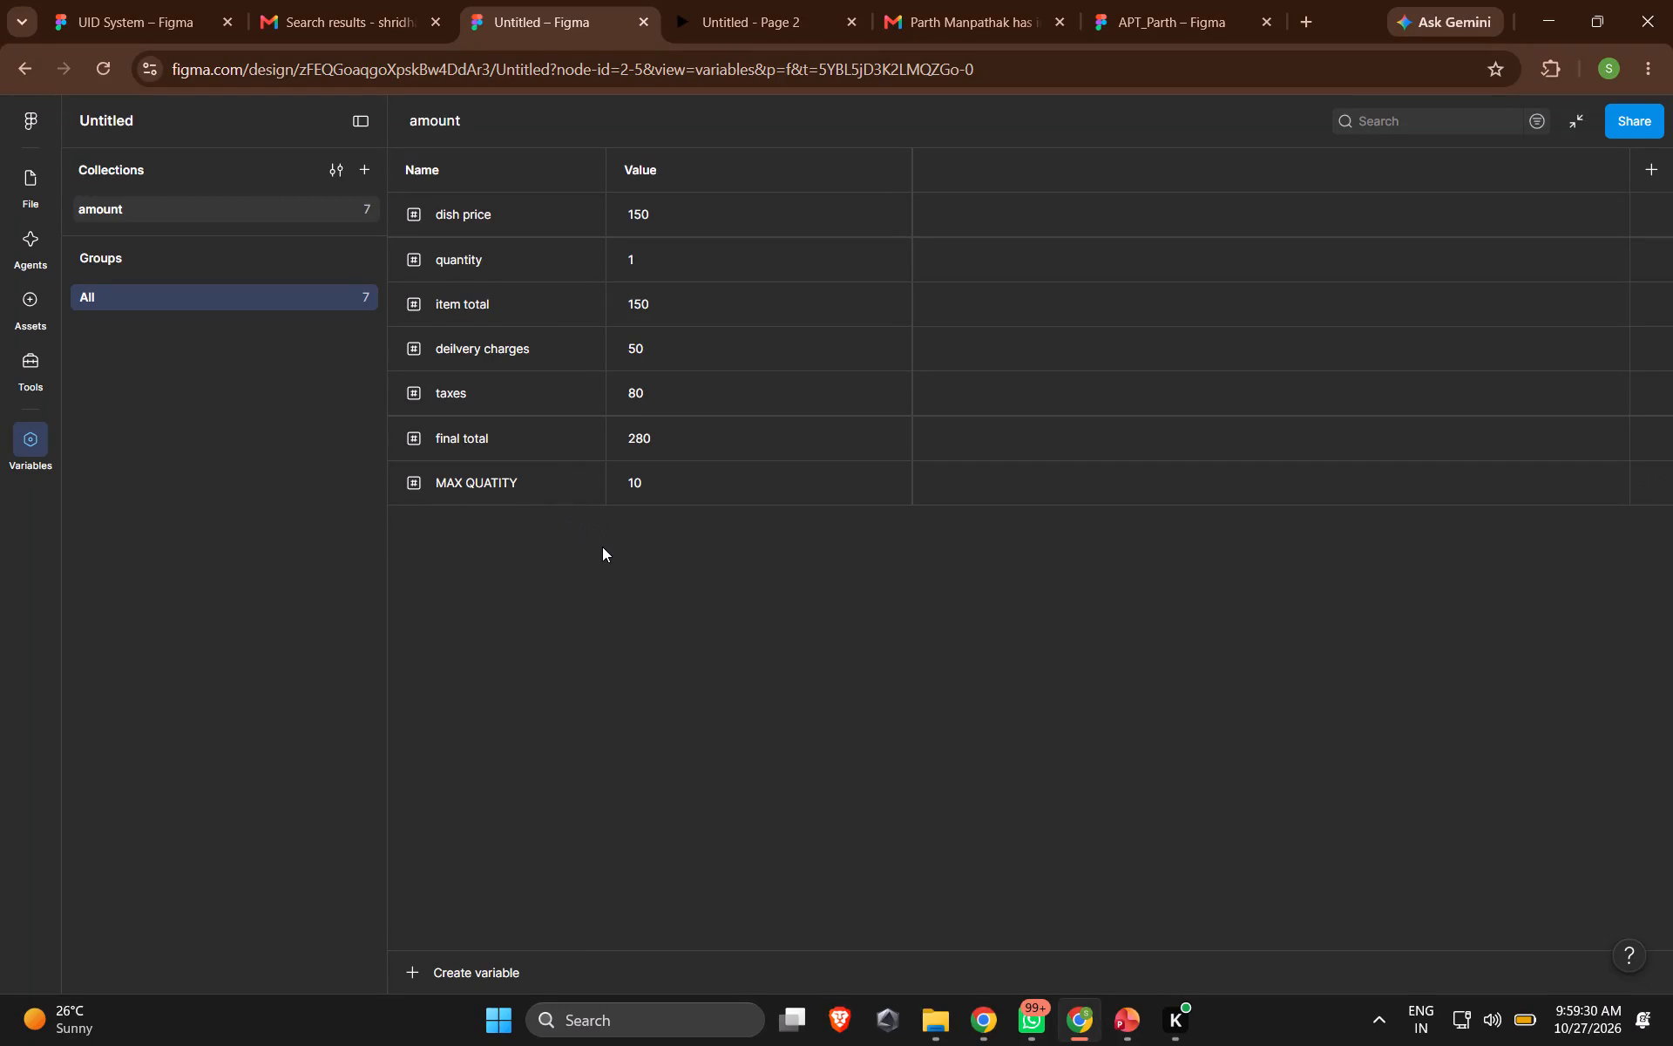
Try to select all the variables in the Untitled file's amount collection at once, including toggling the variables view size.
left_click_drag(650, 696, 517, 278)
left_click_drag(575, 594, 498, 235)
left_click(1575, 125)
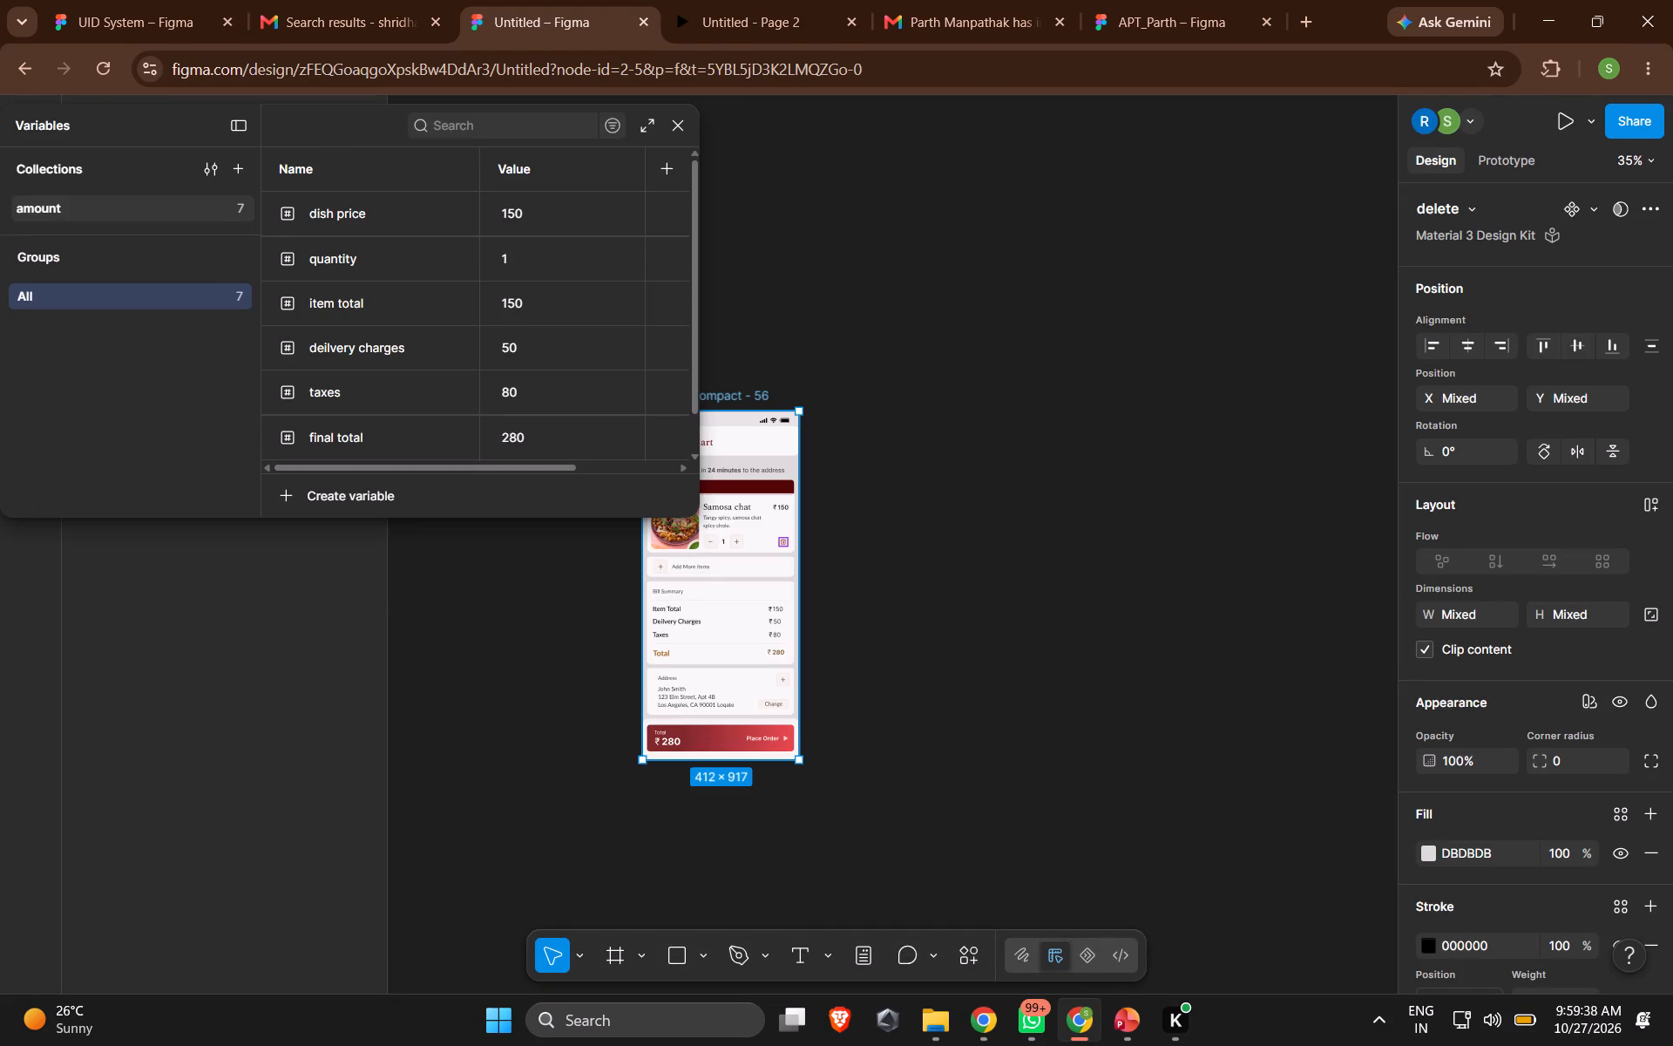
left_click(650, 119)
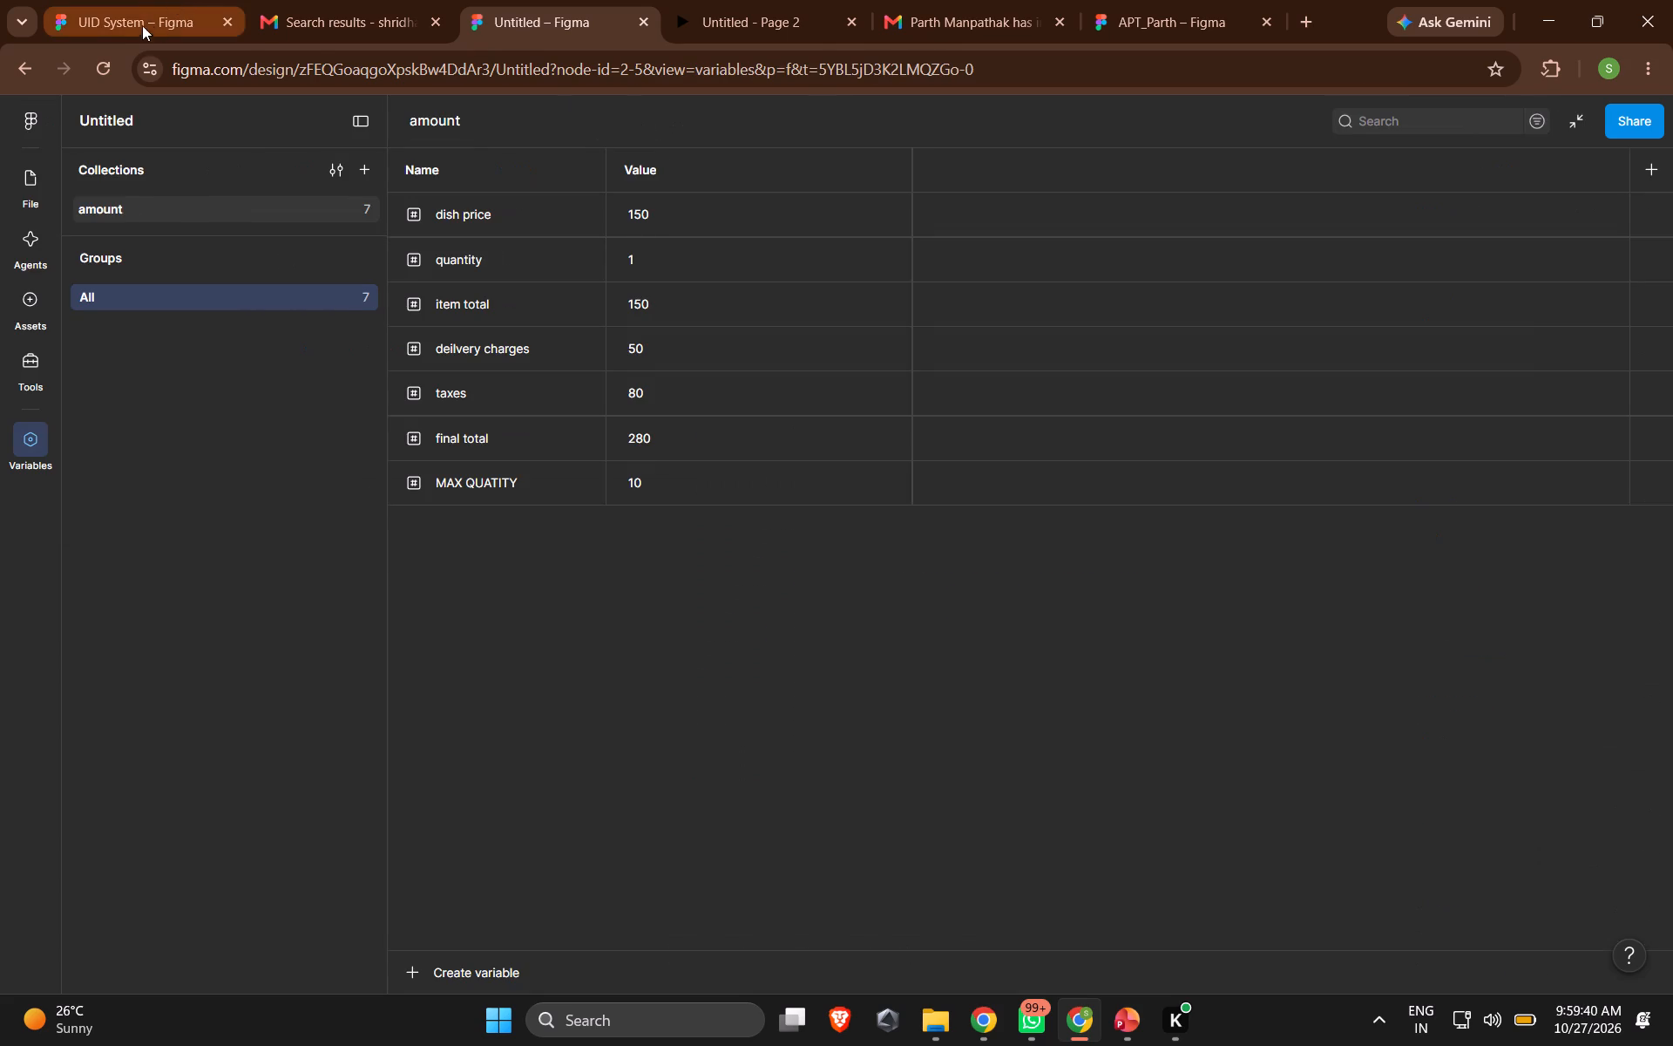
Switch to the UID System file and move the My Bag frame beside the Your Cart screen, to about X 30707, Y 23125.
left_click(137, 28)
left_click(31, 200)
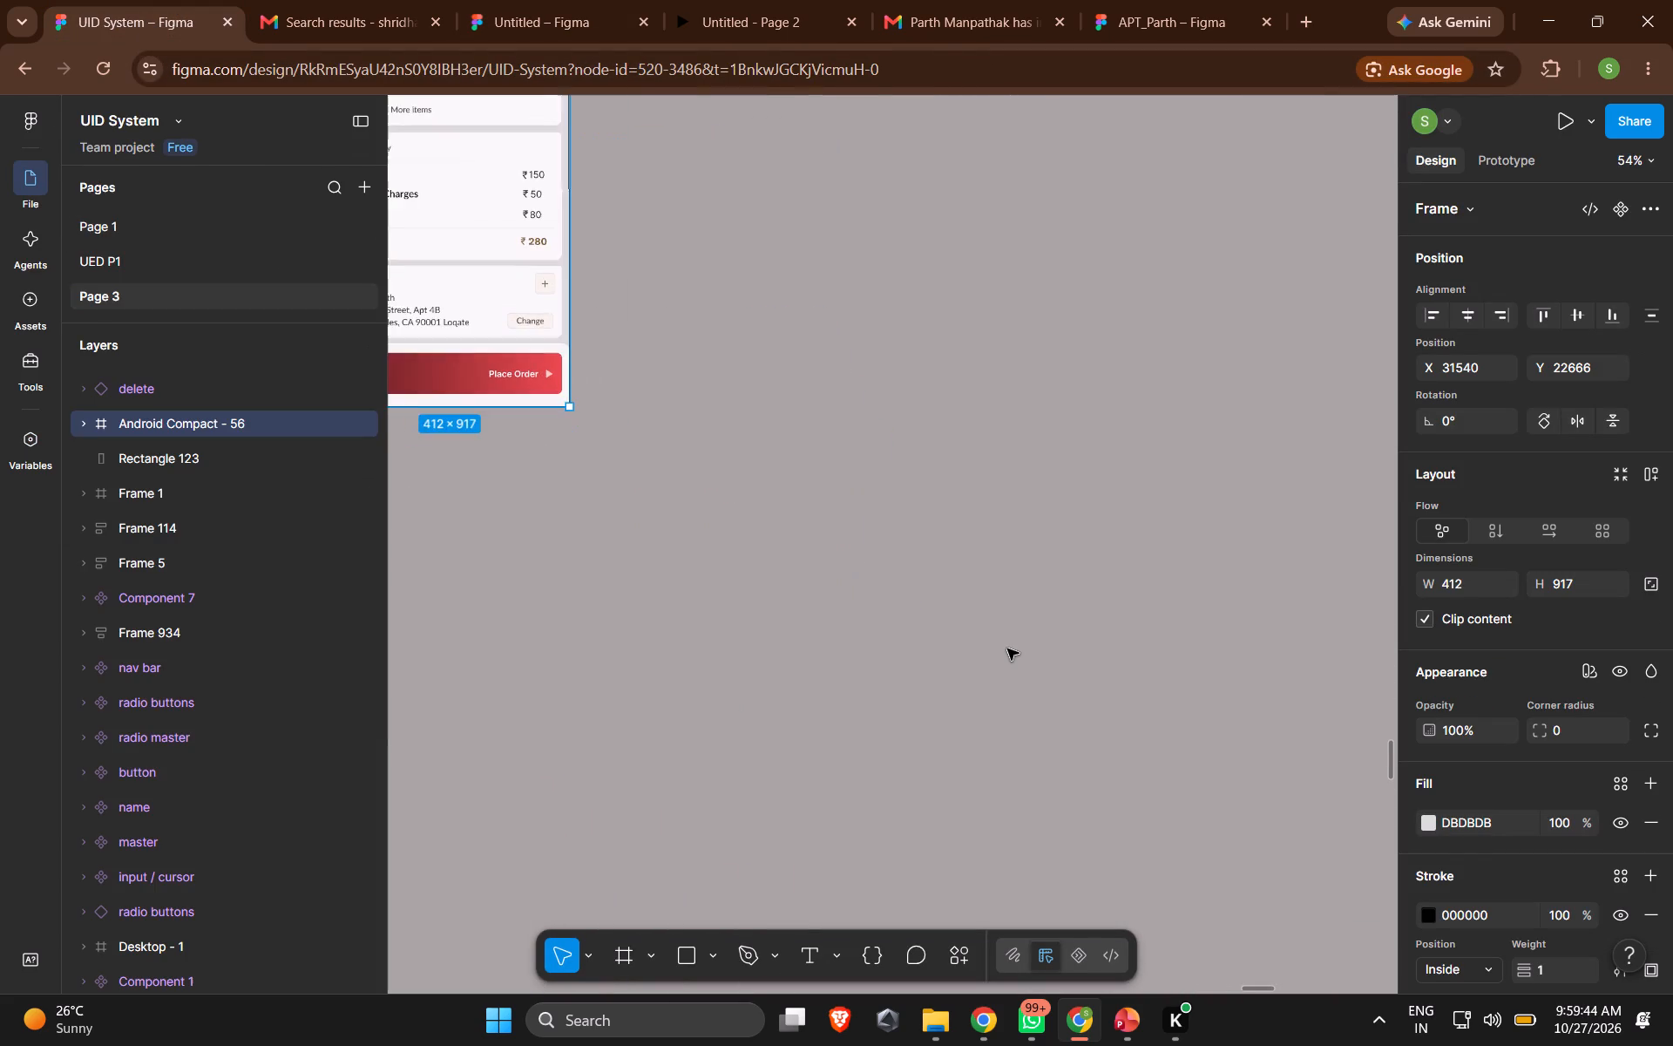
scroll(787, 605, "right", 3)
scroll(787, 605, "up", 1)
scroll(899, 412, "up", 1)
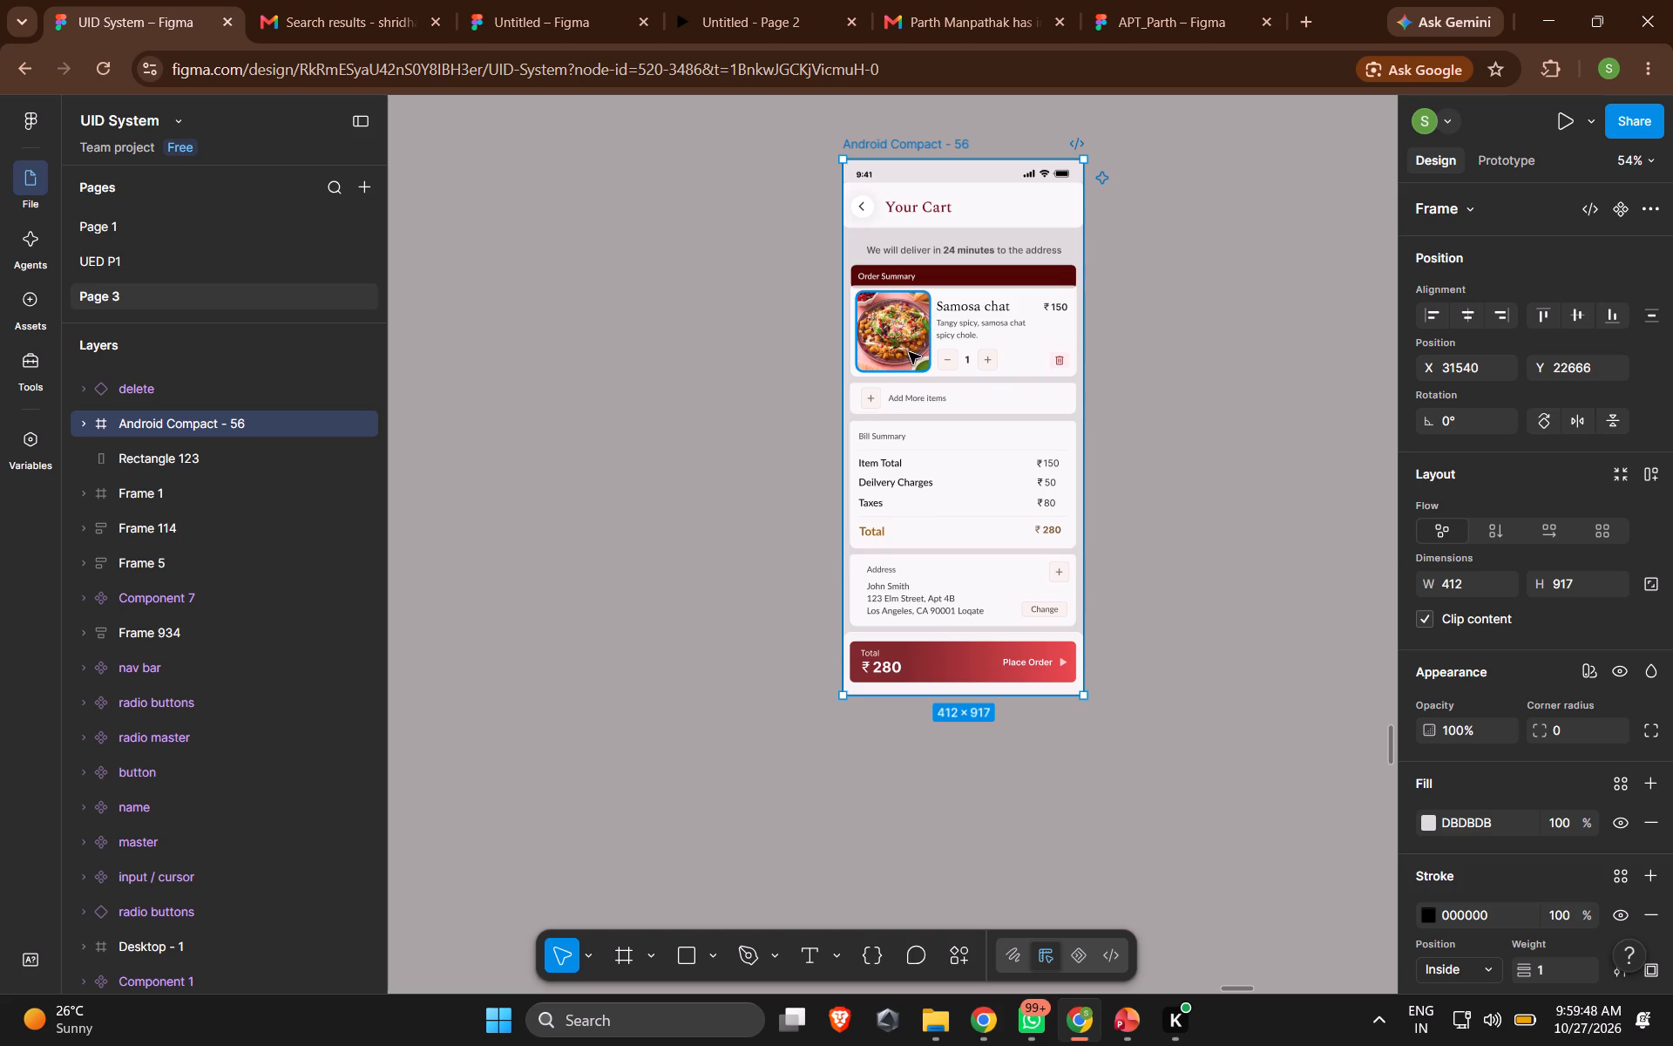
scroll(811, 735, "down", 1)
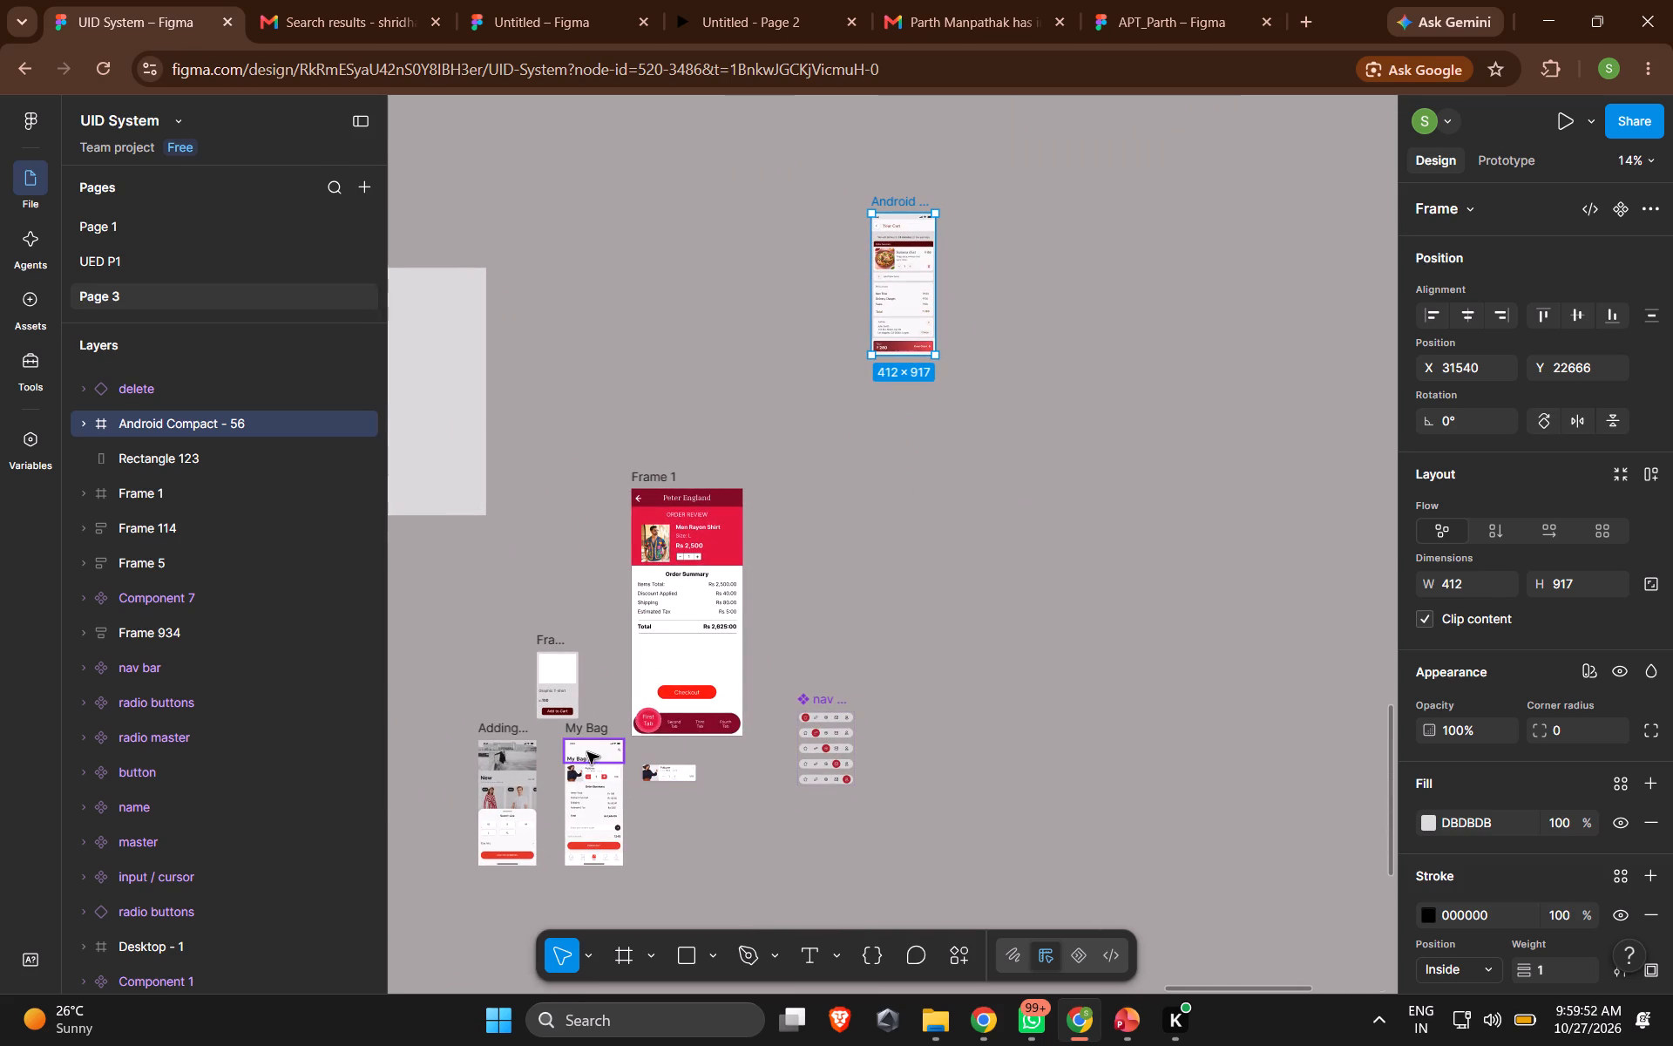
left_click_drag(585, 731, 667, 431)
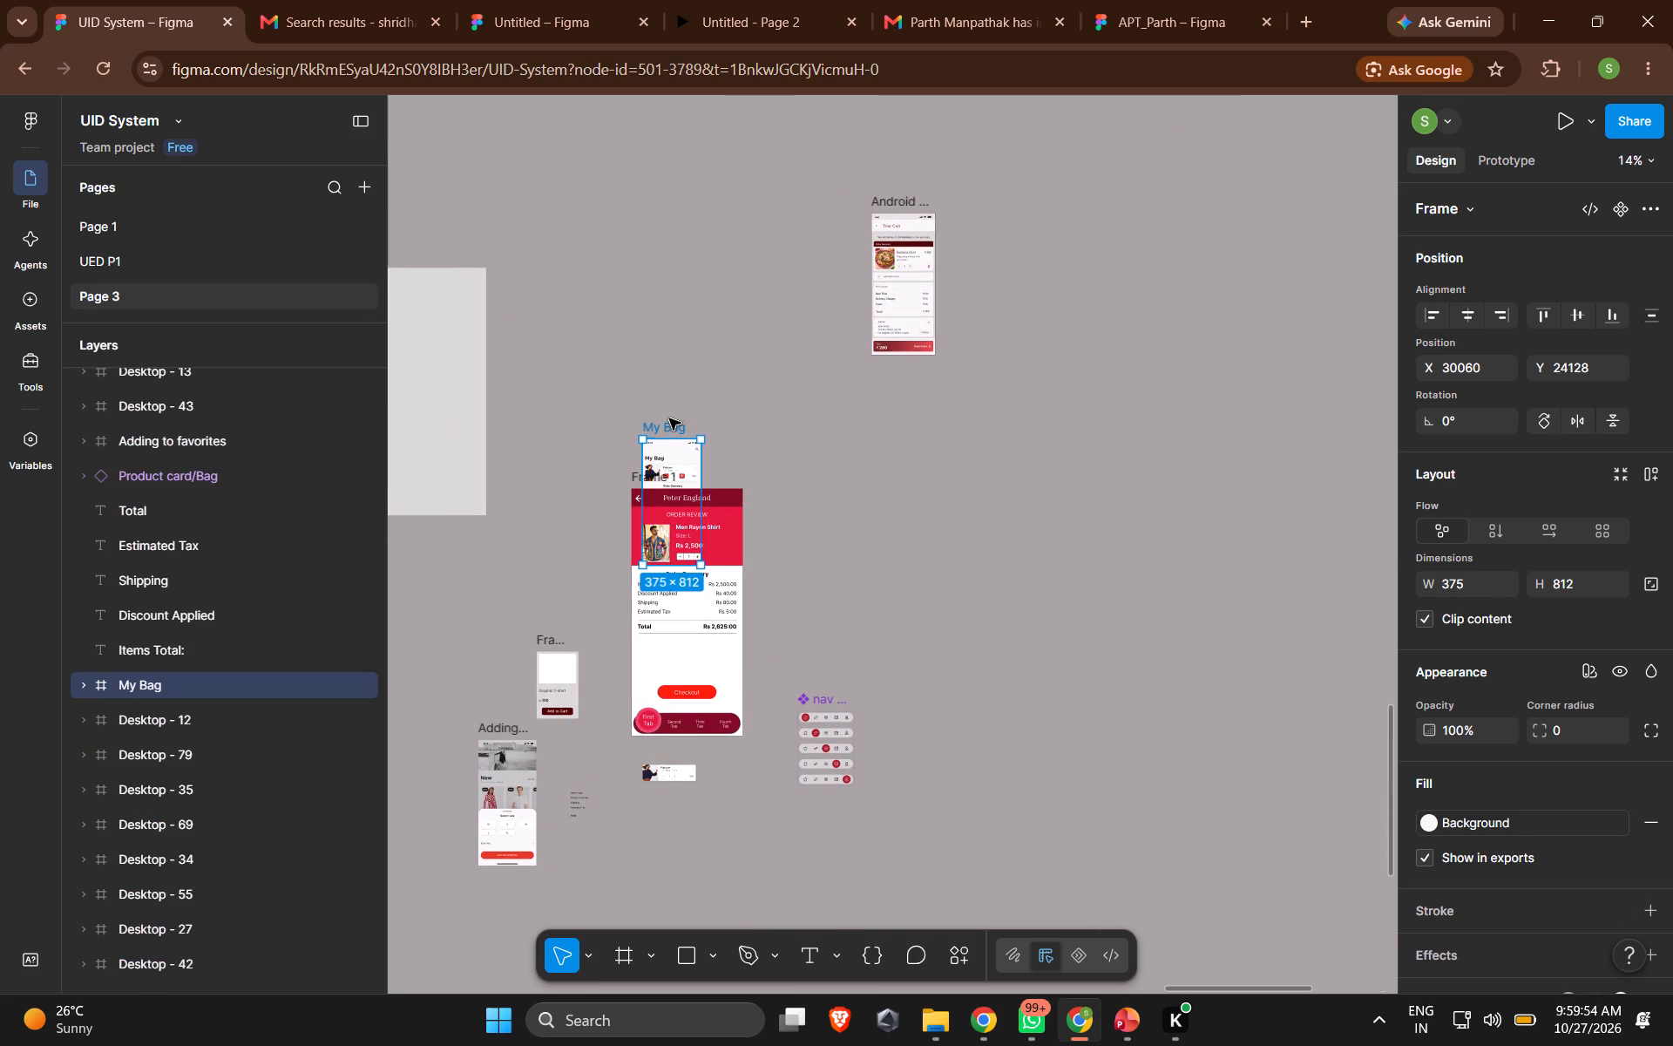
left_click_drag(667, 430, 771, 270)
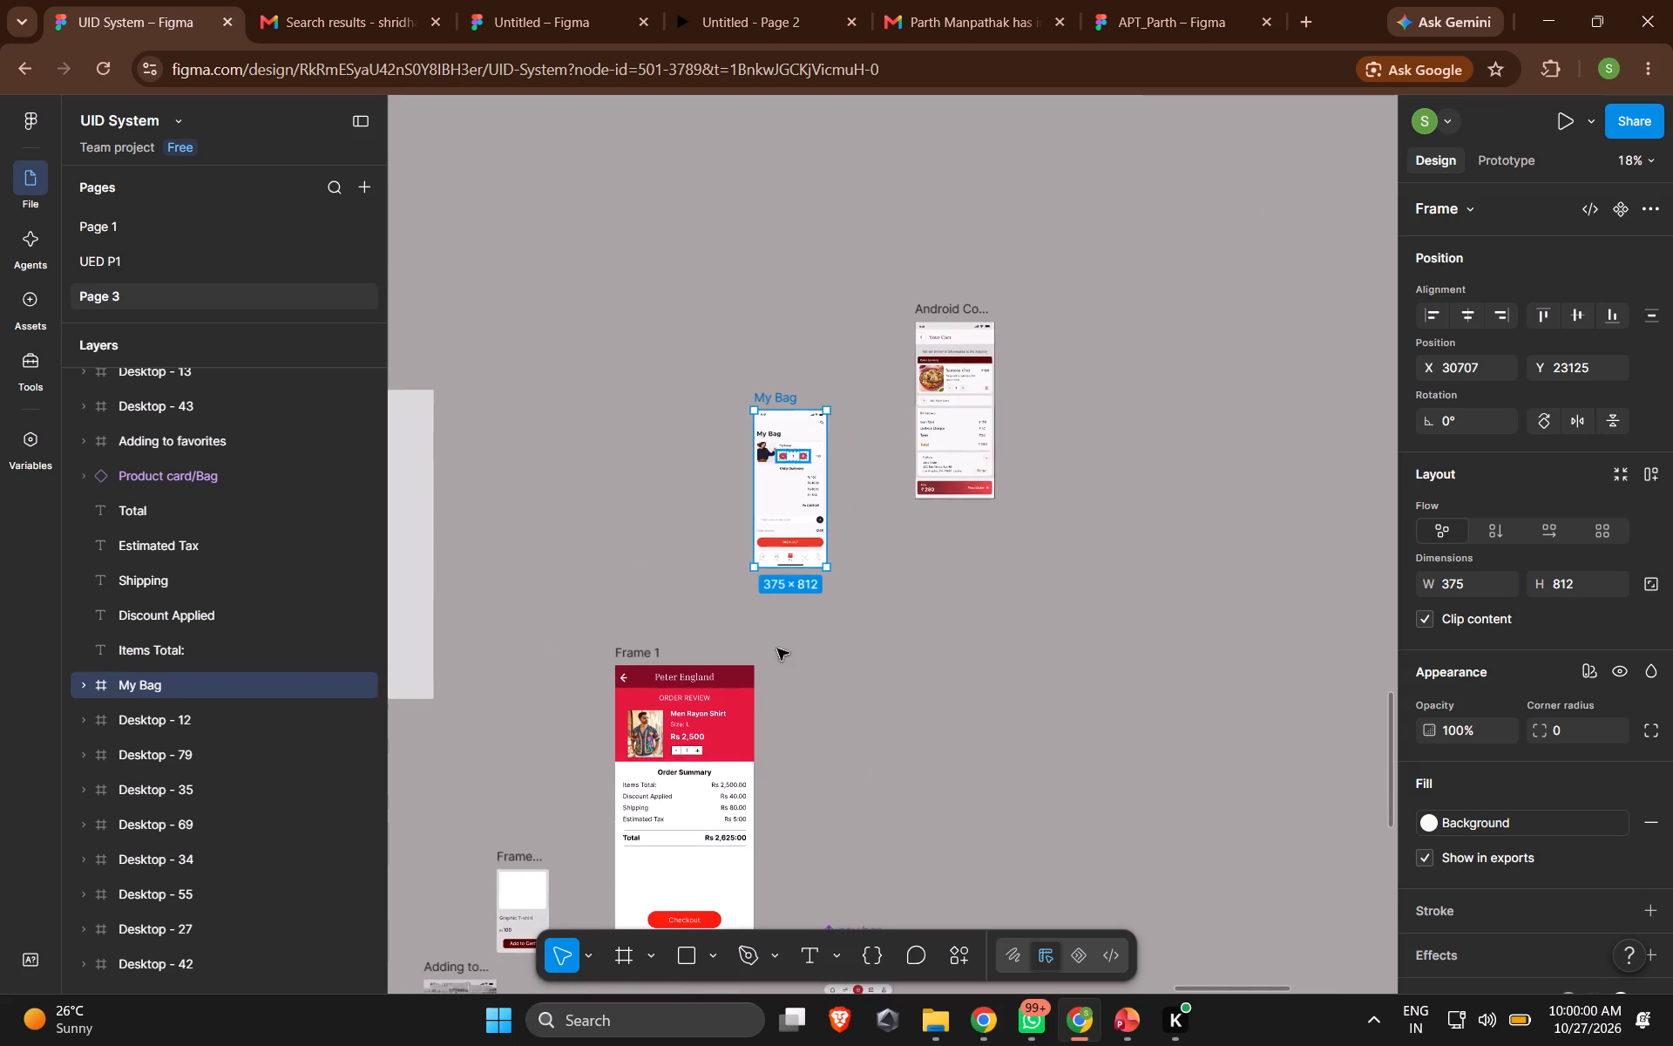
Copy the shirt image from Frame 1, delete the Samosa chat dish image in the Your Cart screen, and paste the copy.
scroll(766, 710, "down", 1)
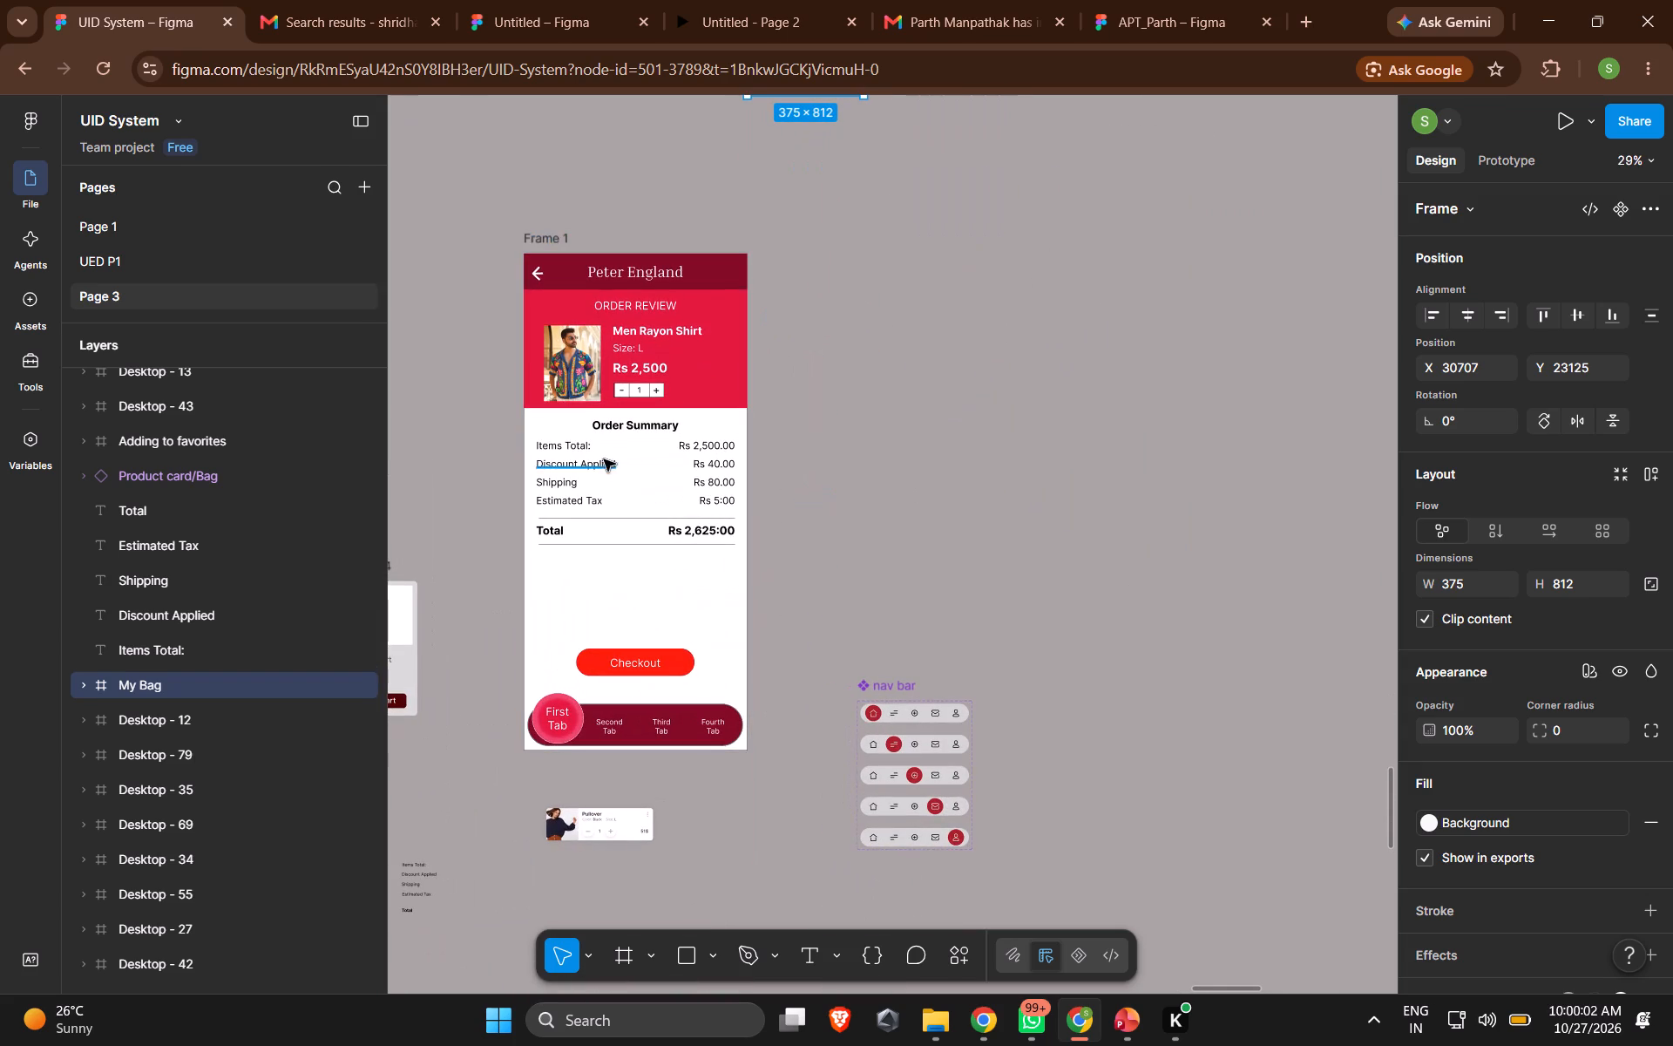
left_click(577, 381)
key("ctrl+c")
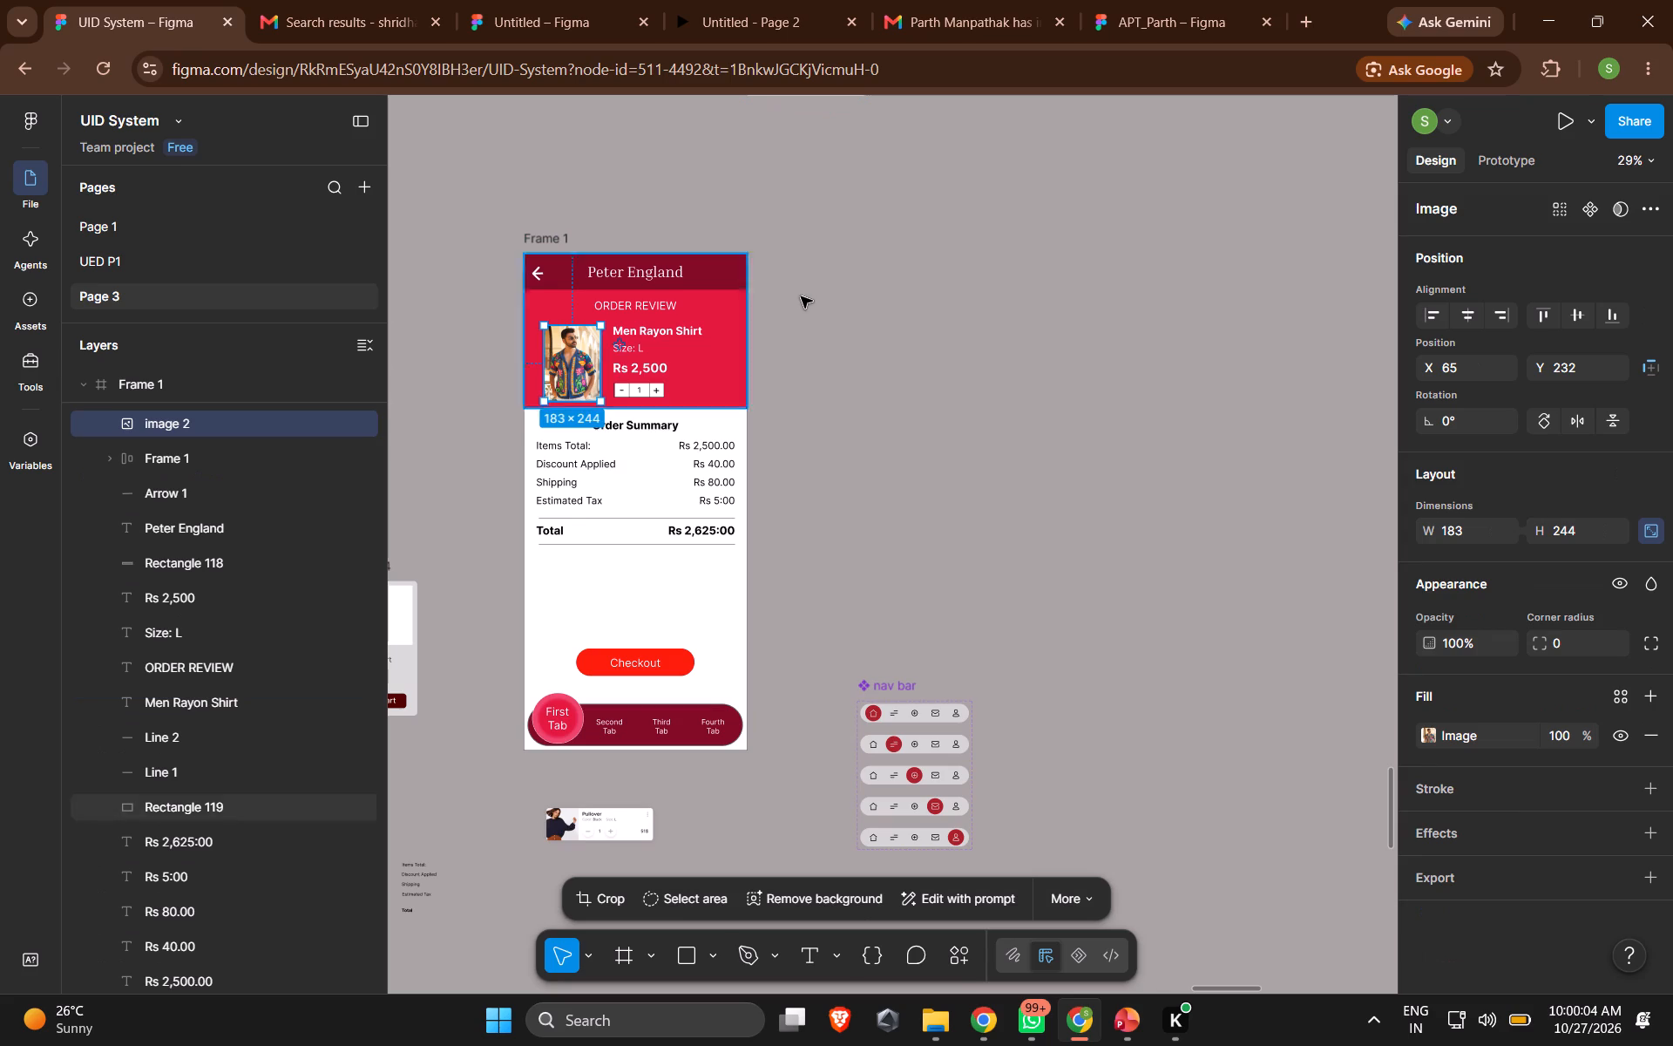
scroll(810, 299, "up", 3)
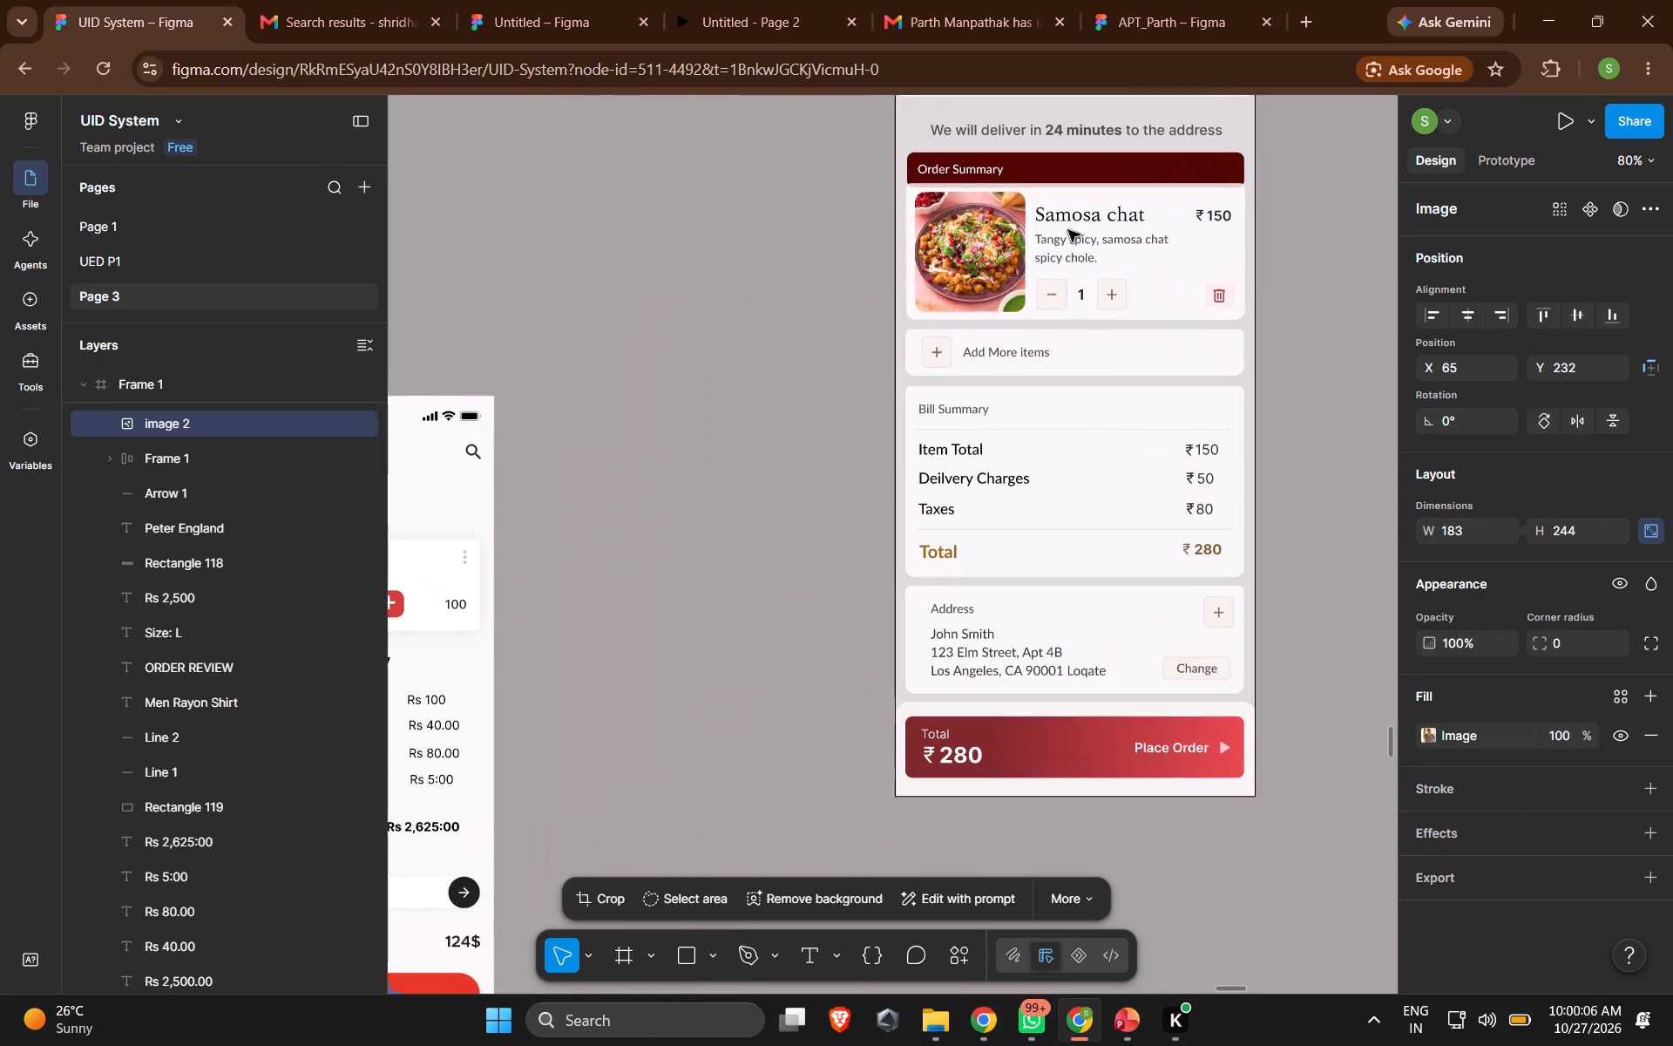
left_click(967, 284)
key("BackSpace")
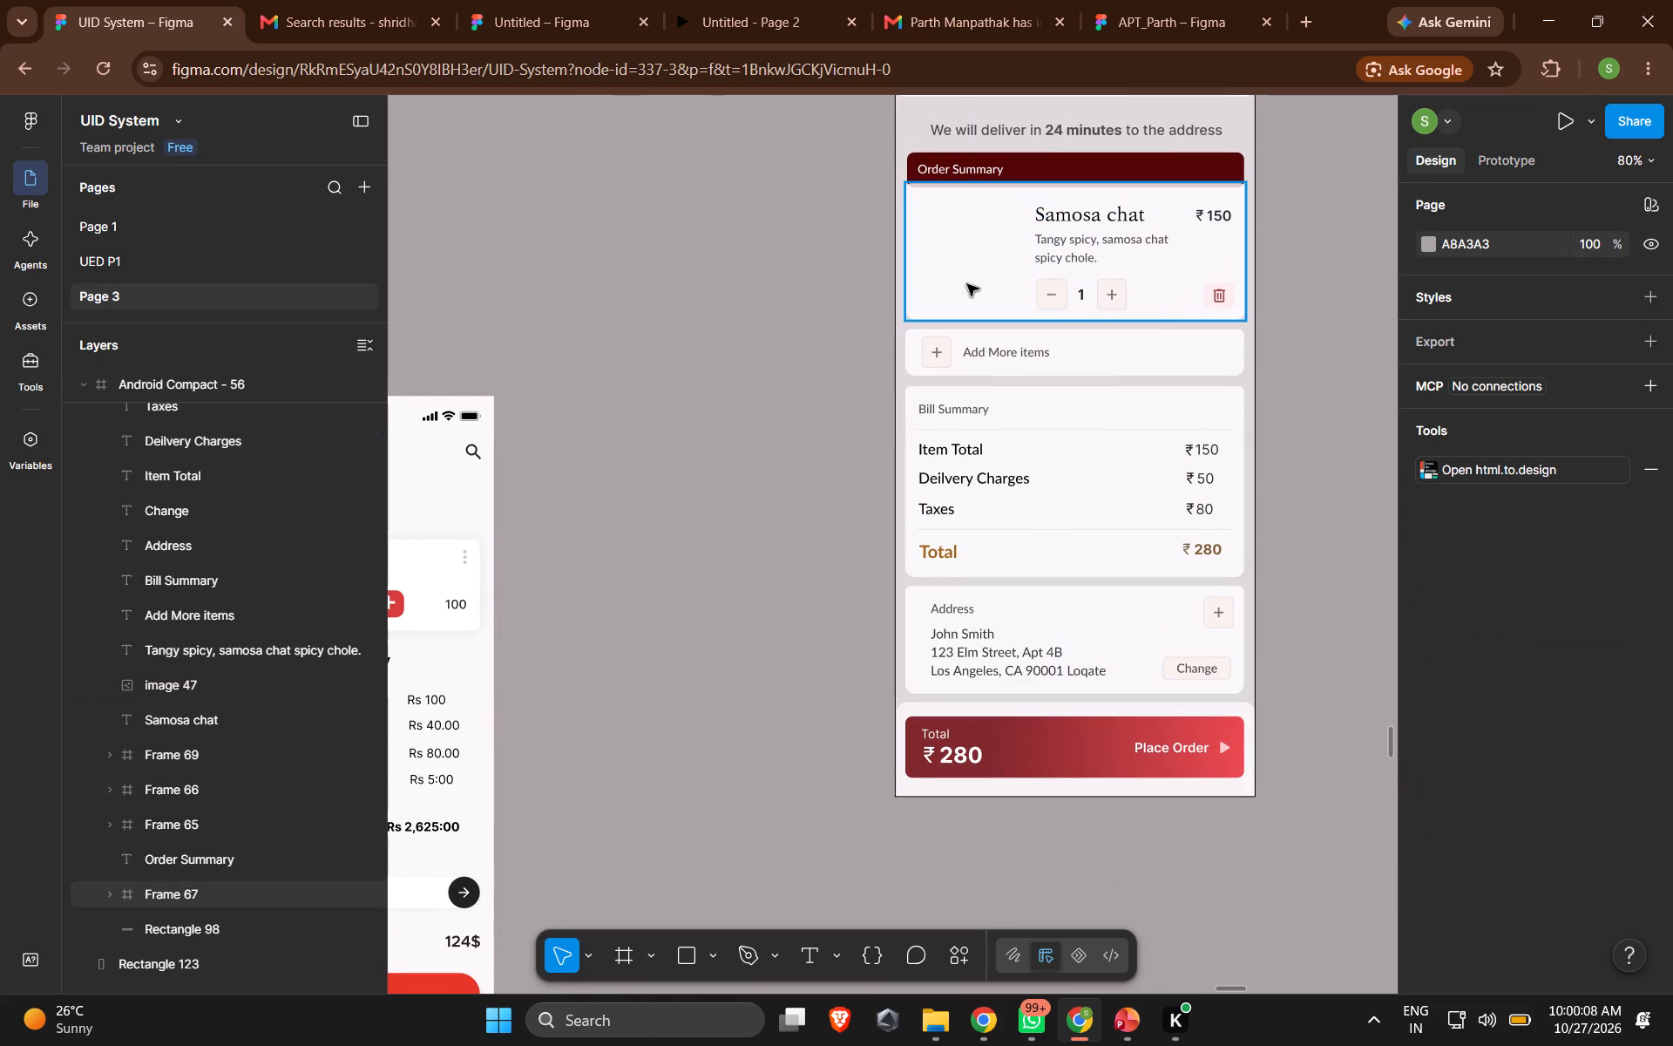
key("ctrl+v")
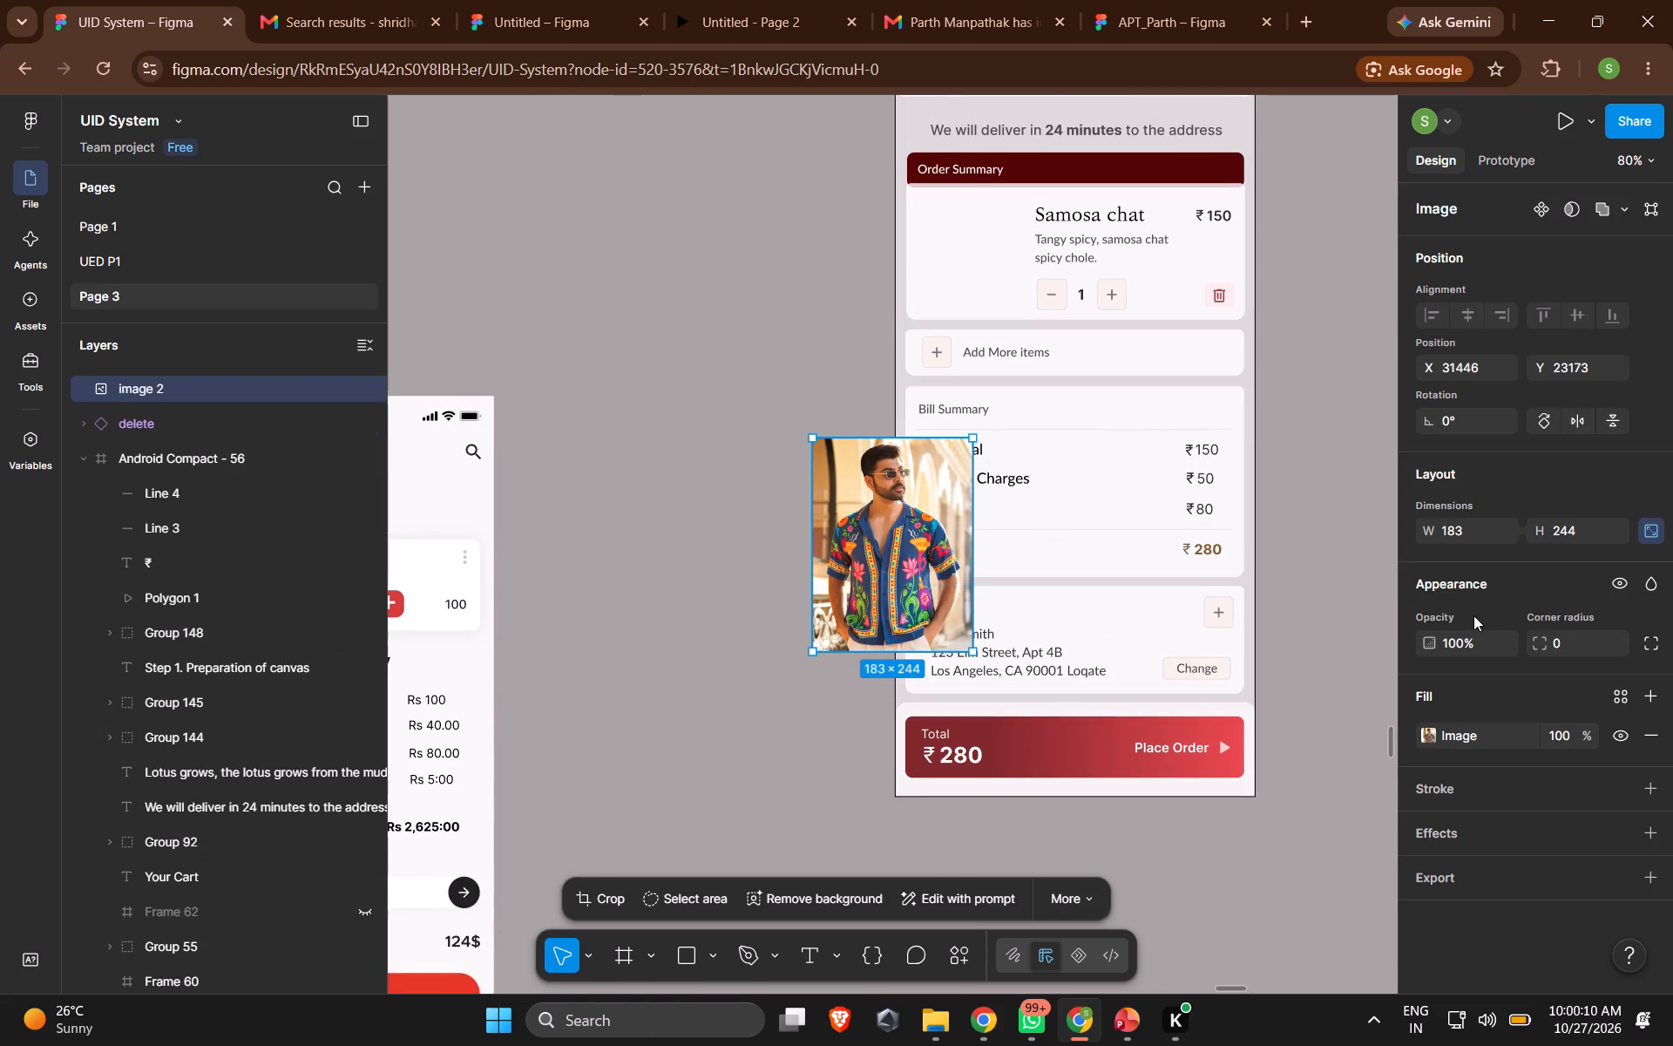
Set the pasted shirt image's corner radius to 16.
left_click_drag(1535, 646, 996, 529)
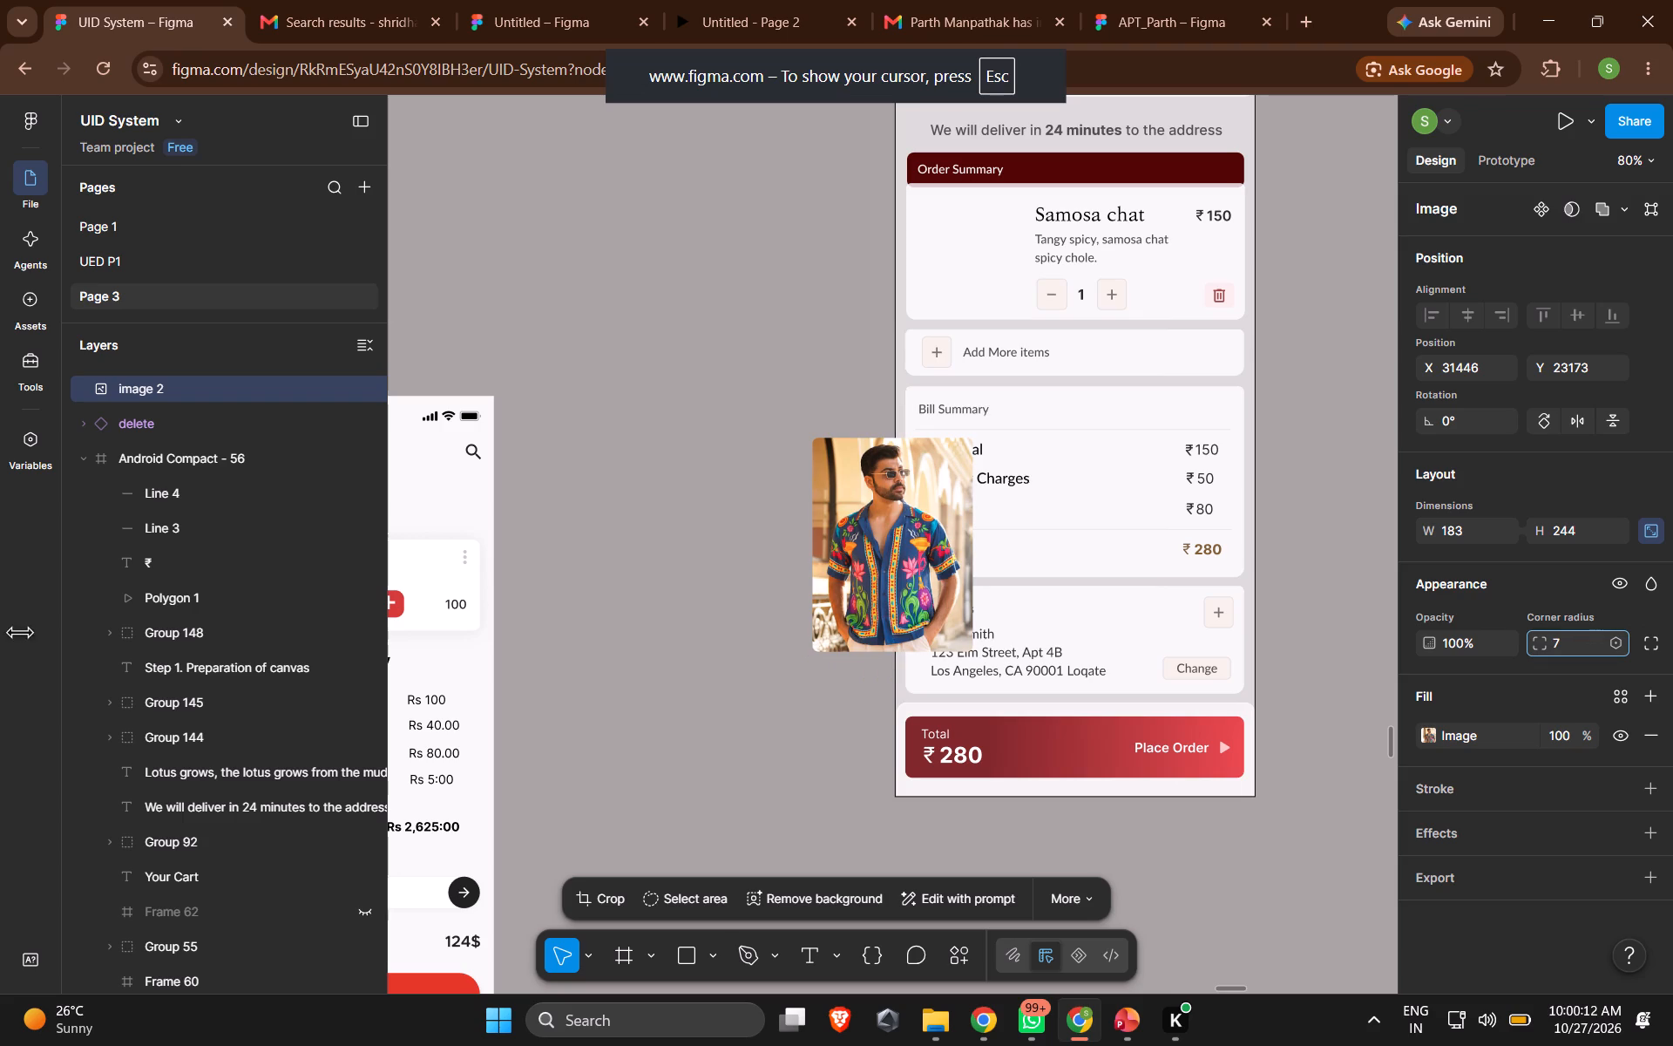
left_click_drag(996, 529, 1195, 582)
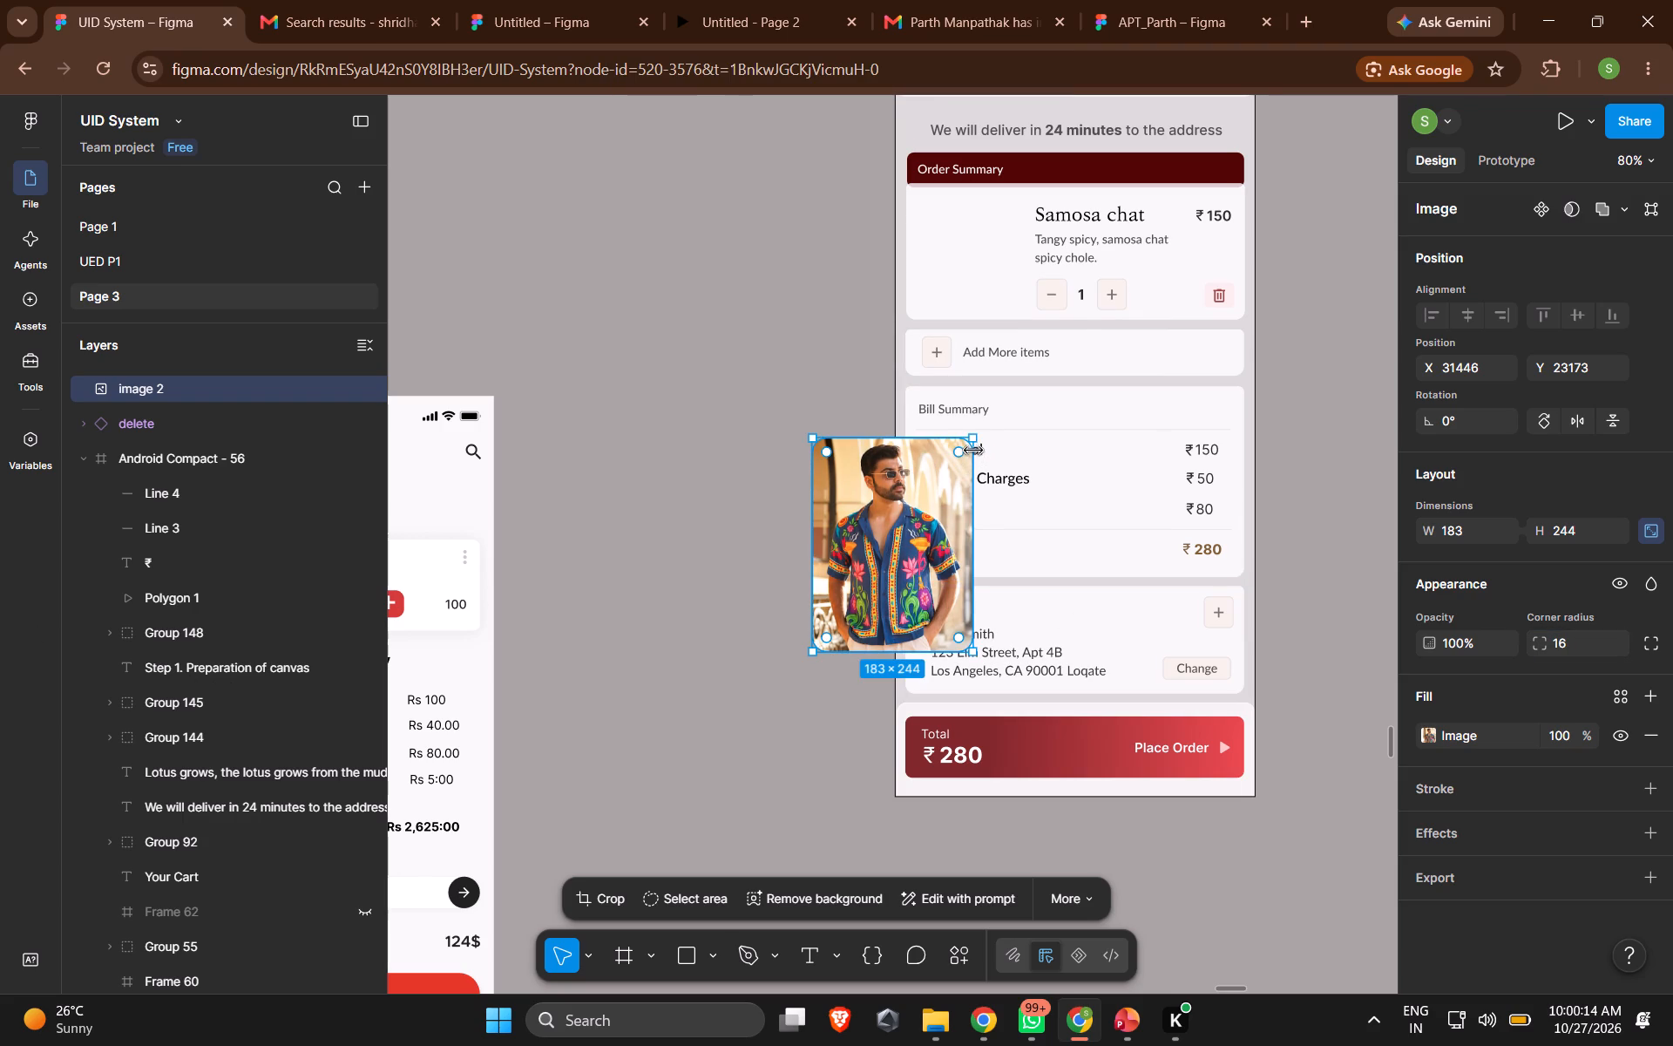
Scale the shirt image down to about 94 × 125 and place it in the dish image's spot in the order card.
left_click_drag(972, 441, 896, 580)
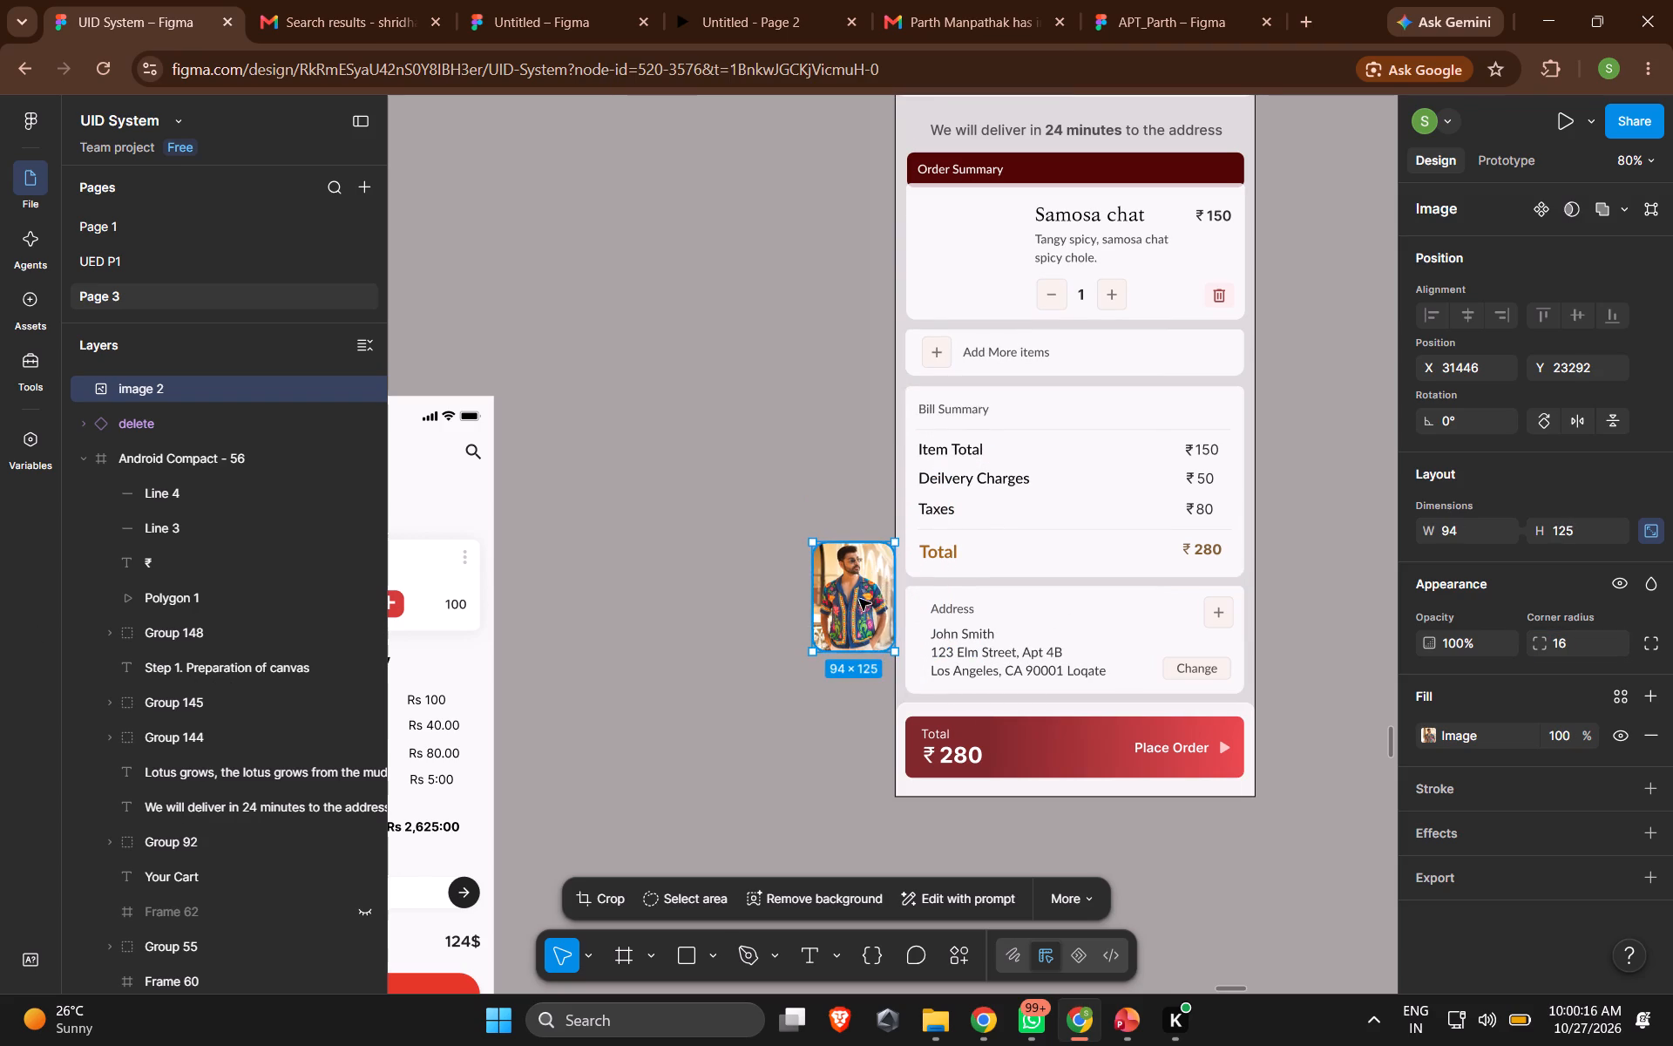
left_click_drag(855, 601, 964, 260)
left_click(799, 375)
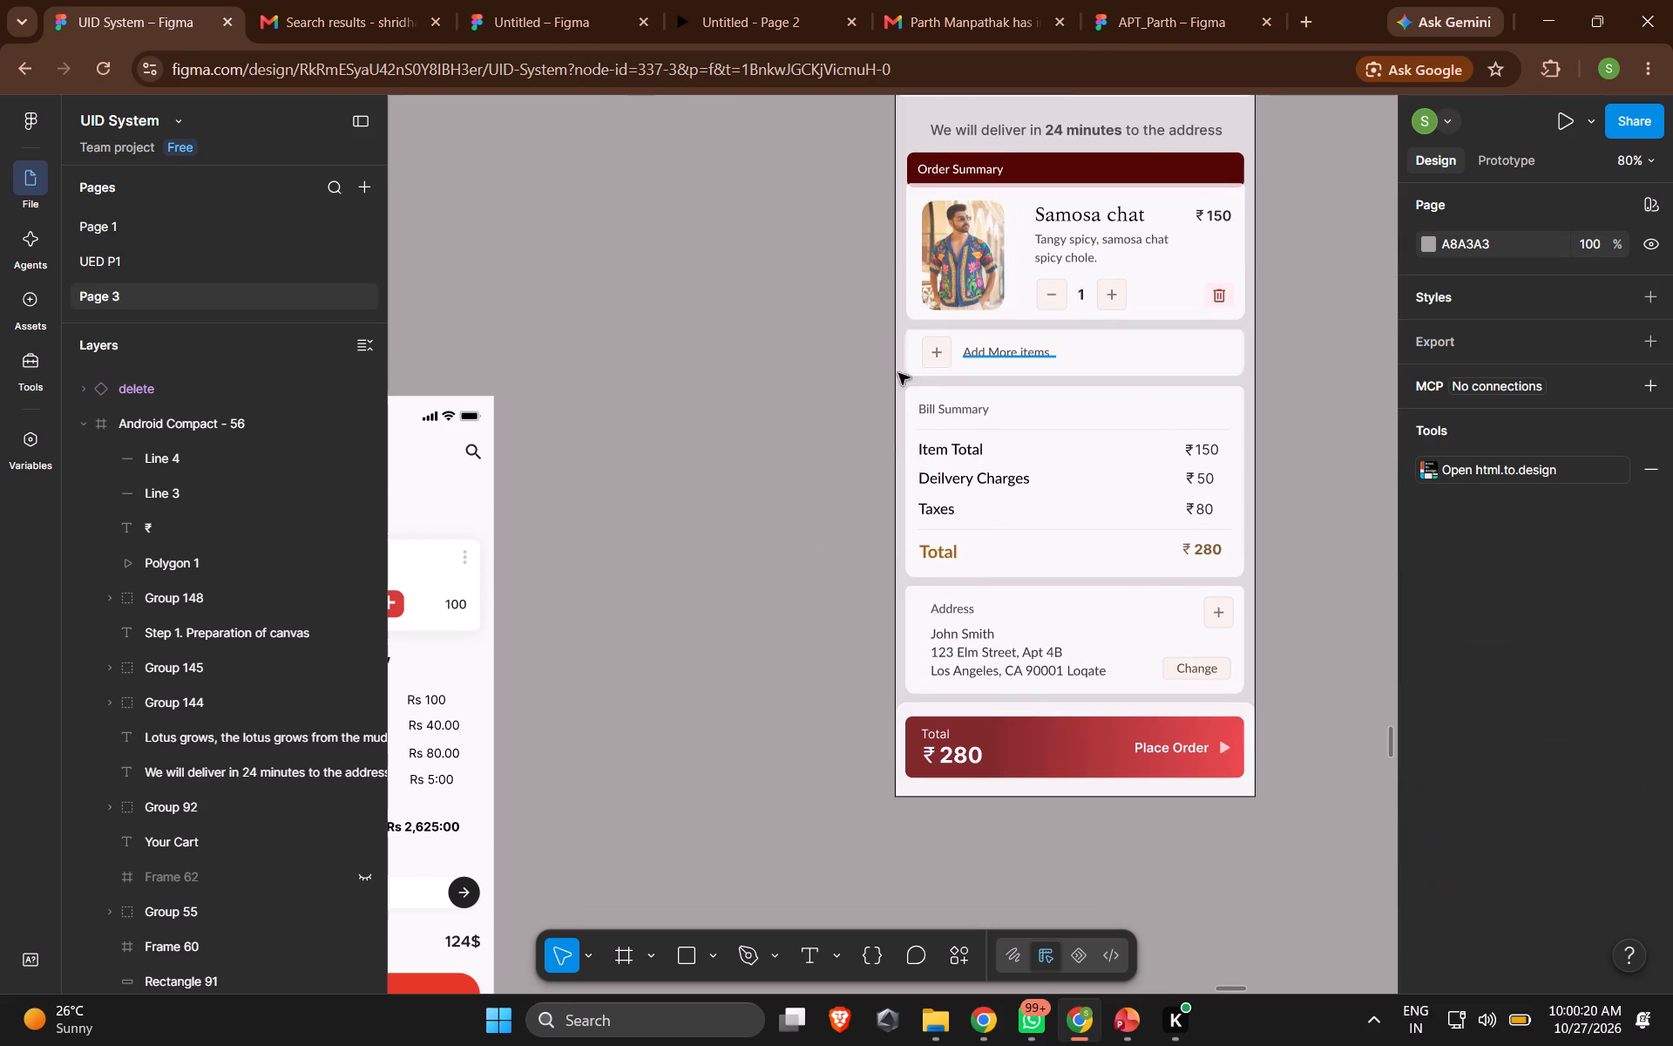
left_click(877, 373)
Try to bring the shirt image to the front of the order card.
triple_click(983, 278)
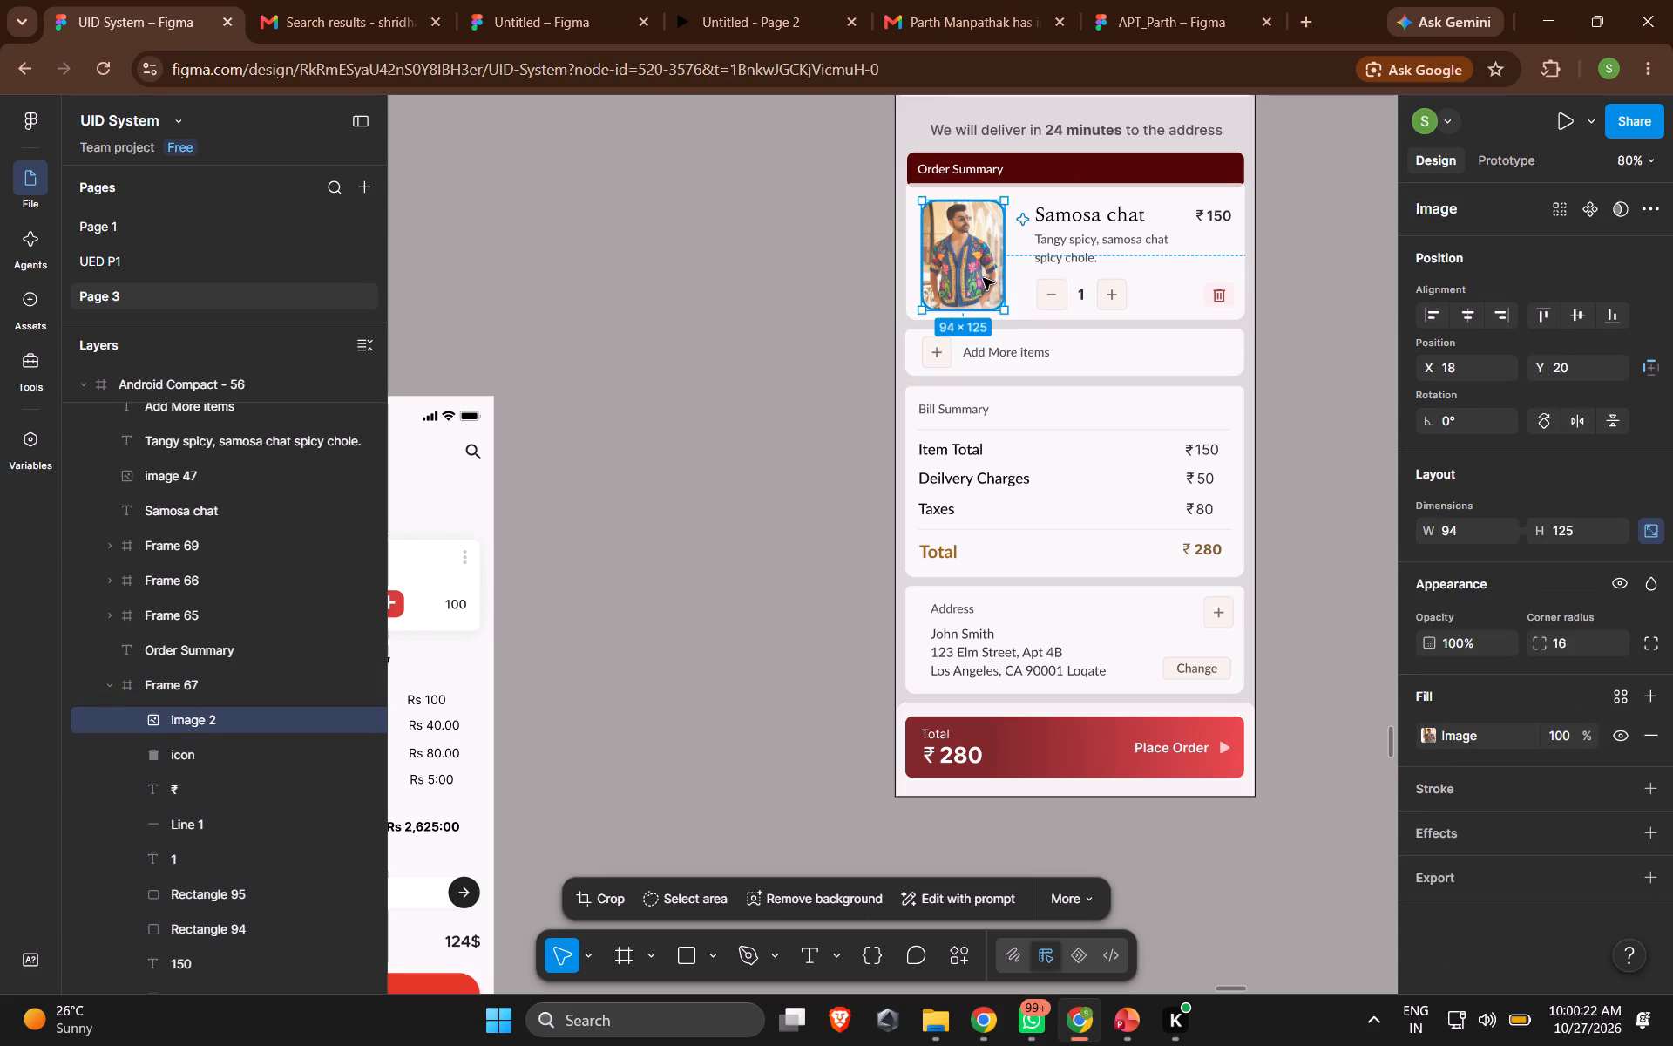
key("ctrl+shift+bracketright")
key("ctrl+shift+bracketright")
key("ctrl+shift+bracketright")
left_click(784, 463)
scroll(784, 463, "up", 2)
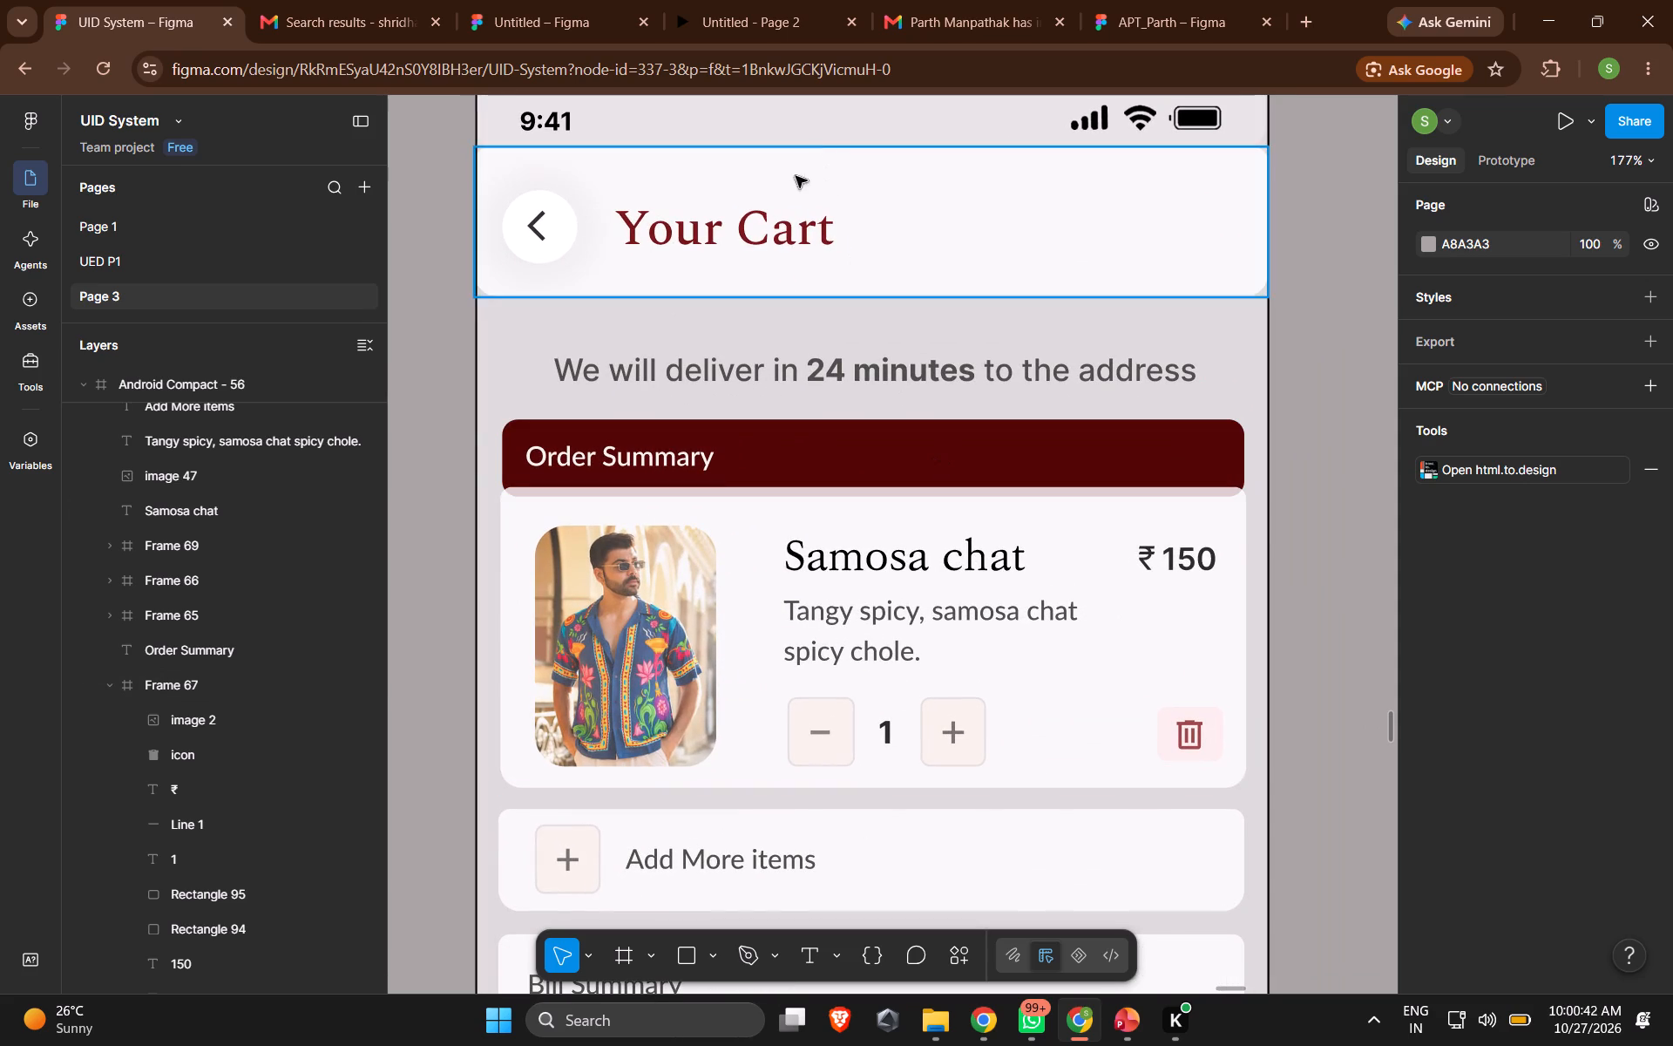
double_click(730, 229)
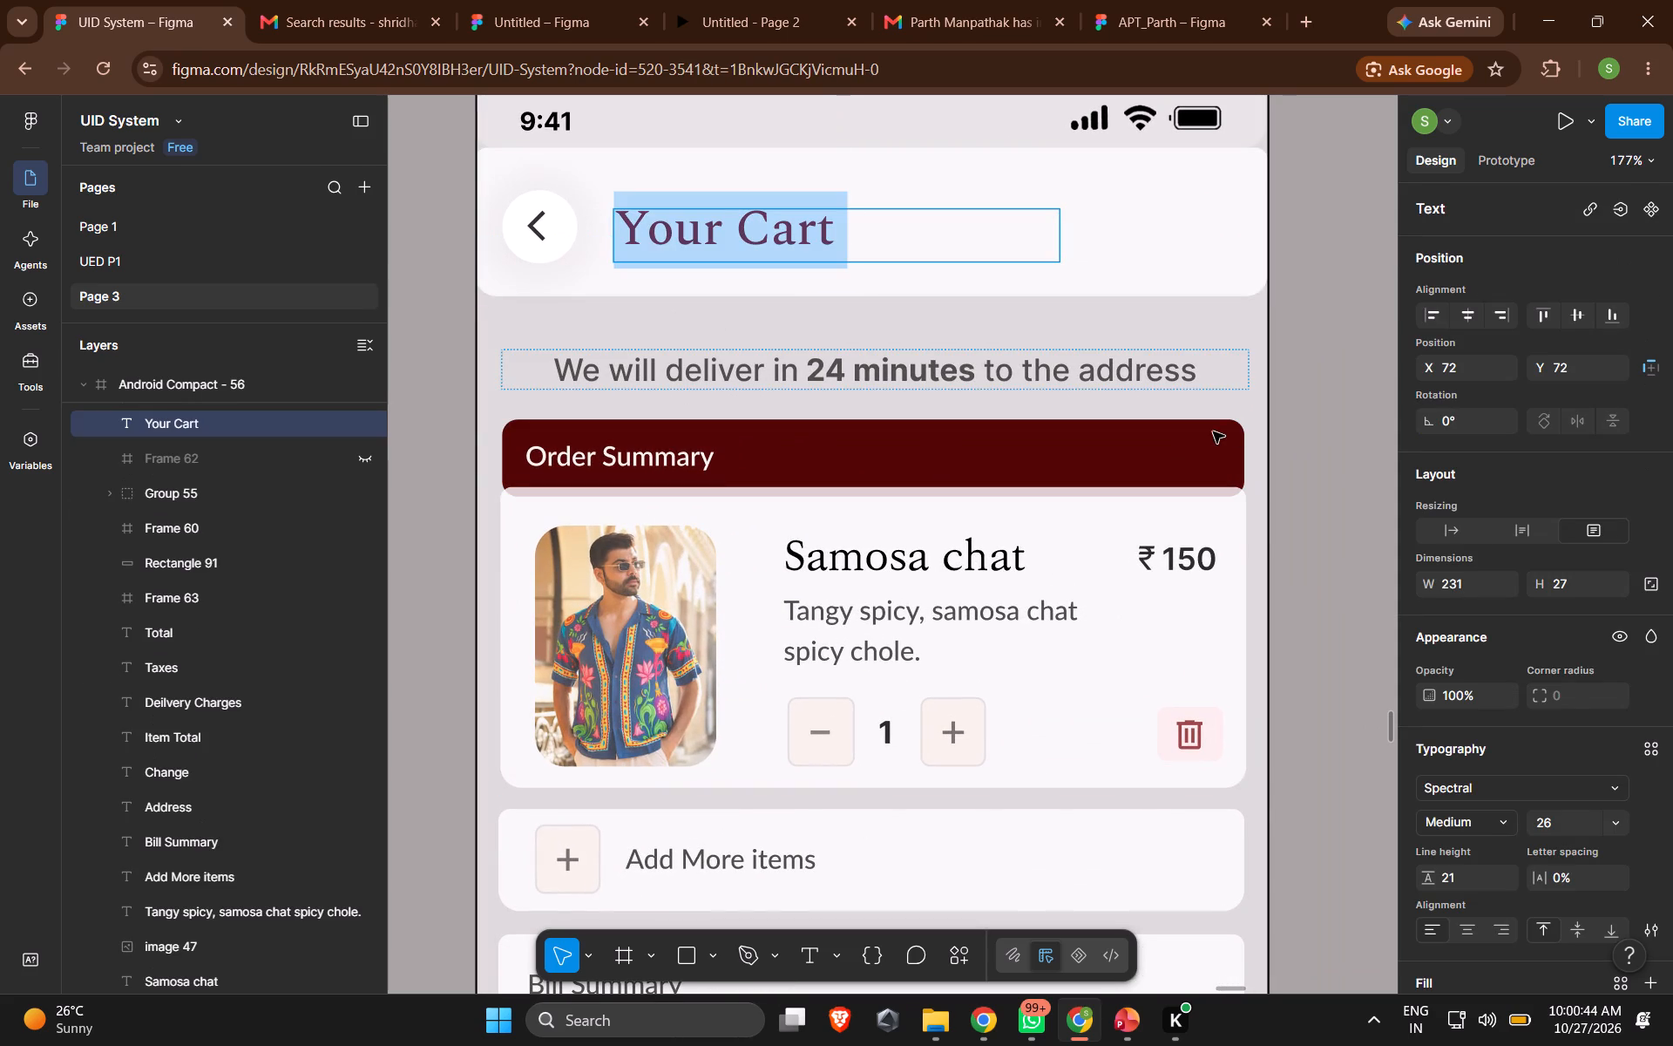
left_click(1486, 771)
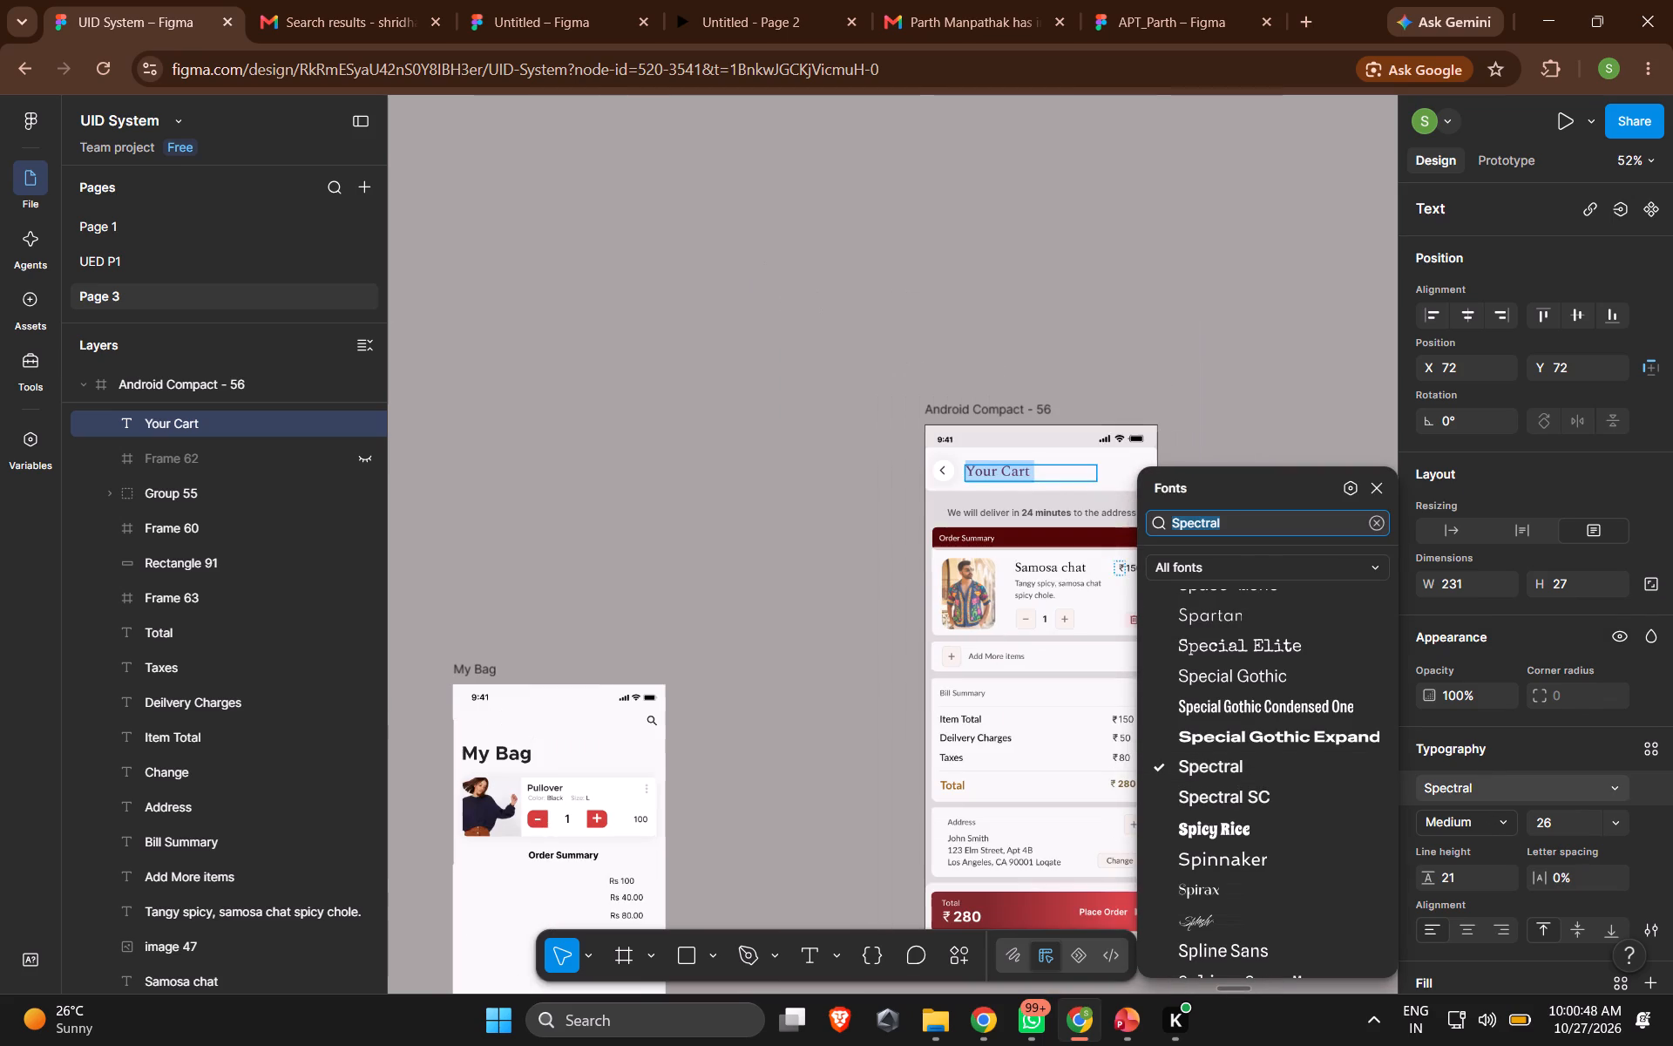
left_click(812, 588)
Select the contents of the Your Cart screen together and change their font to Inter.
left_click_drag(851, 389, 1121, 944)
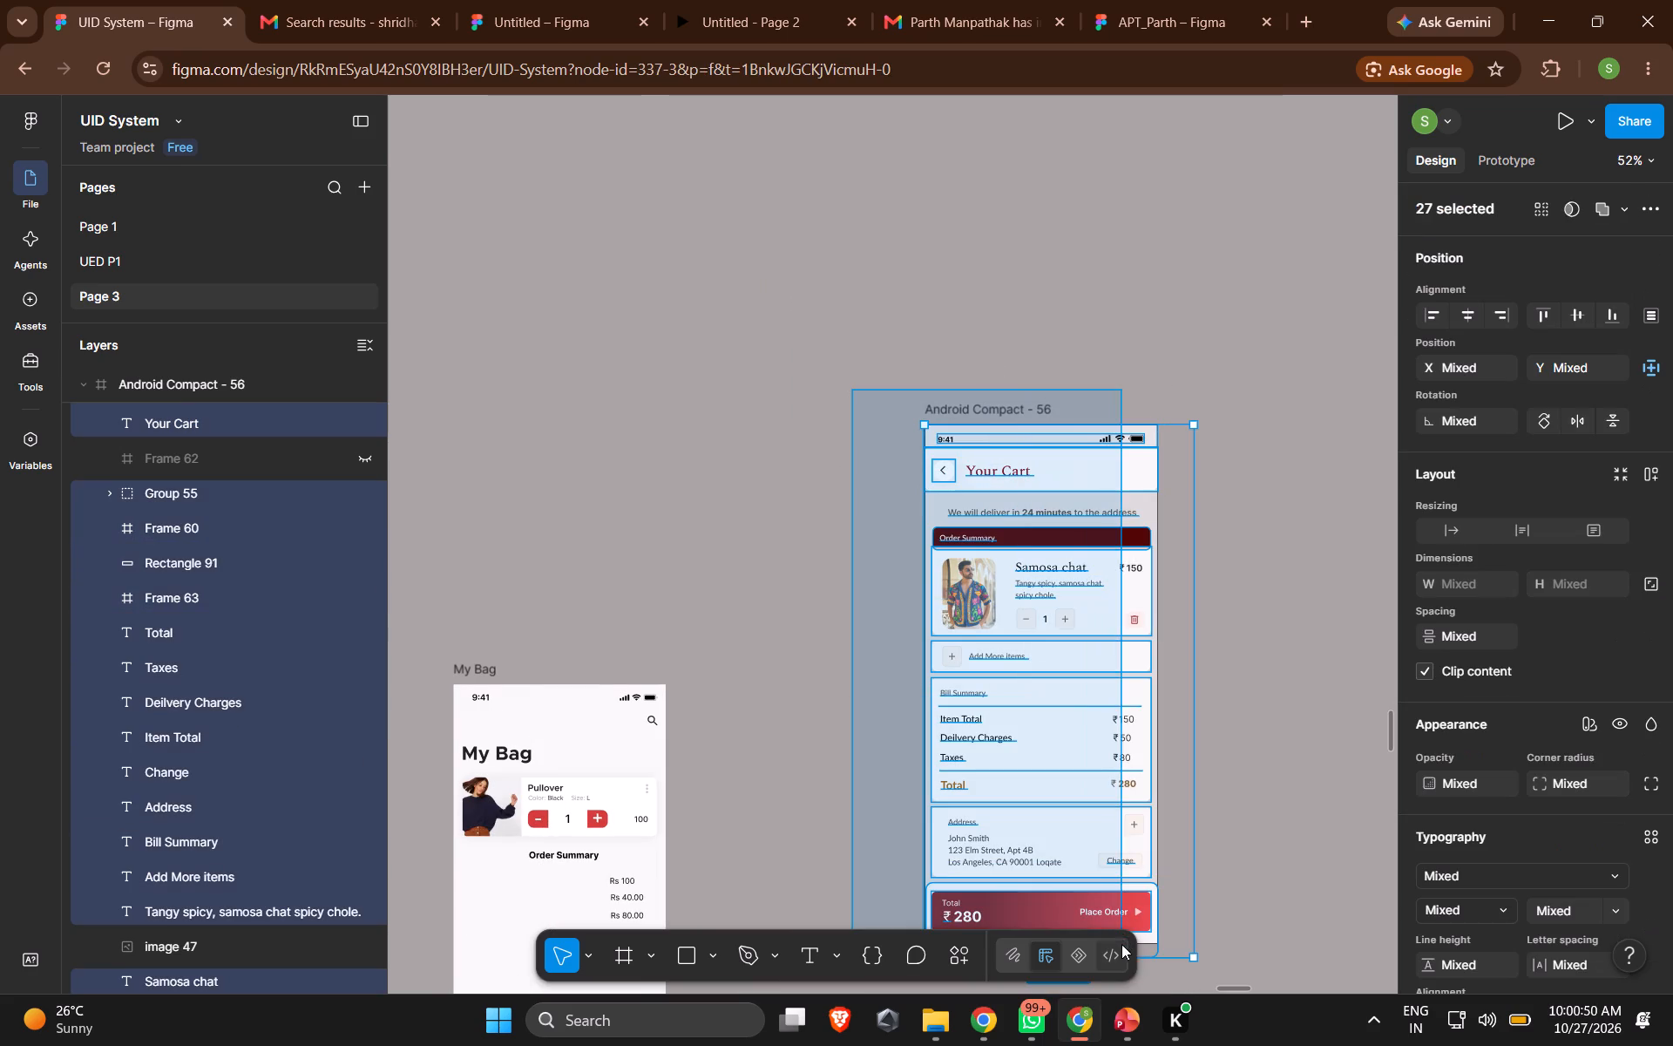
left_click_drag(1121, 944, 1134, 924)
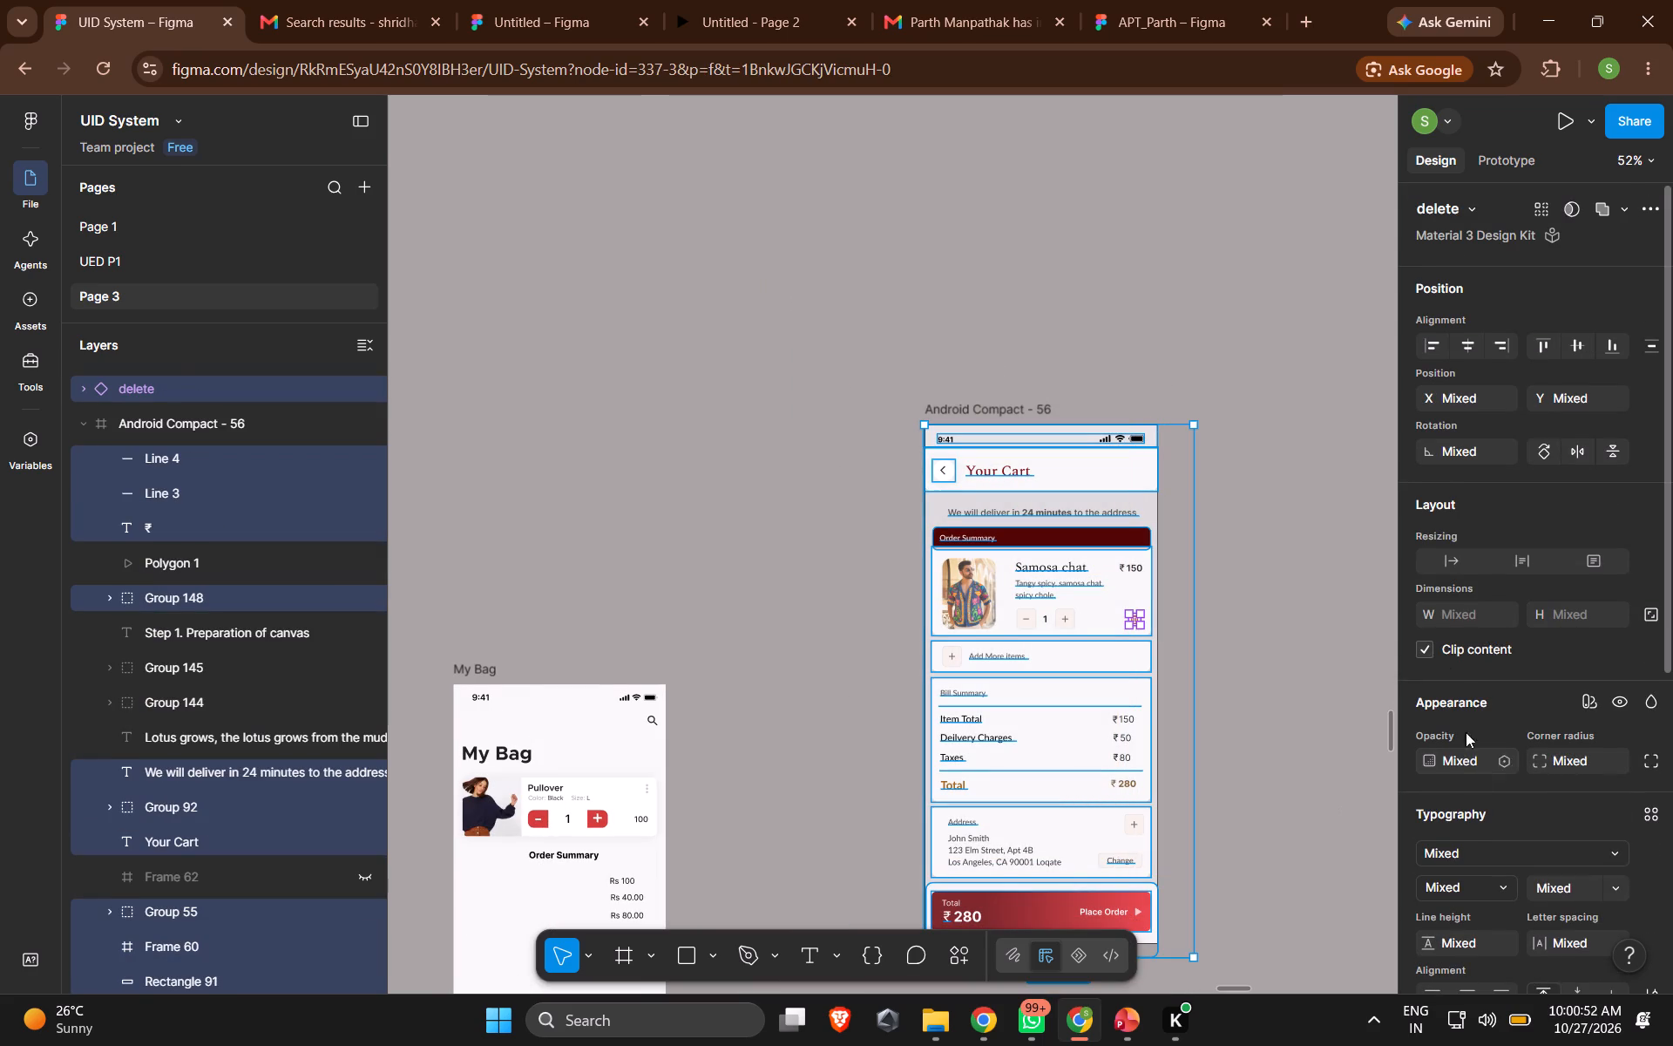
left_click(1473, 848)
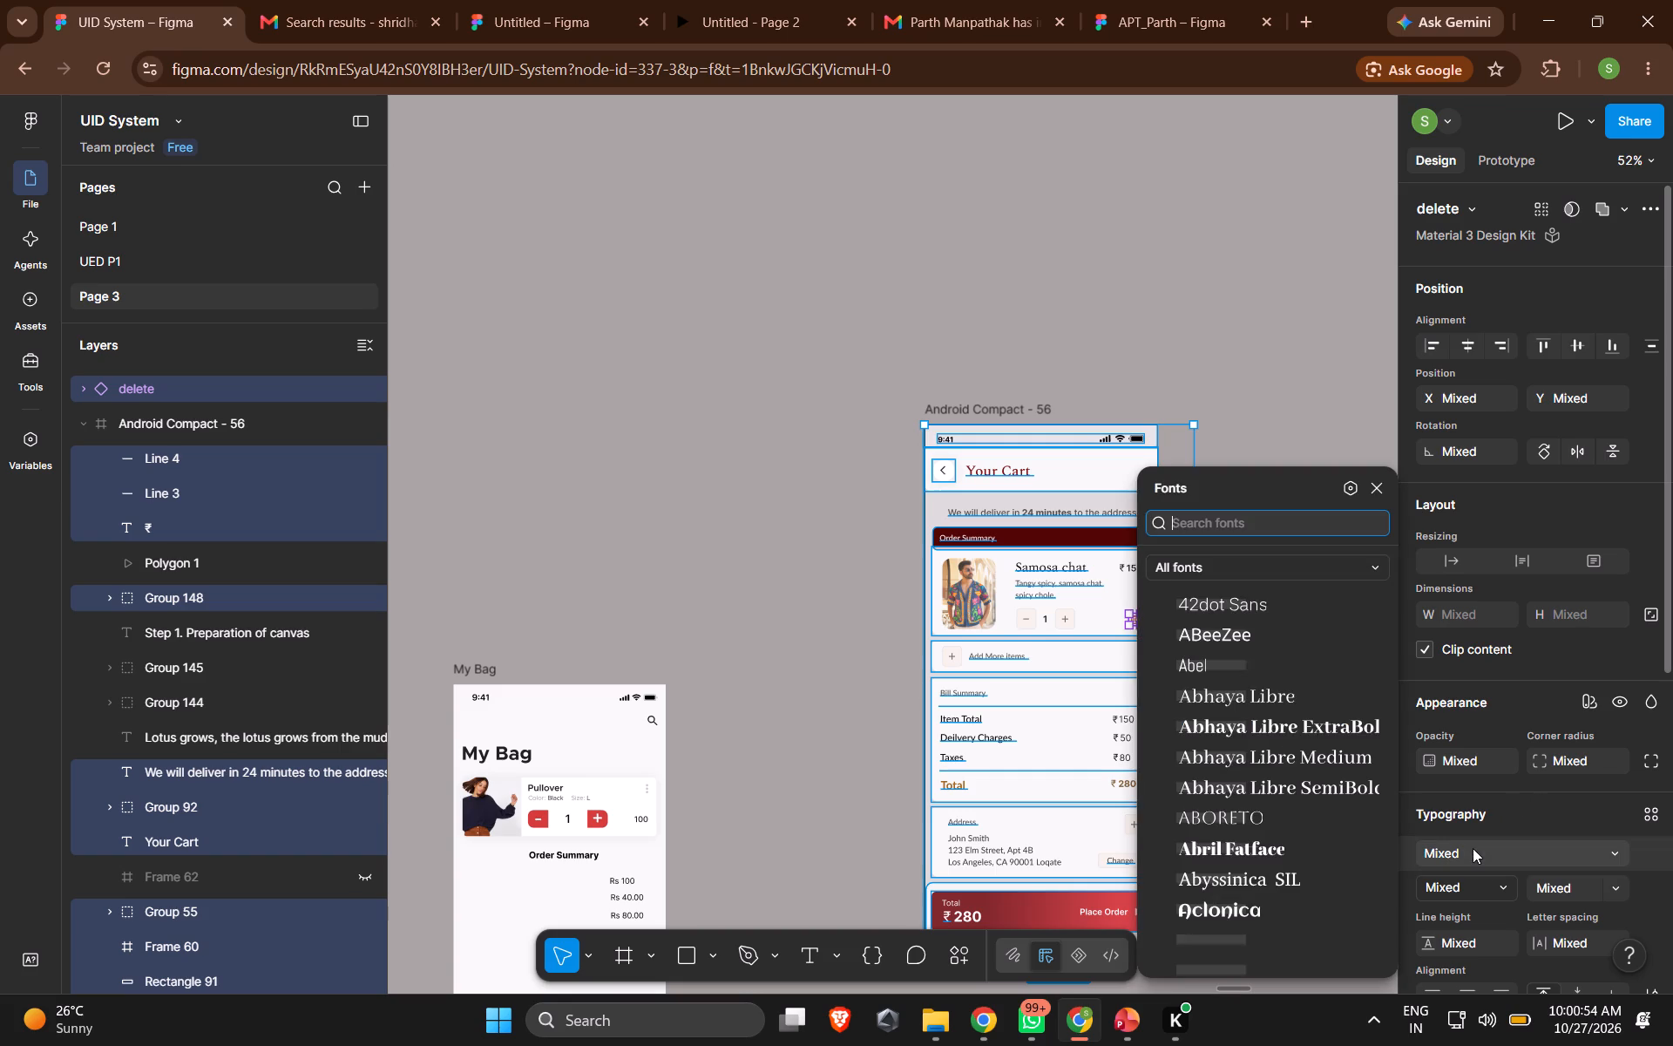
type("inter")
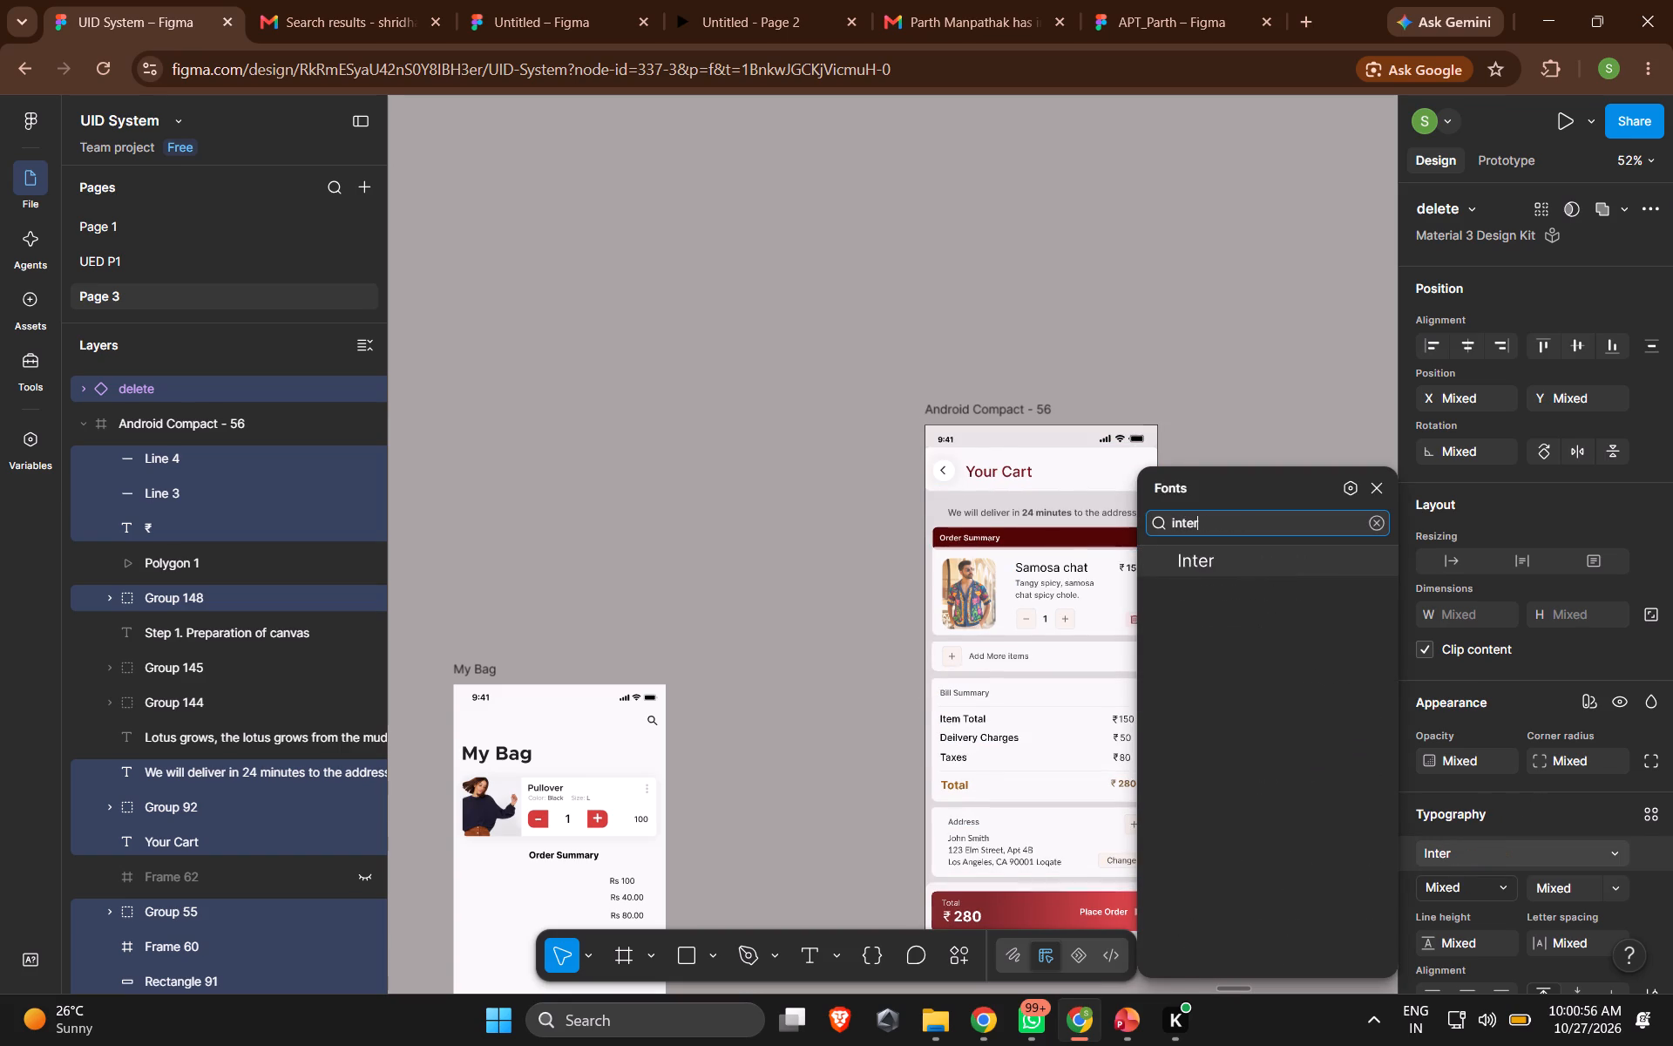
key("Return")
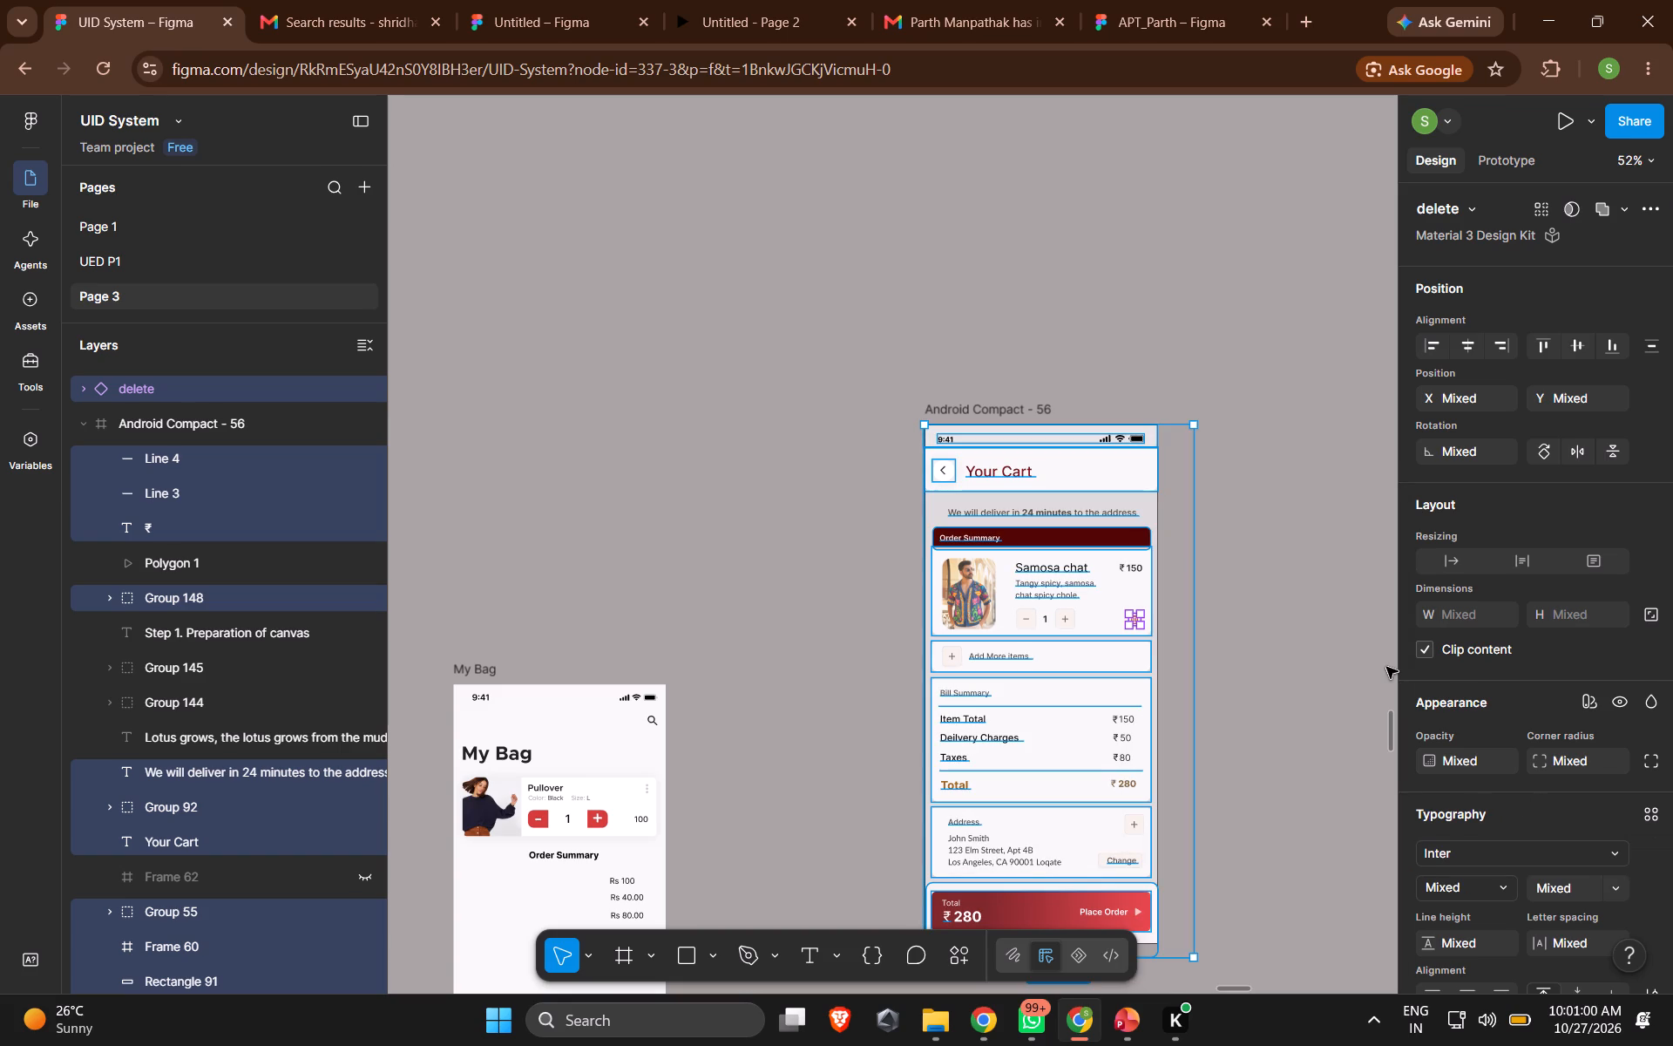
left_click(1283, 625)
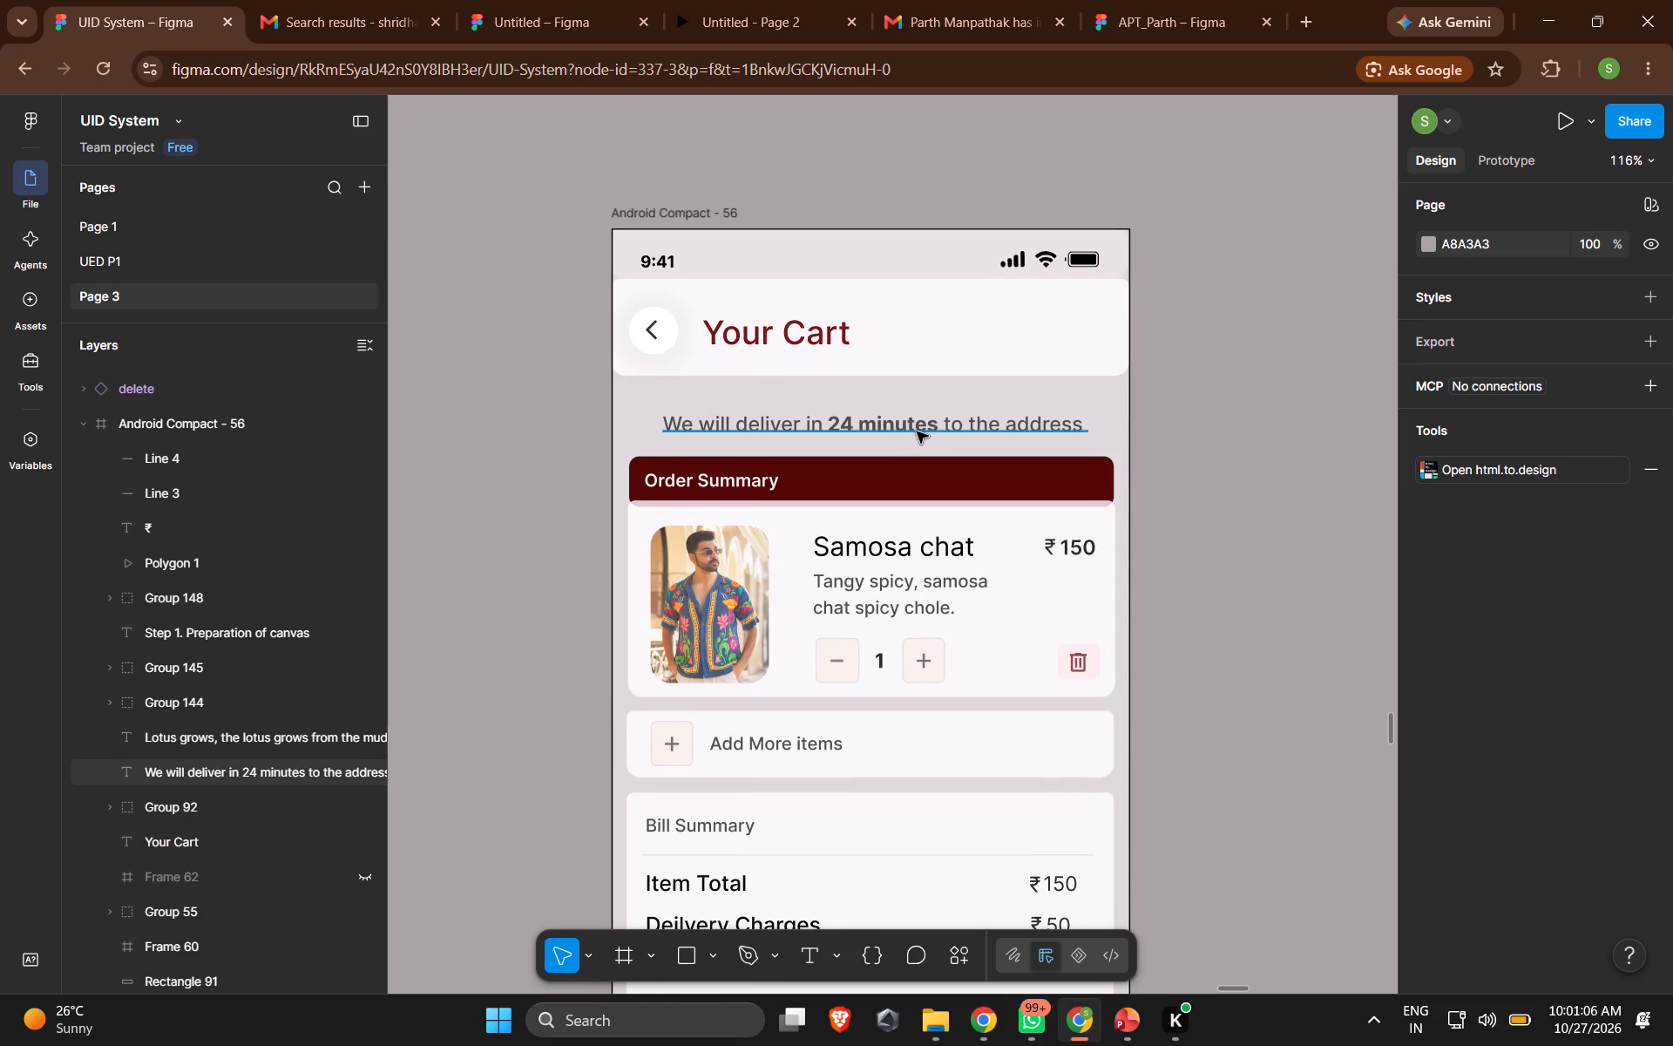
Change the Samosa chat item title to "Sasta shirt".
double_click(895, 544)
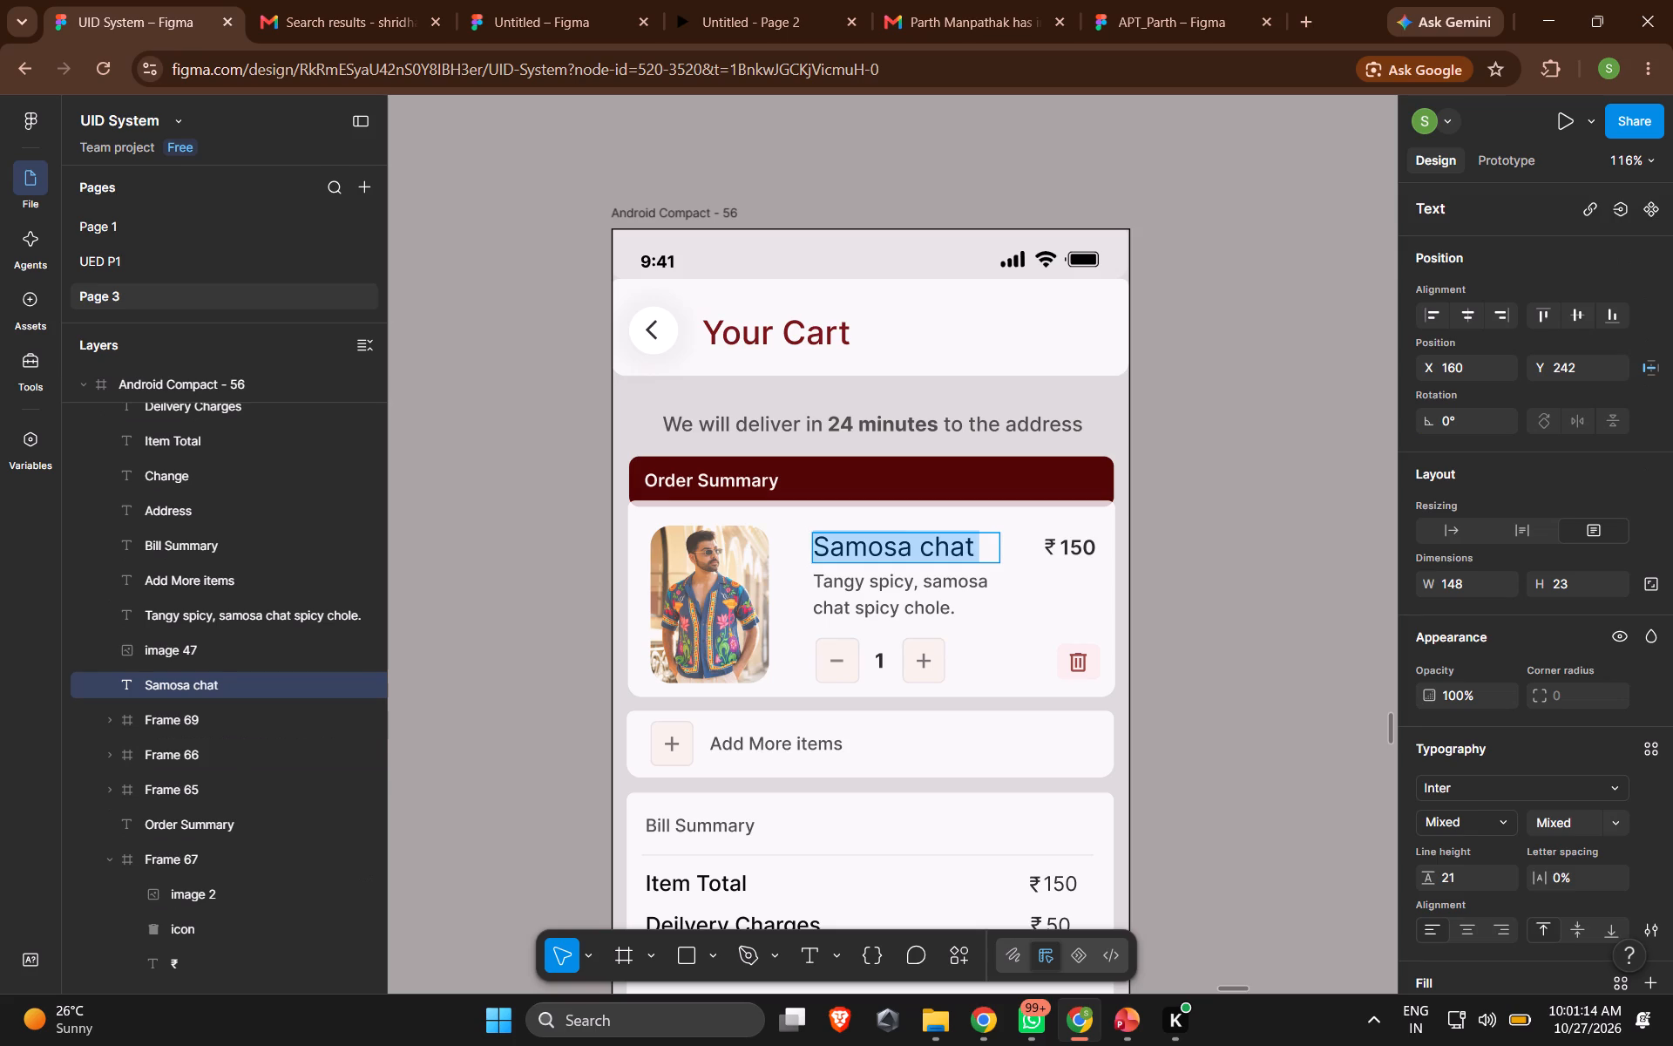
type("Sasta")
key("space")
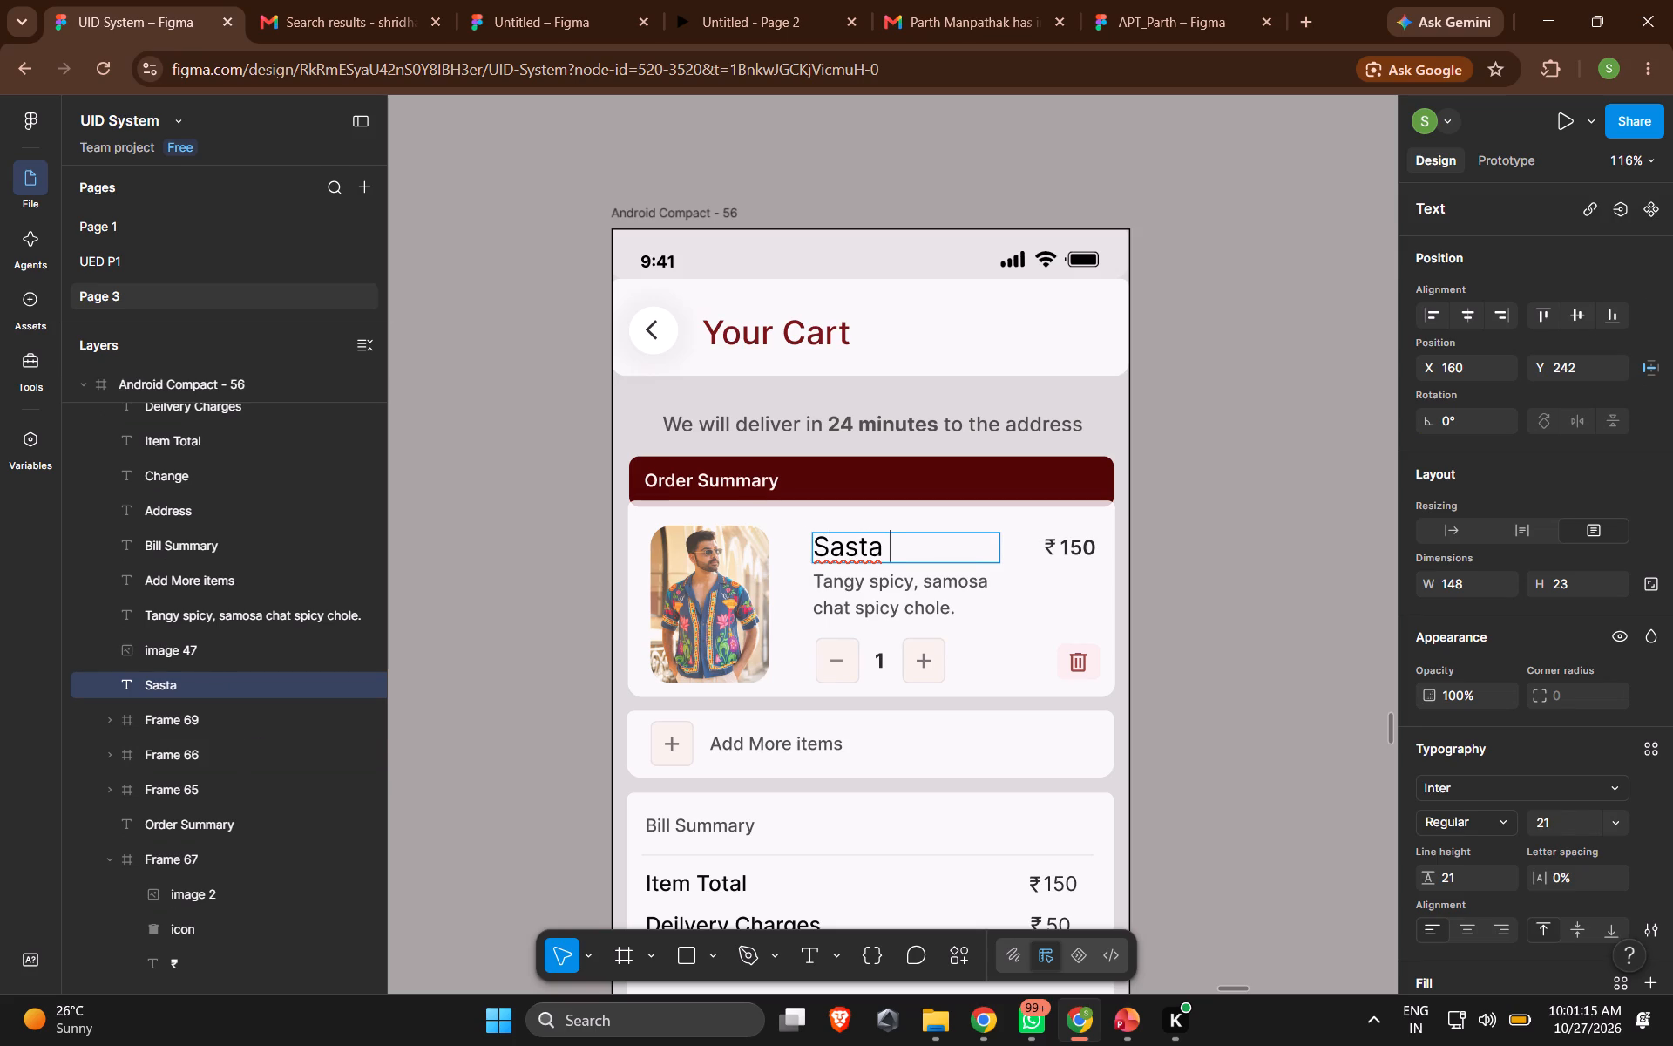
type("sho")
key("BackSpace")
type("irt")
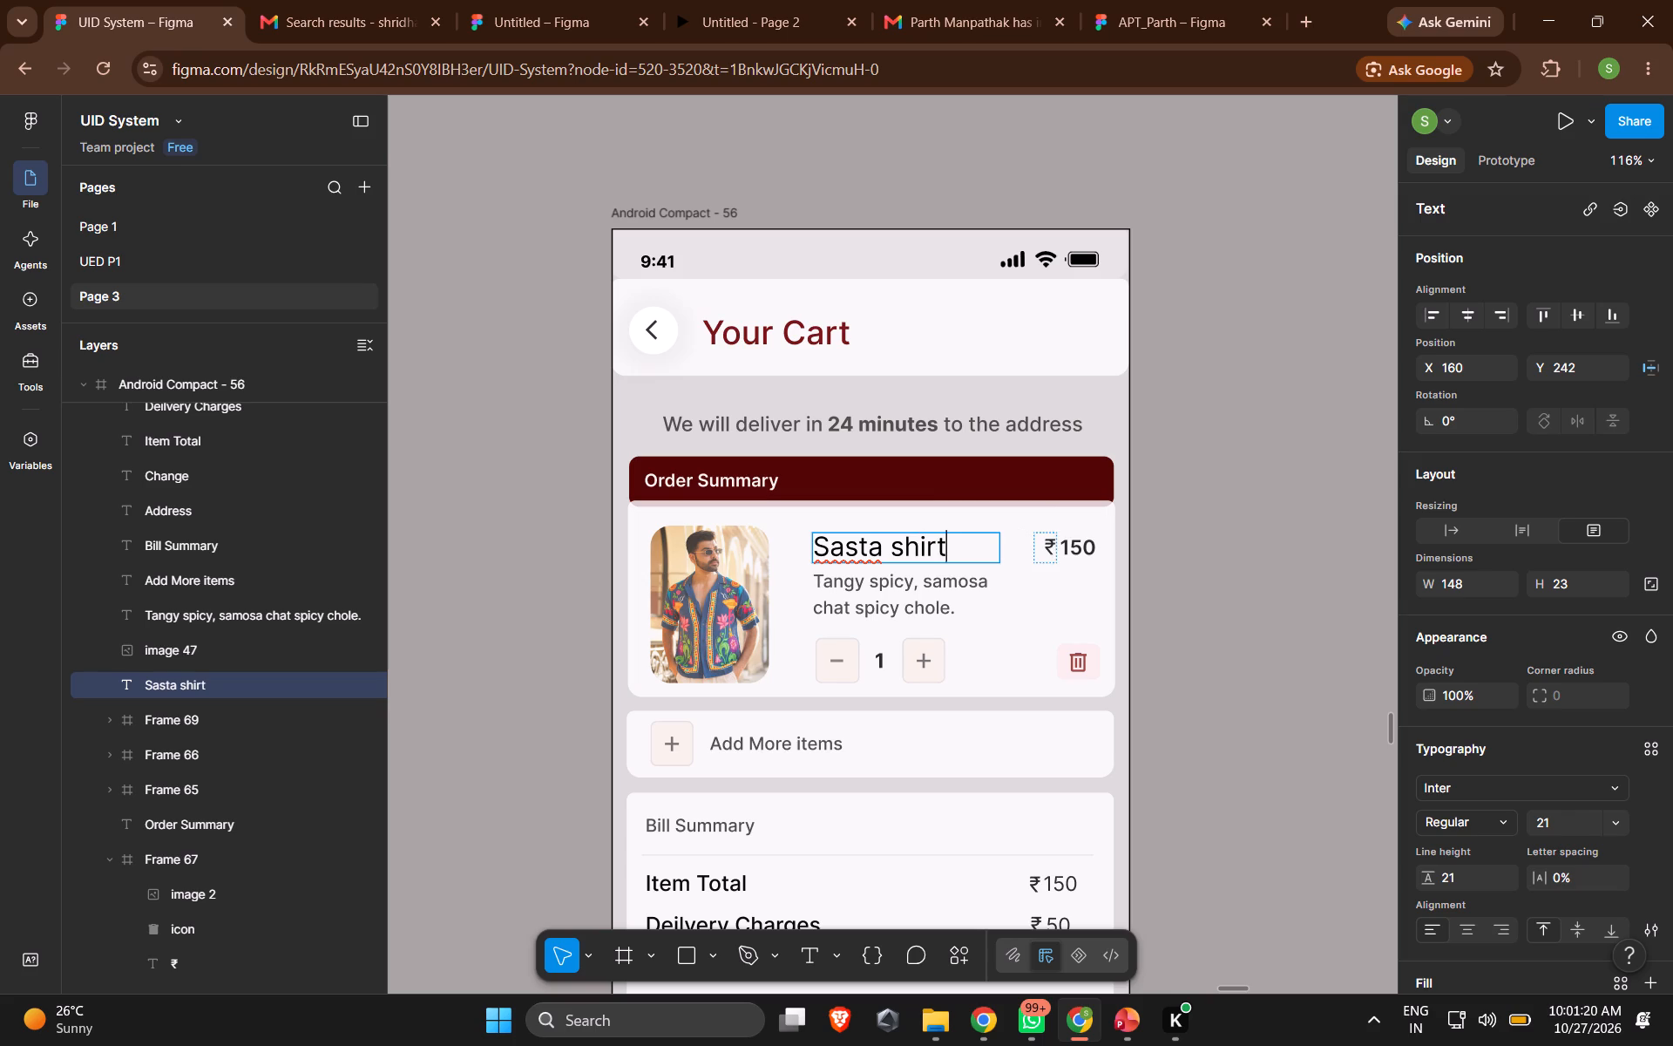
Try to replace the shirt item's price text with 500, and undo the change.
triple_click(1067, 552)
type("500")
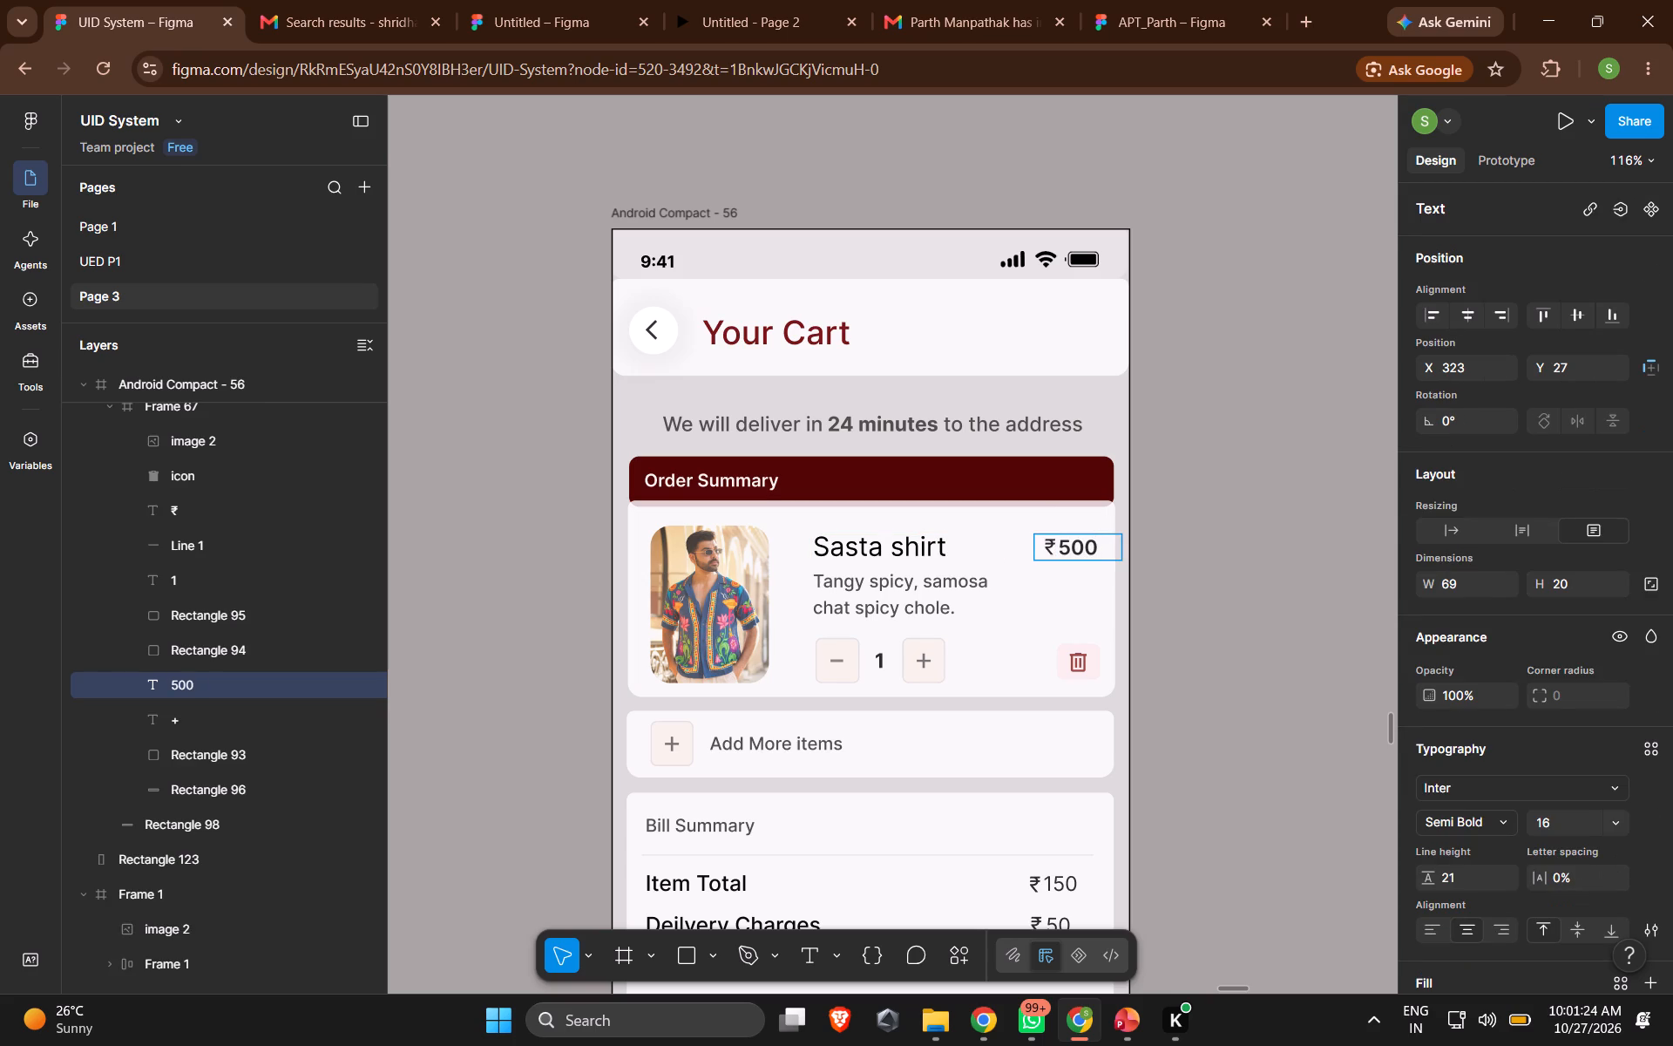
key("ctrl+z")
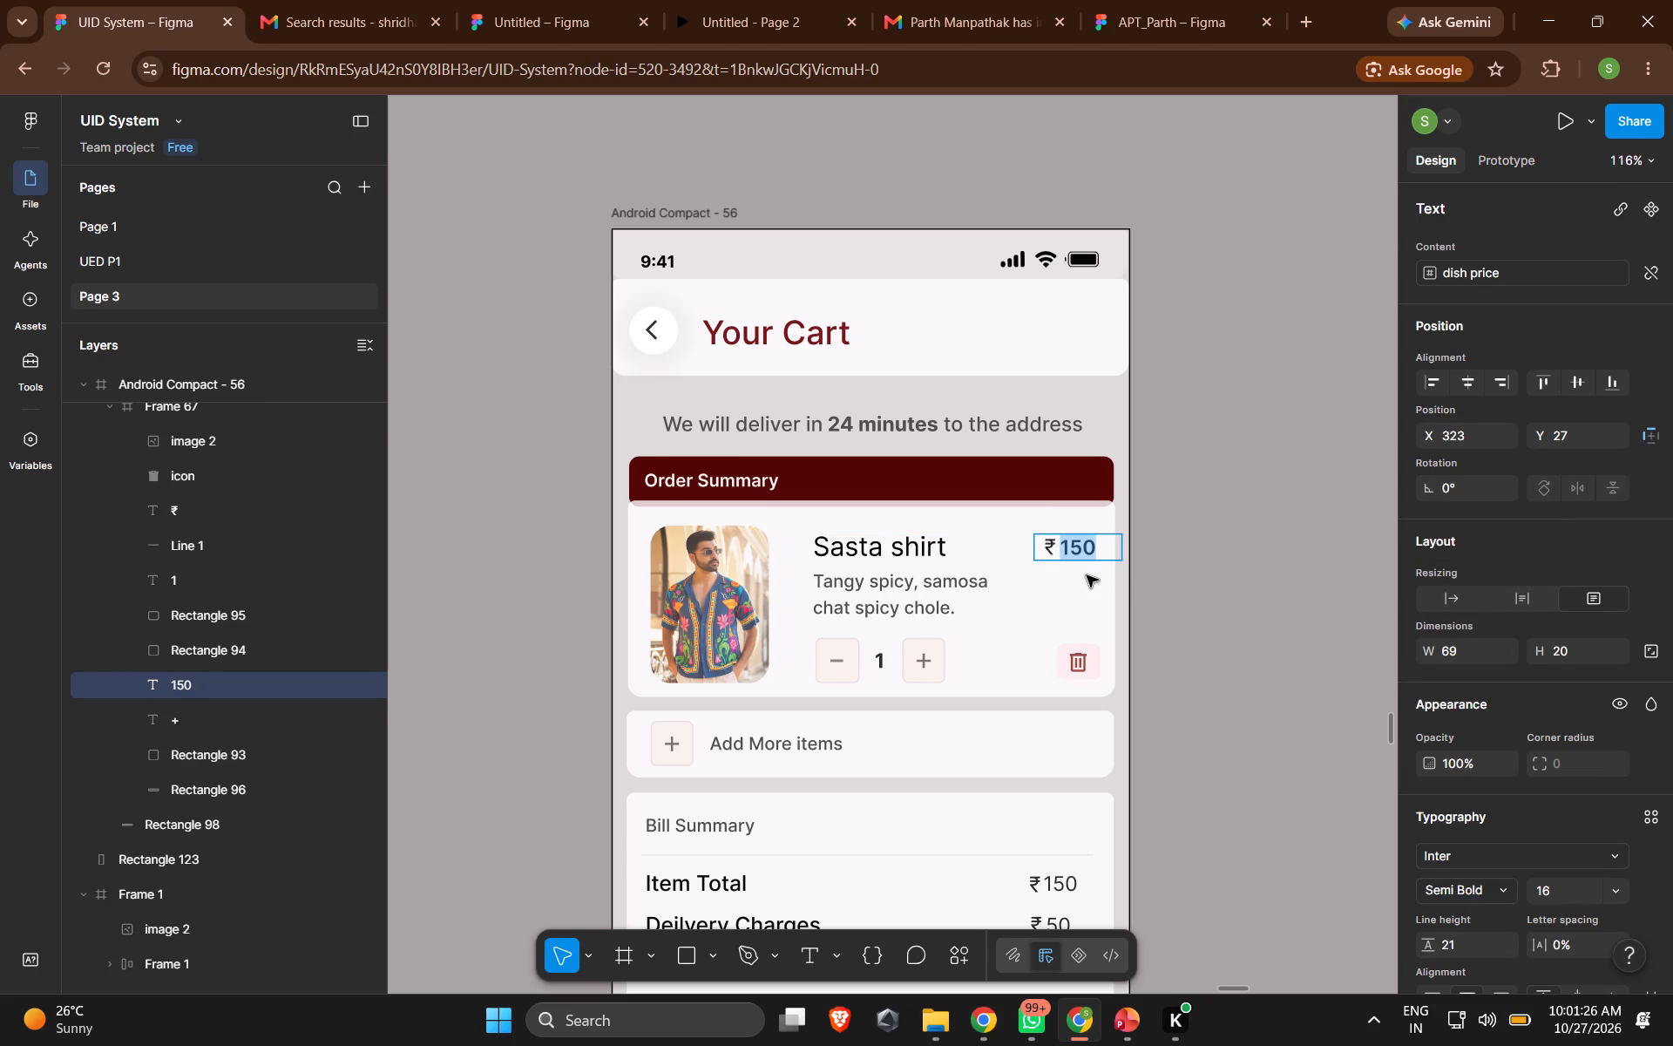
Change the fill of the Order Summary header bar on the Your Cart screen to the page's blue, 014AD4.
left_click(1181, 623)
scroll(1205, 697, "down", 2)
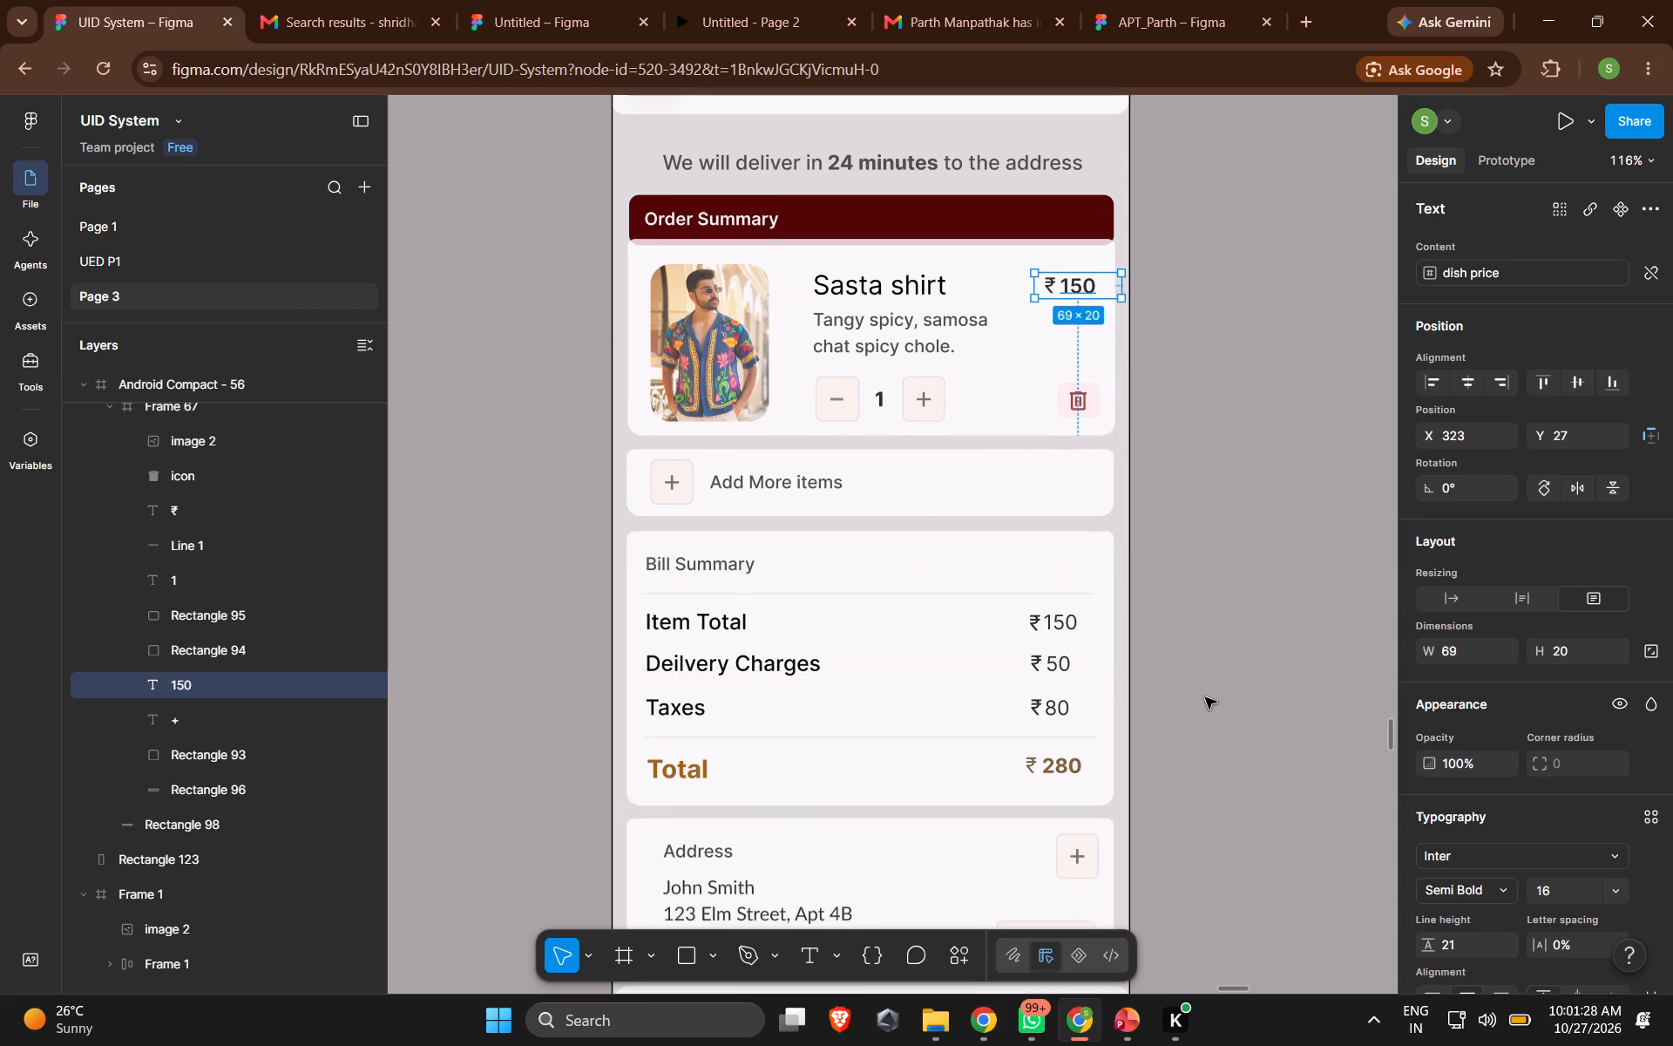
scroll(1205, 697, "down", 1)
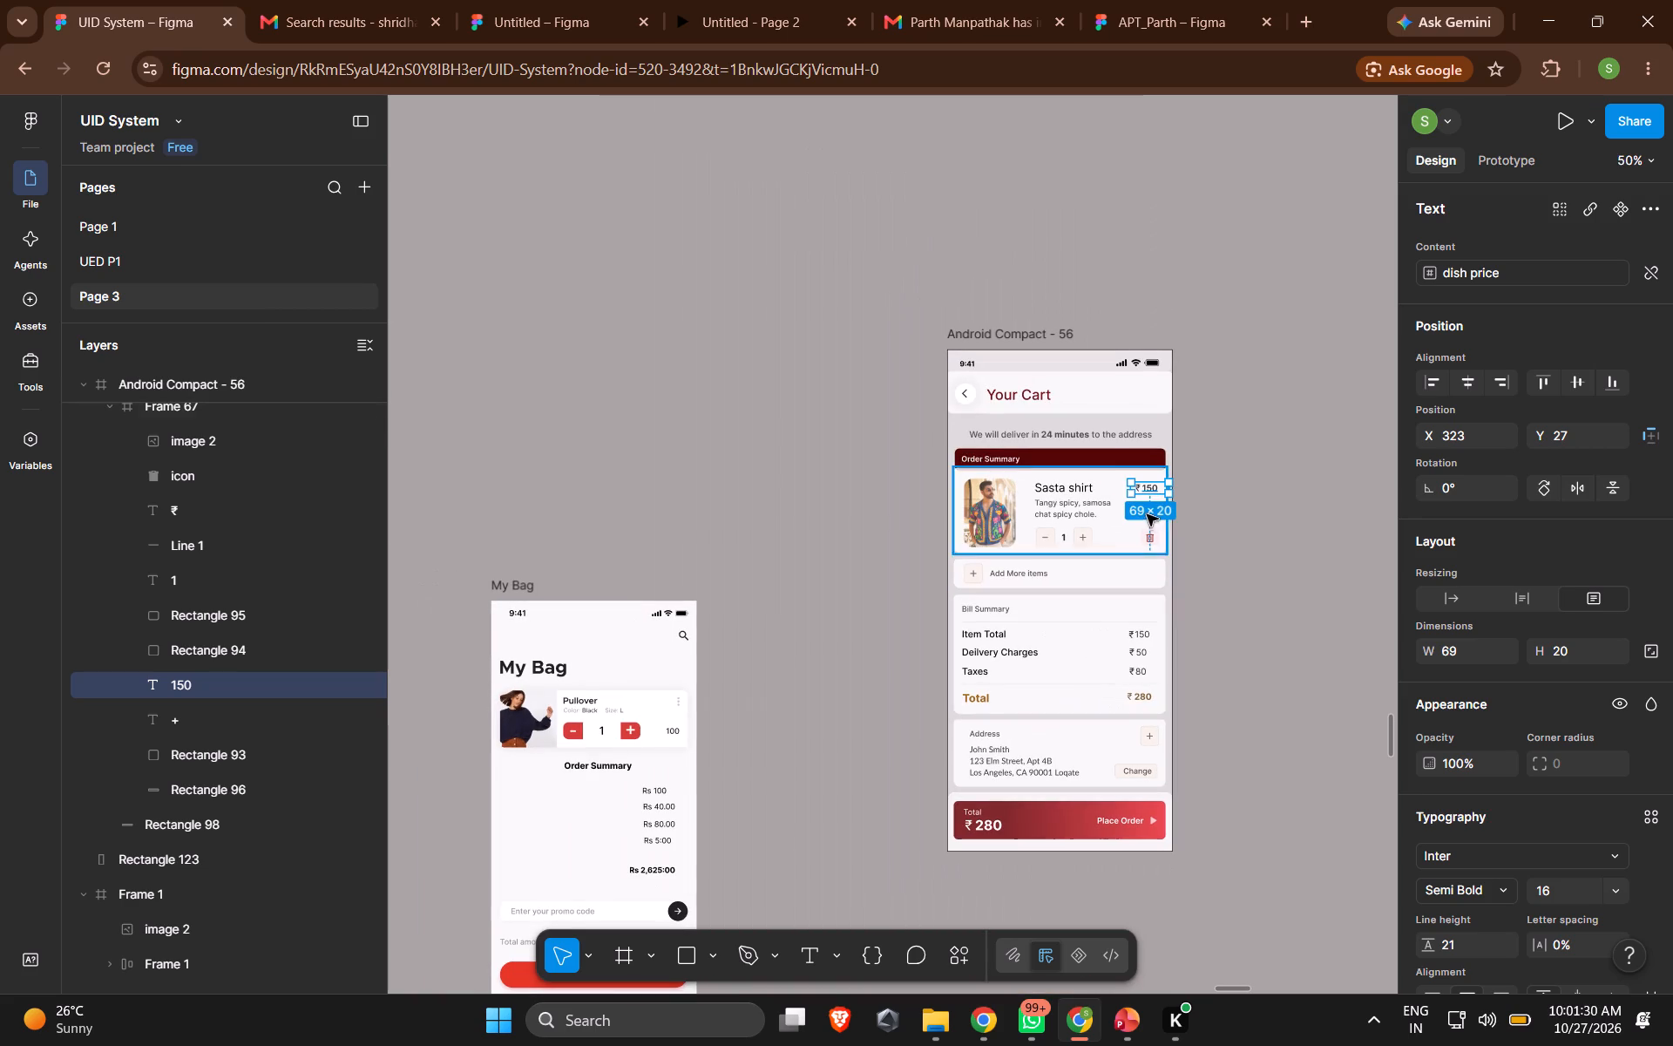
left_click(1103, 461)
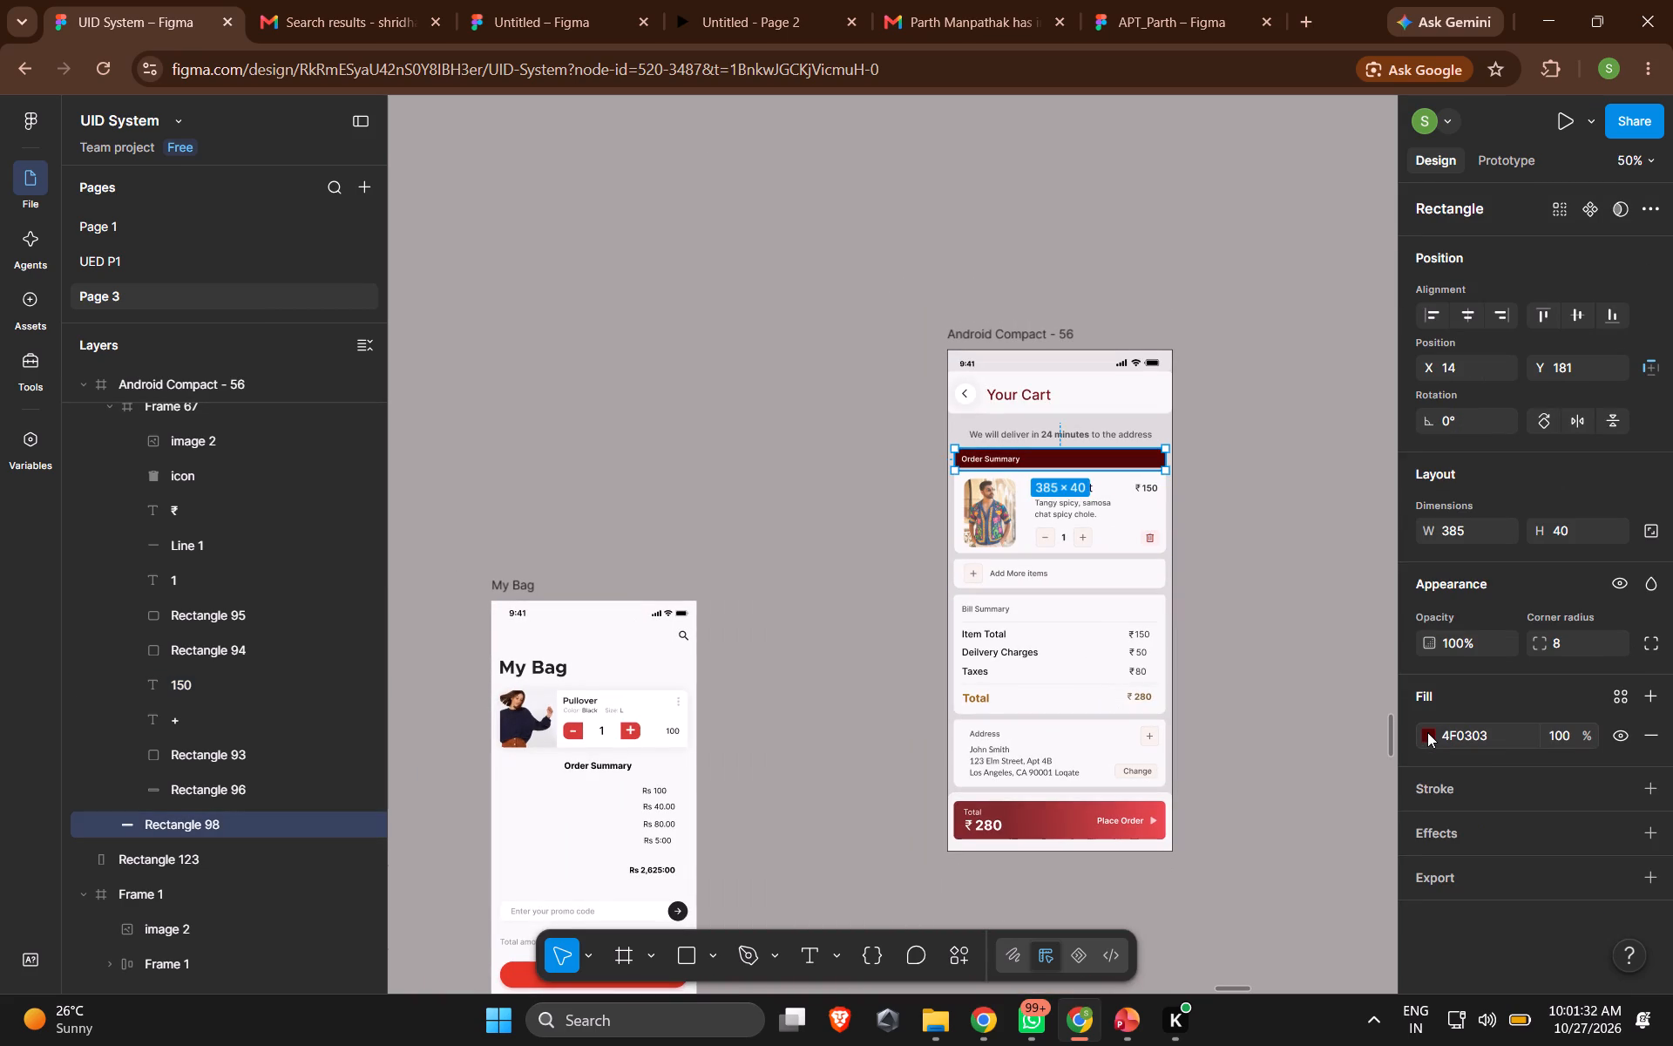
left_click(1427, 732)
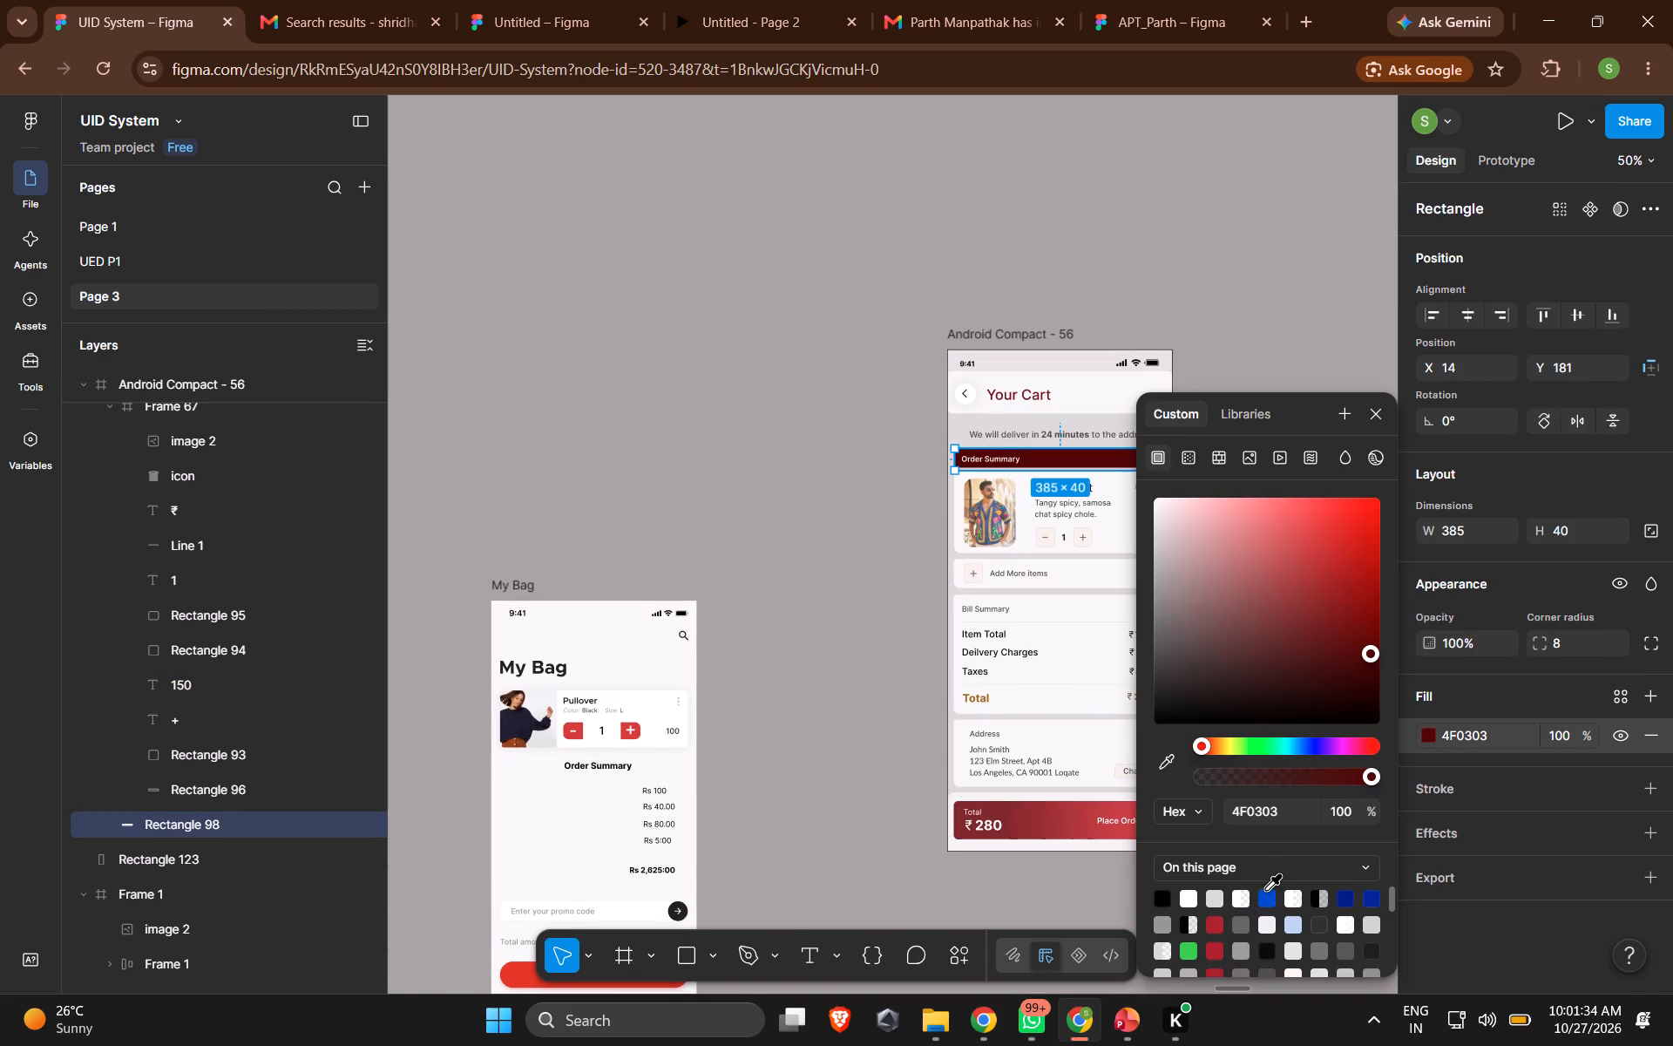
left_click(1266, 891)
left_click(862, 546)
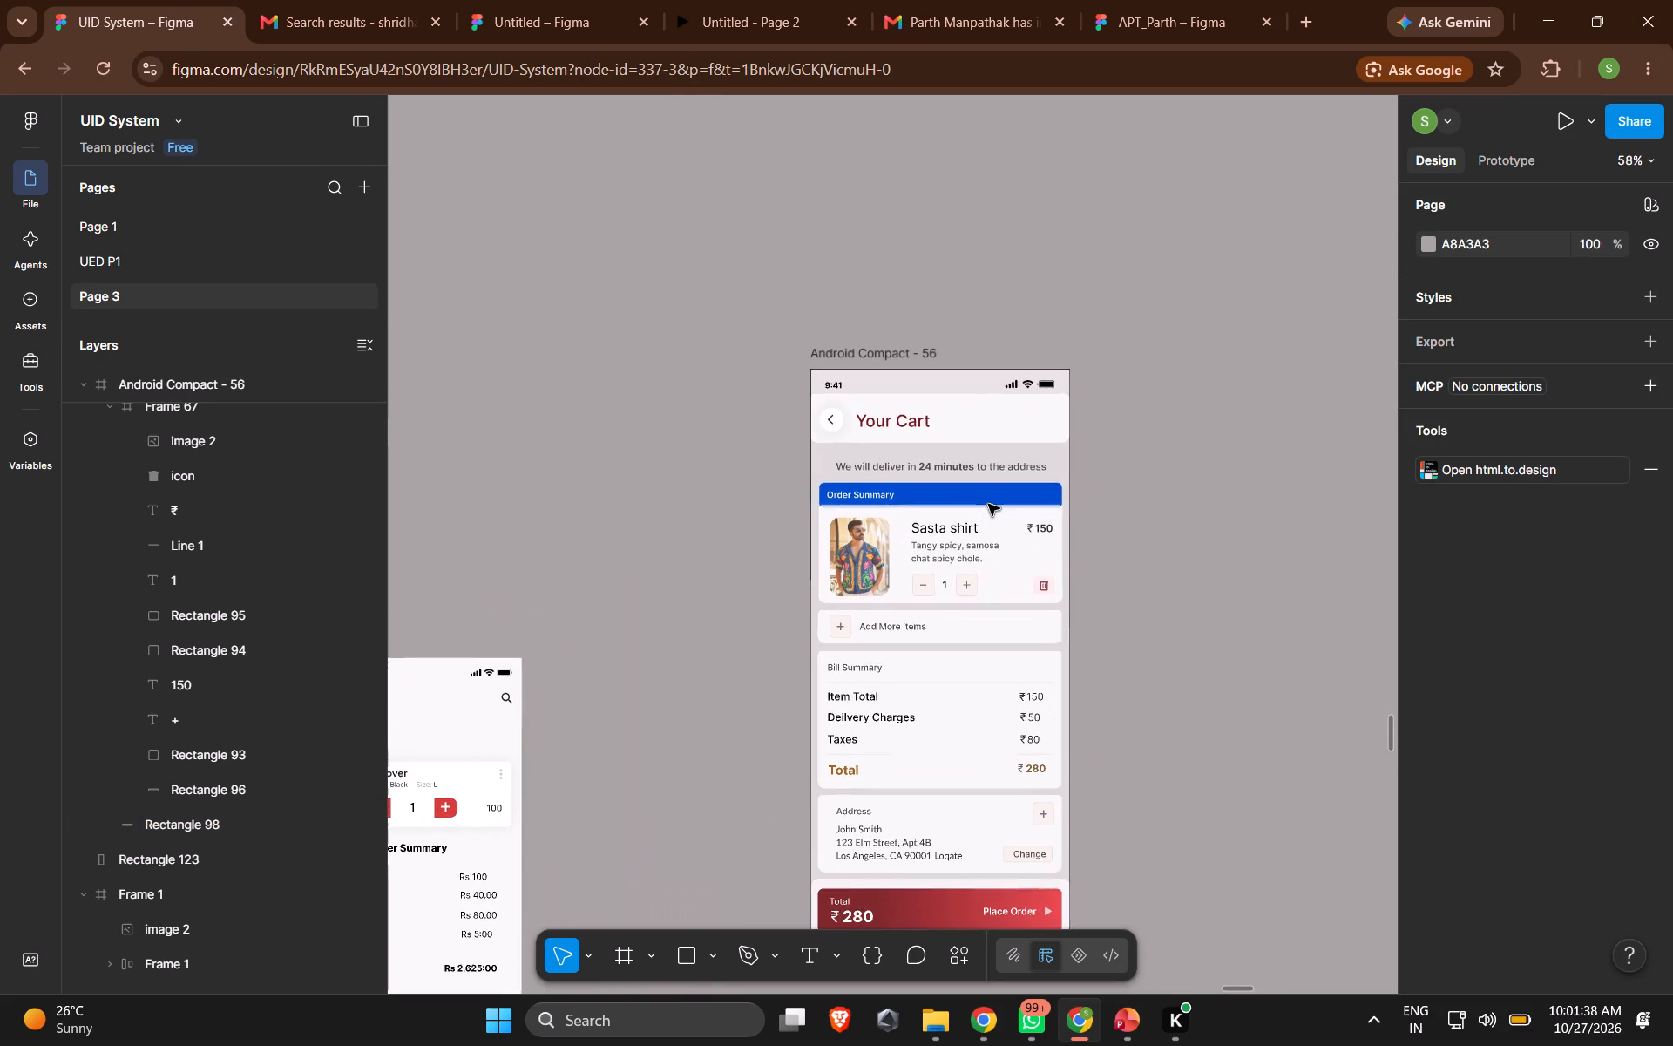
Recolour the "Your Cart" title text to the same blue, 014AD4.
left_click(899, 422)
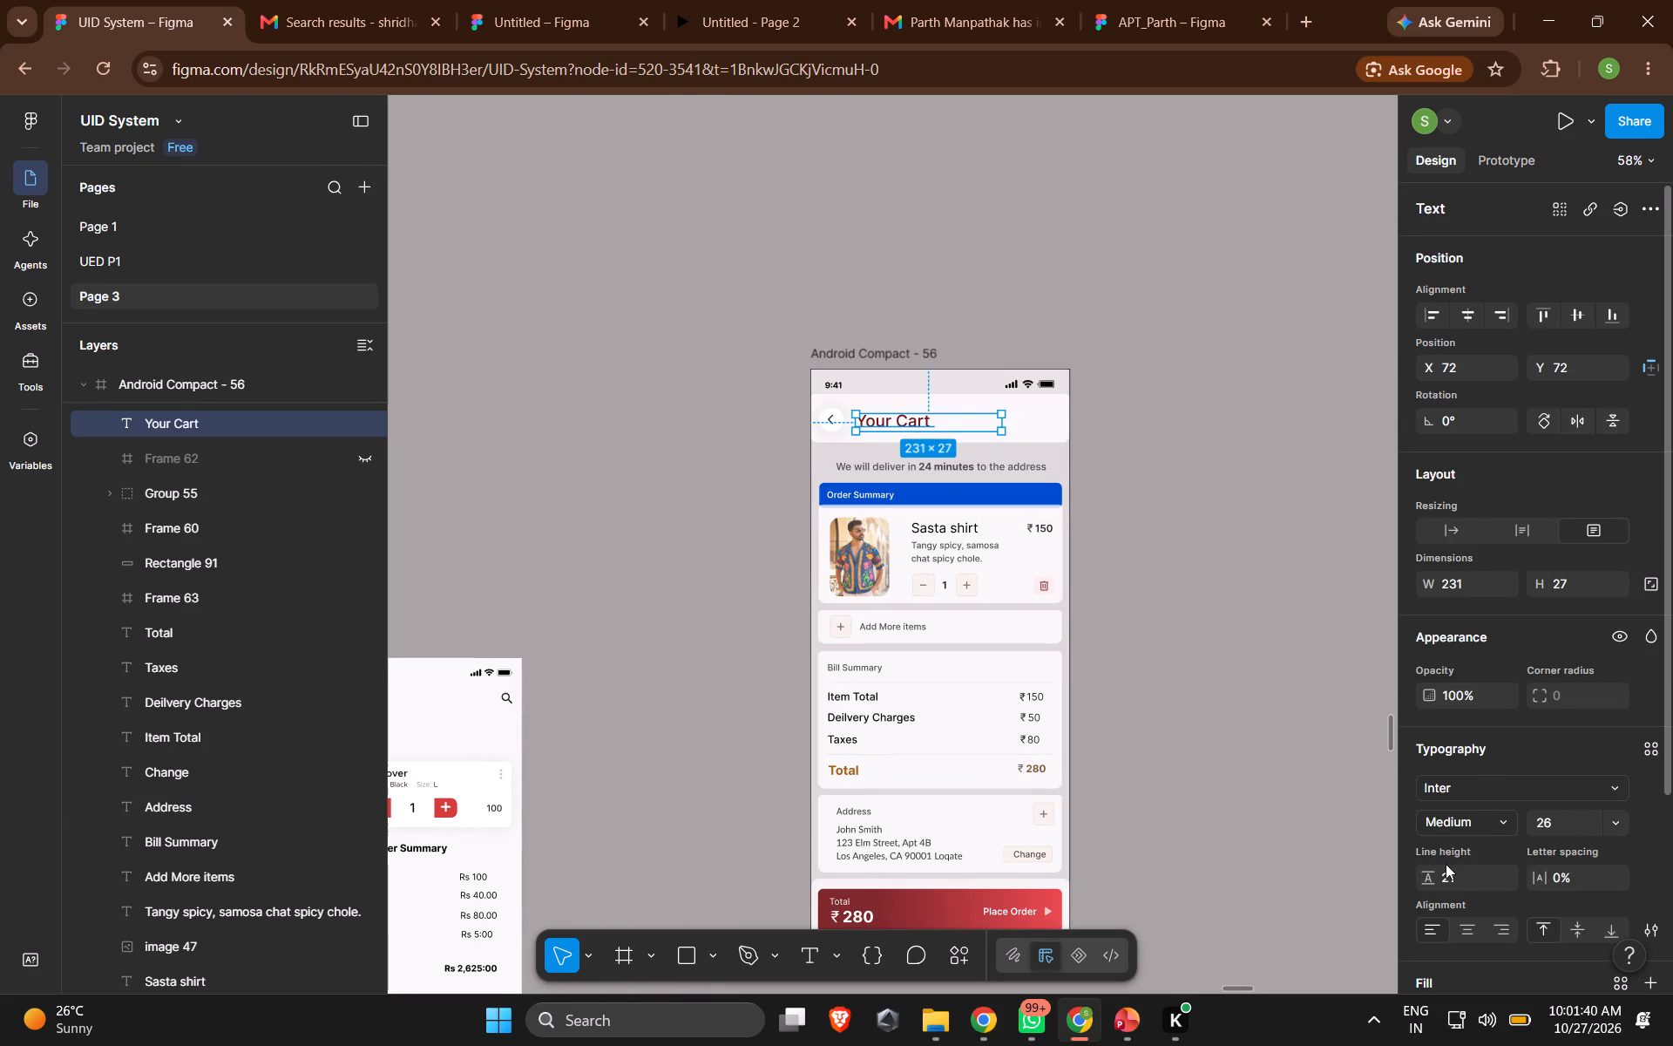
scroll(1461, 854, "down", 1)
left_click(1422, 905)
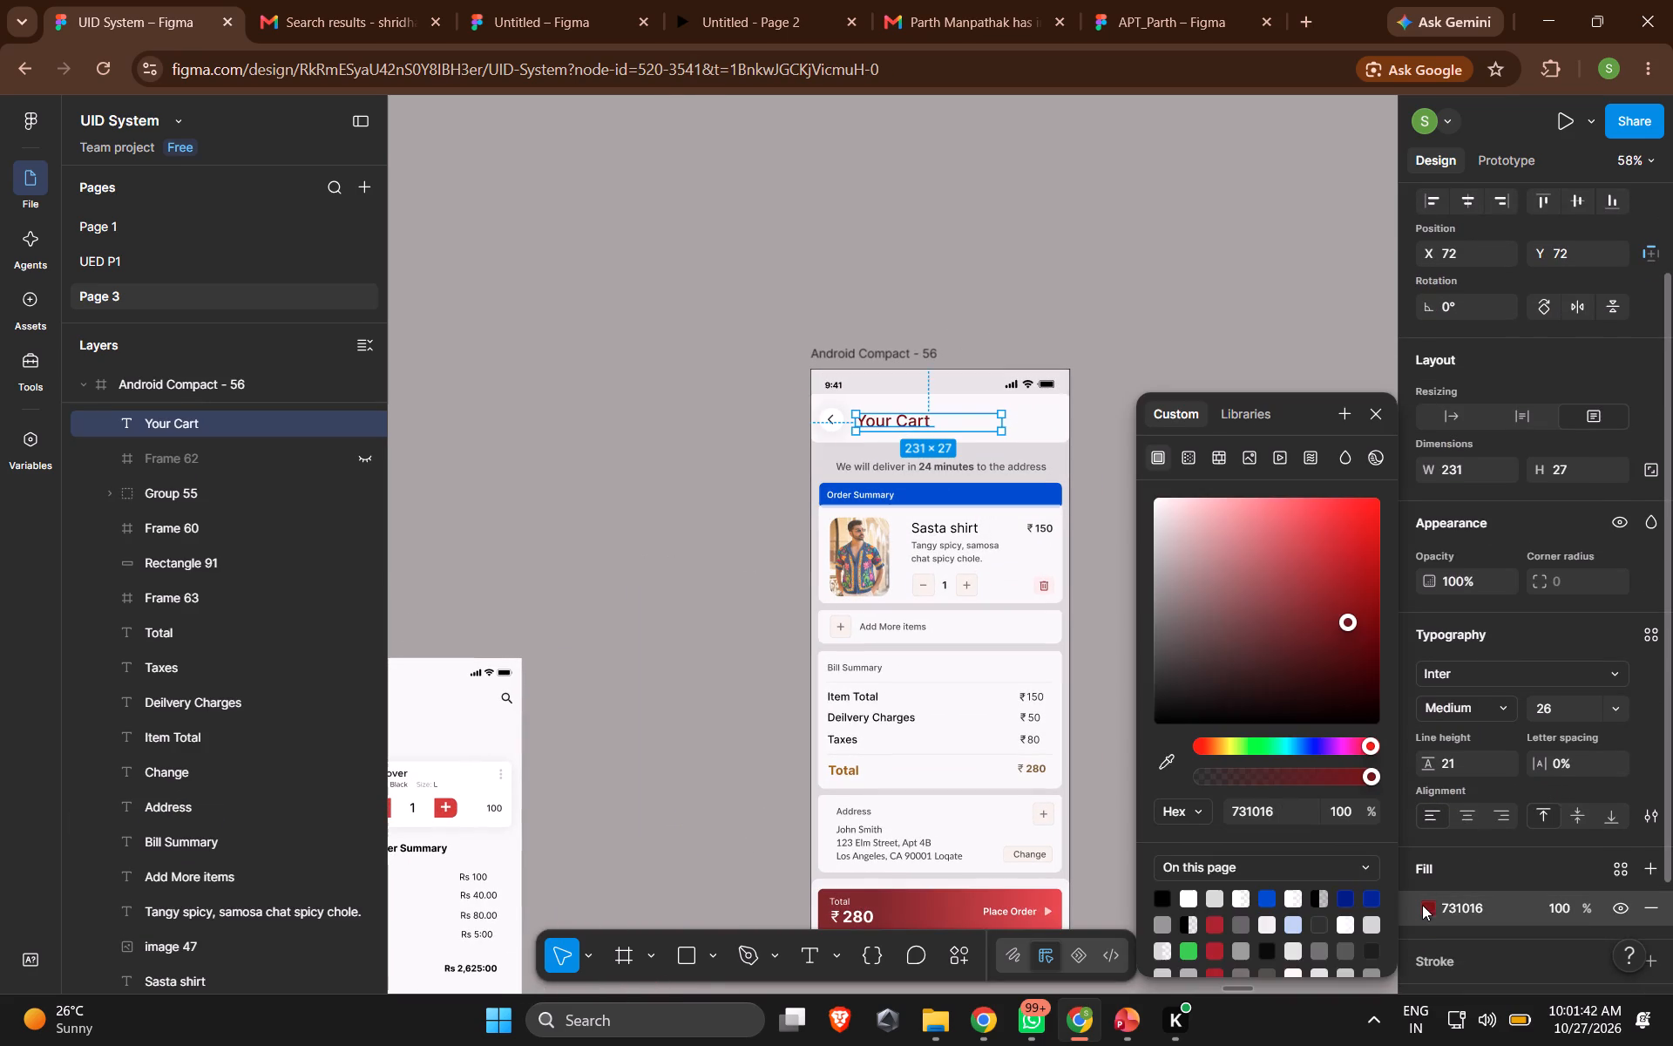
left_click(1264, 896)
left_click(708, 582)
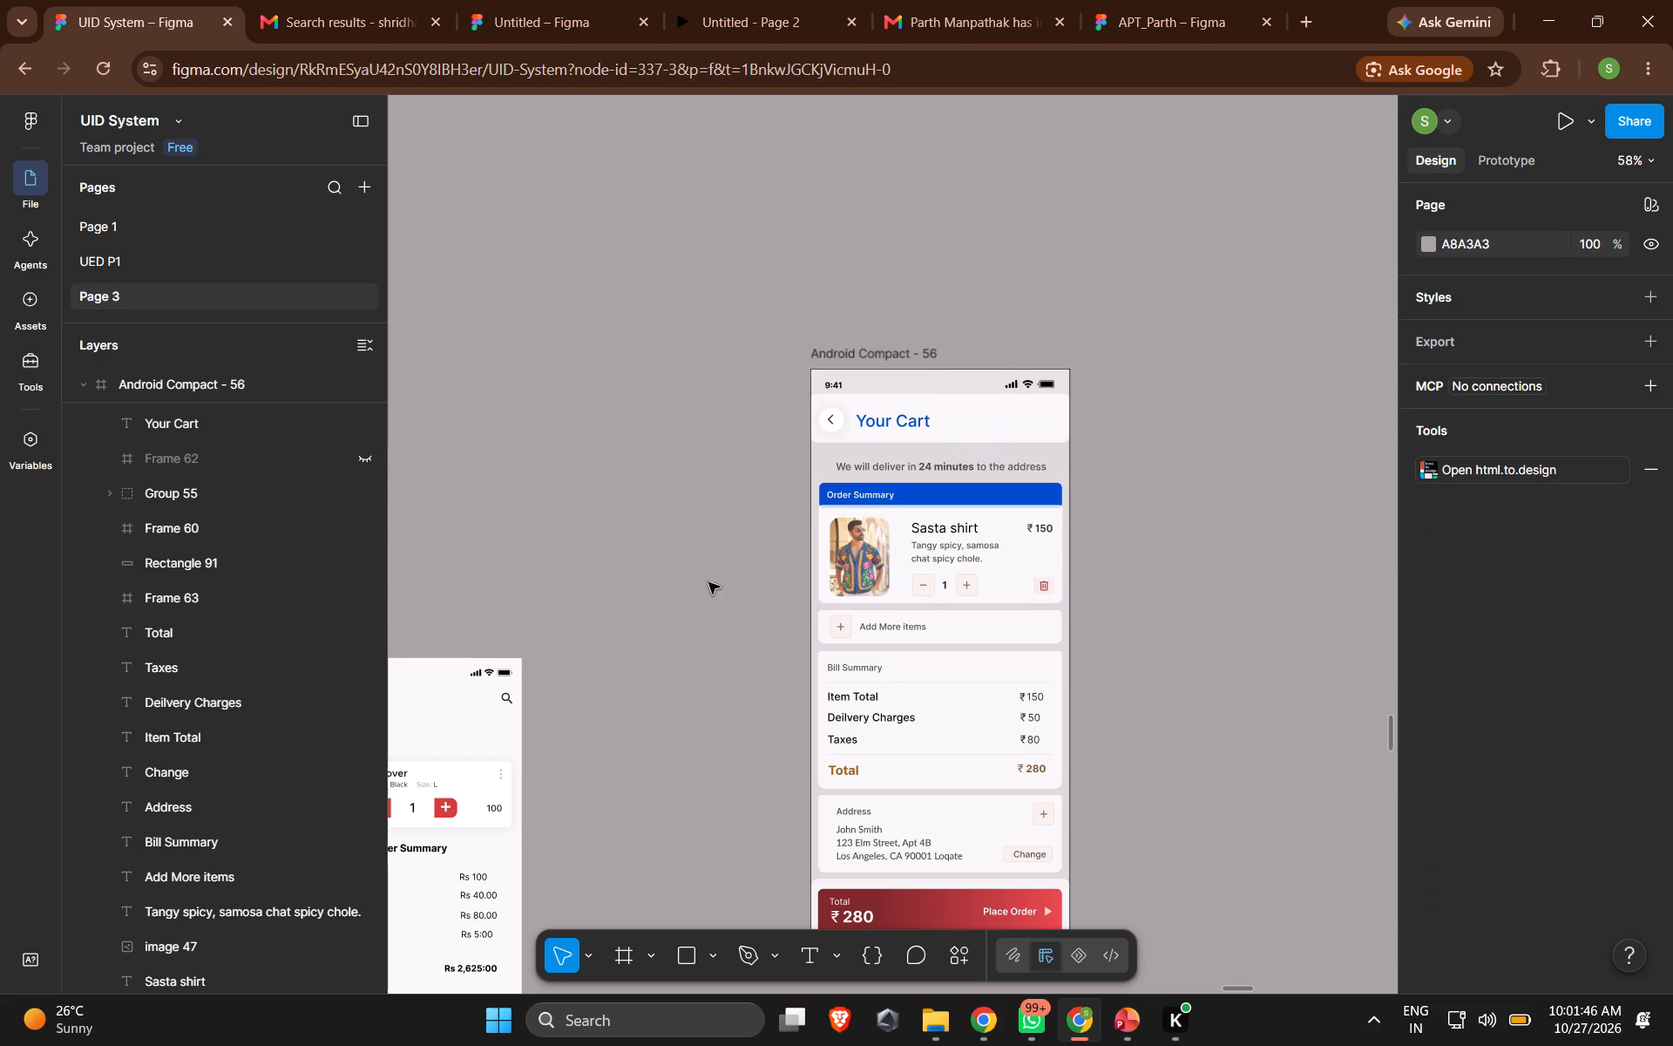
Change the delivery time in the message above the Order Summary to "2 days".
left_click(924, 445)
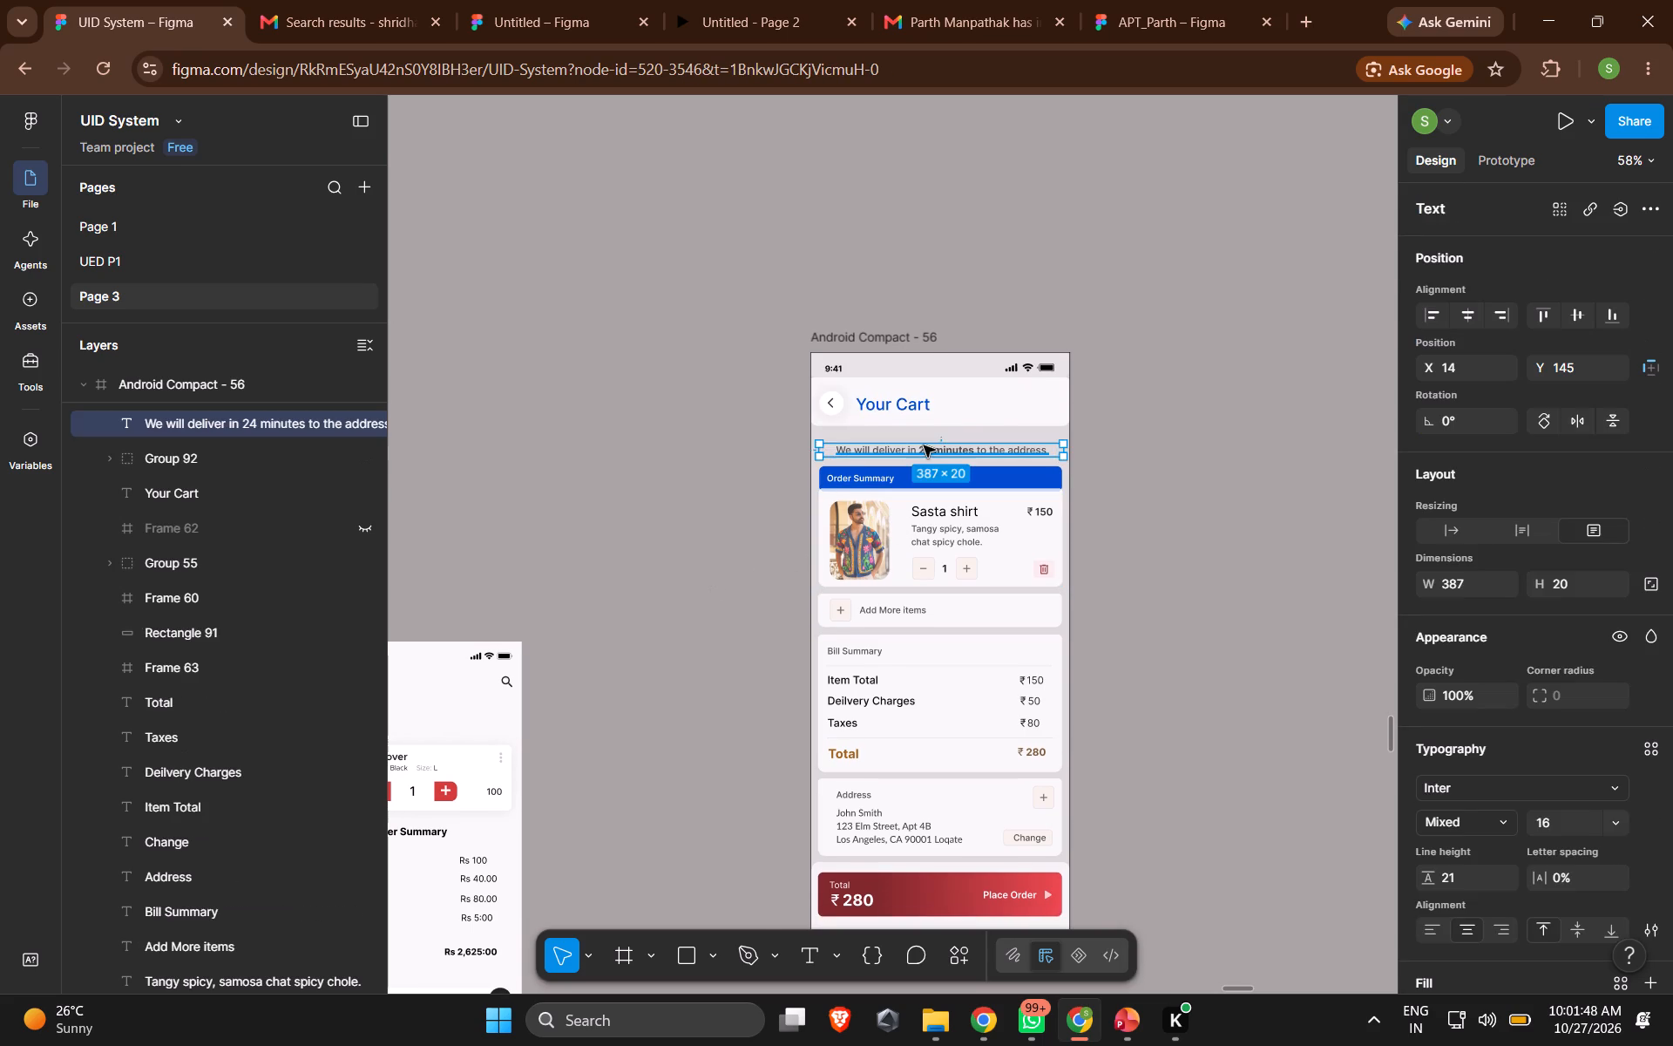
double_click(928, 467)
double_click(950, 459)
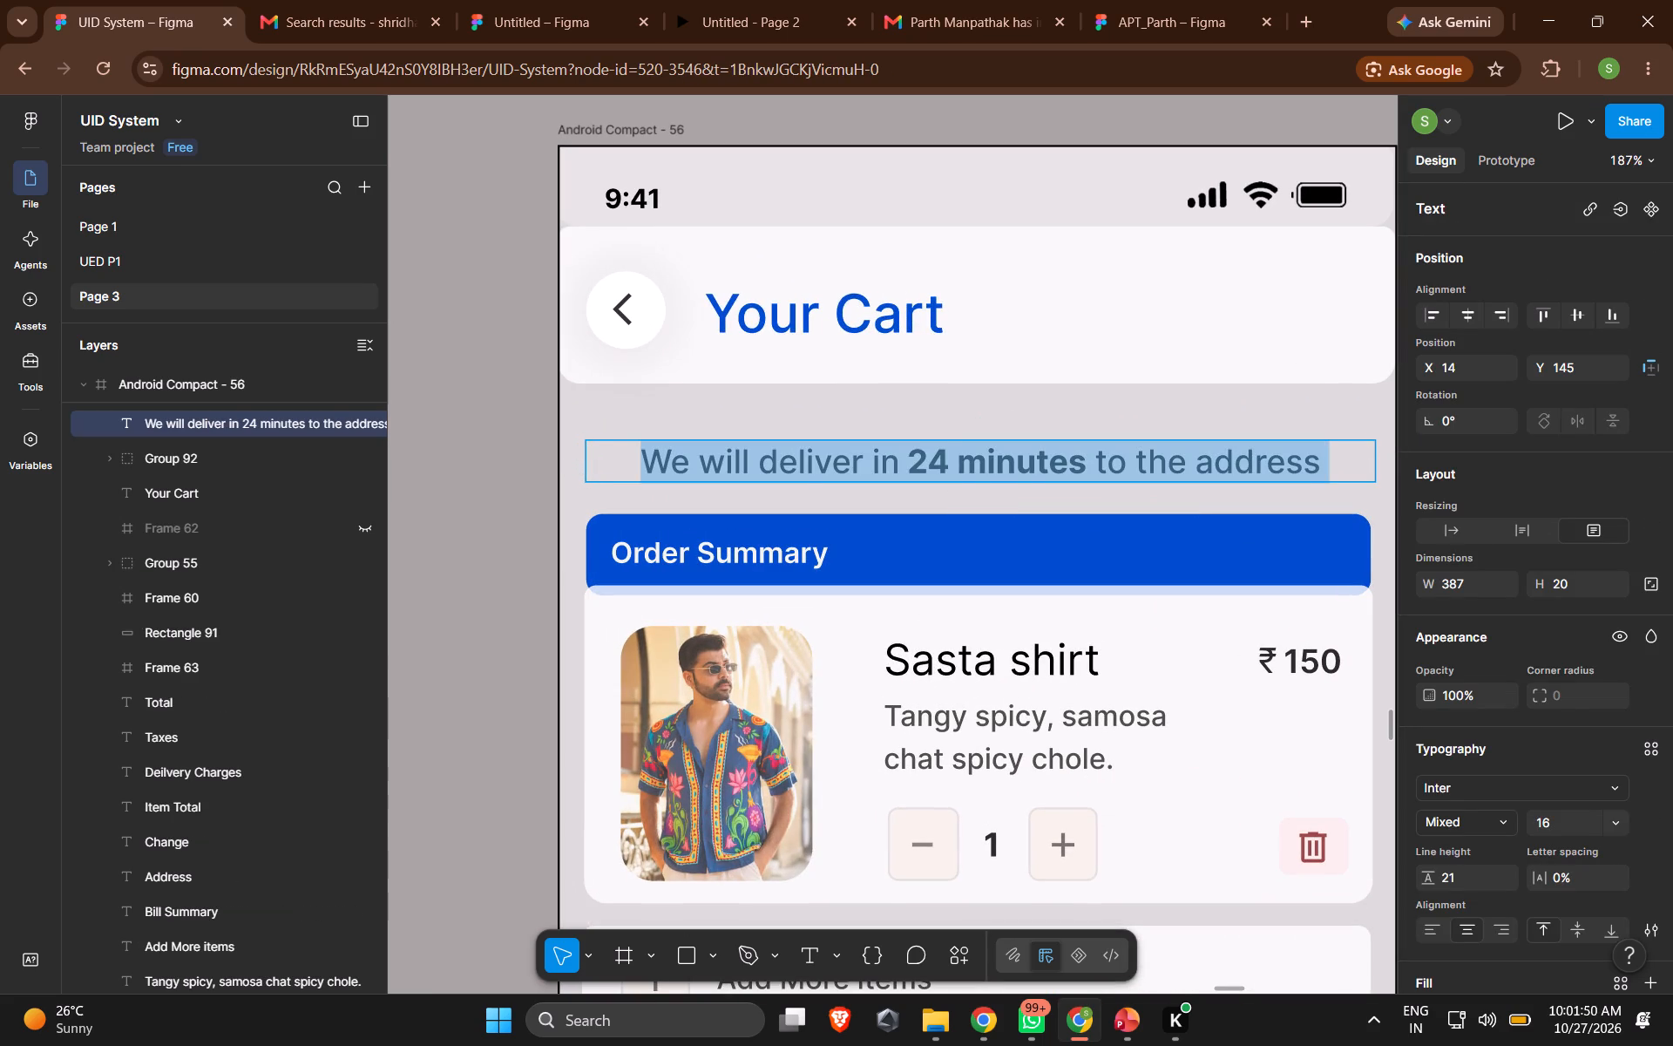
double_click(931, 464)
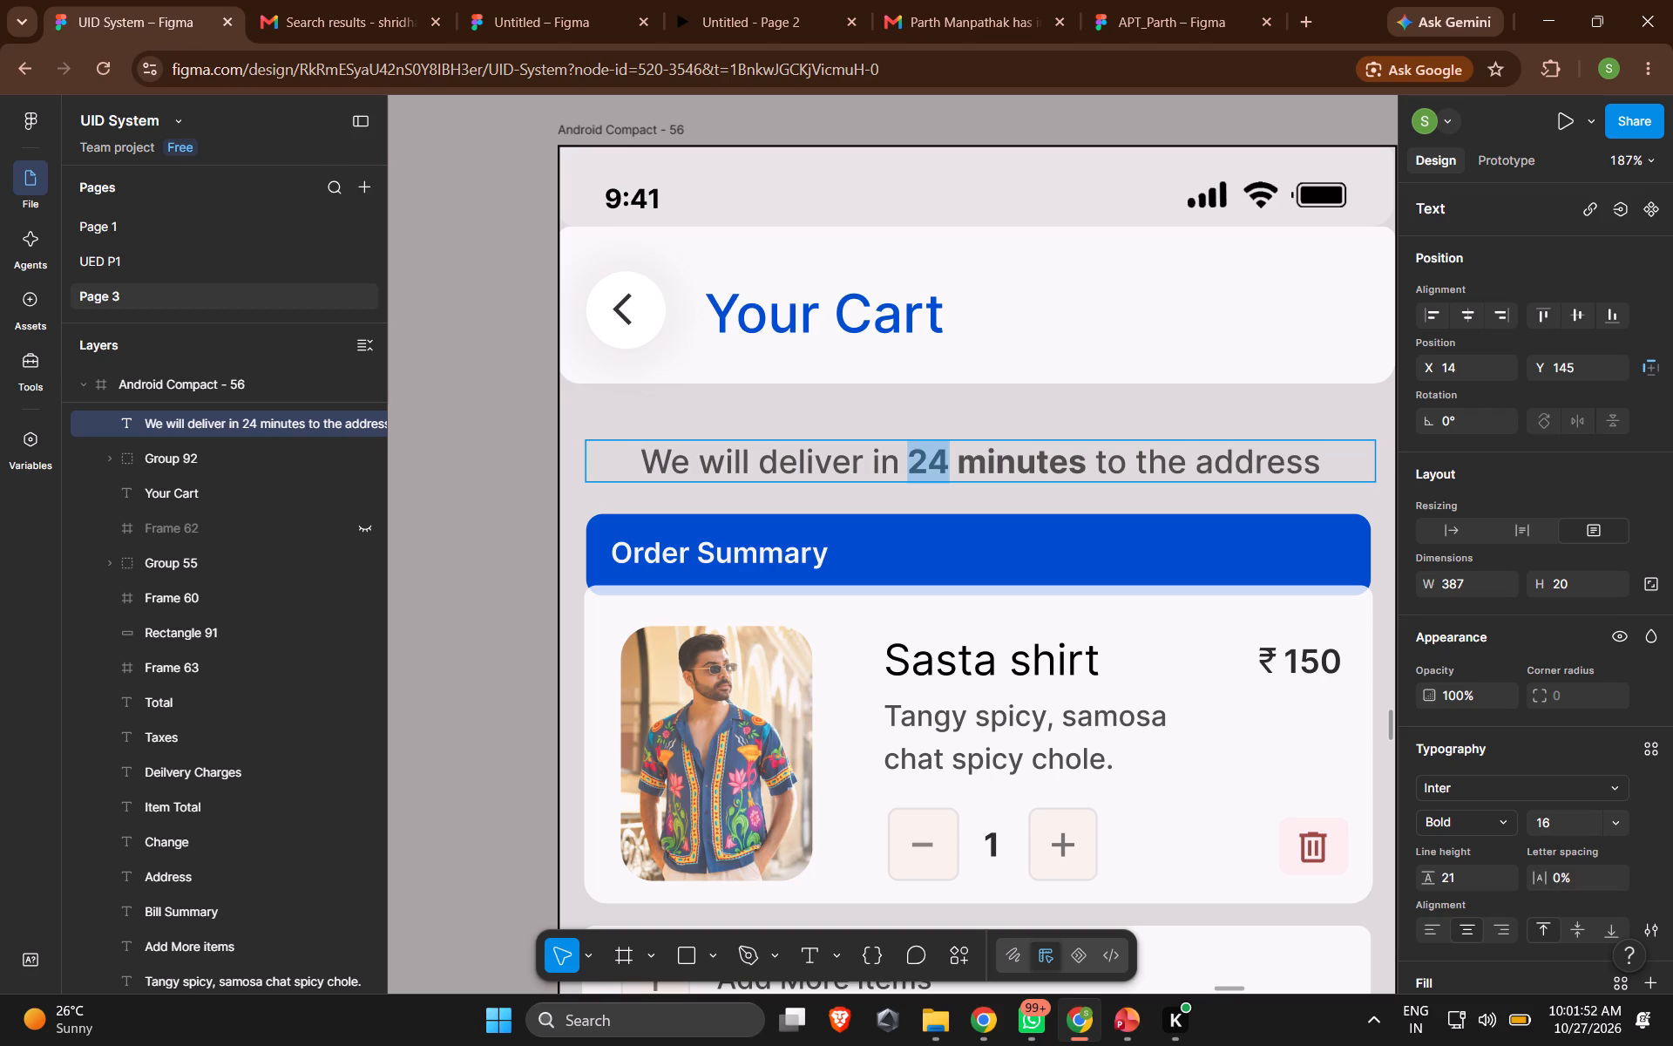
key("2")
double_click(1024, 471)
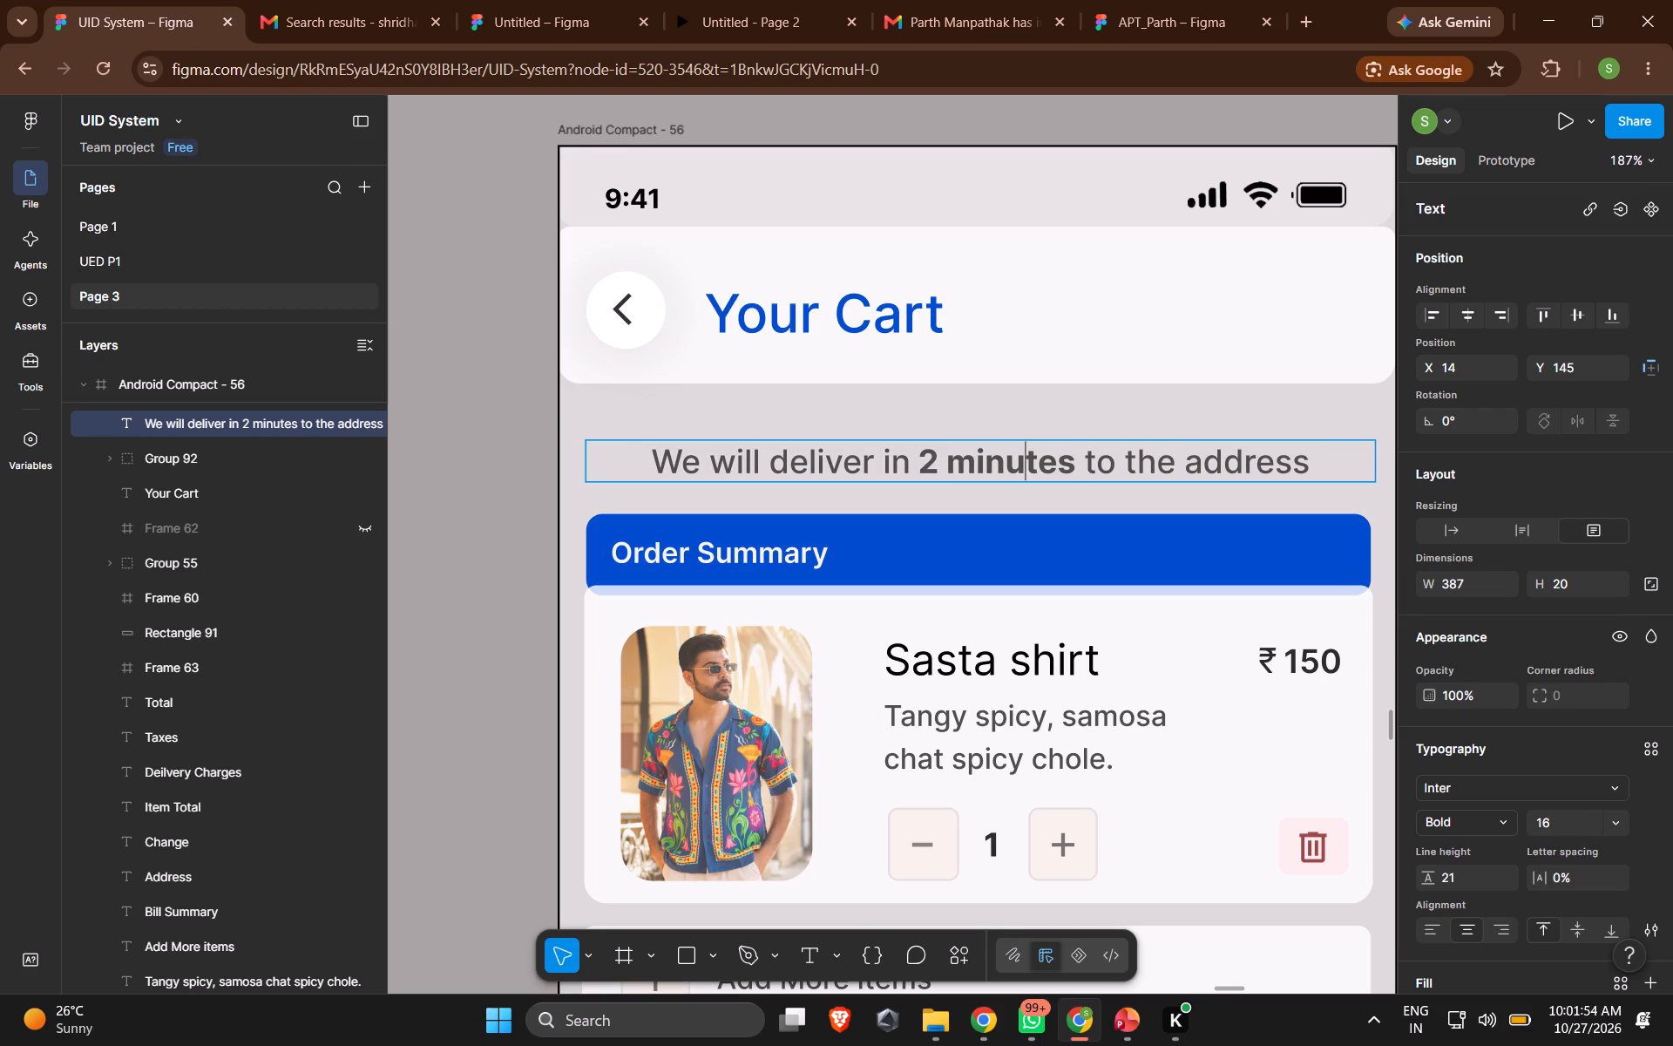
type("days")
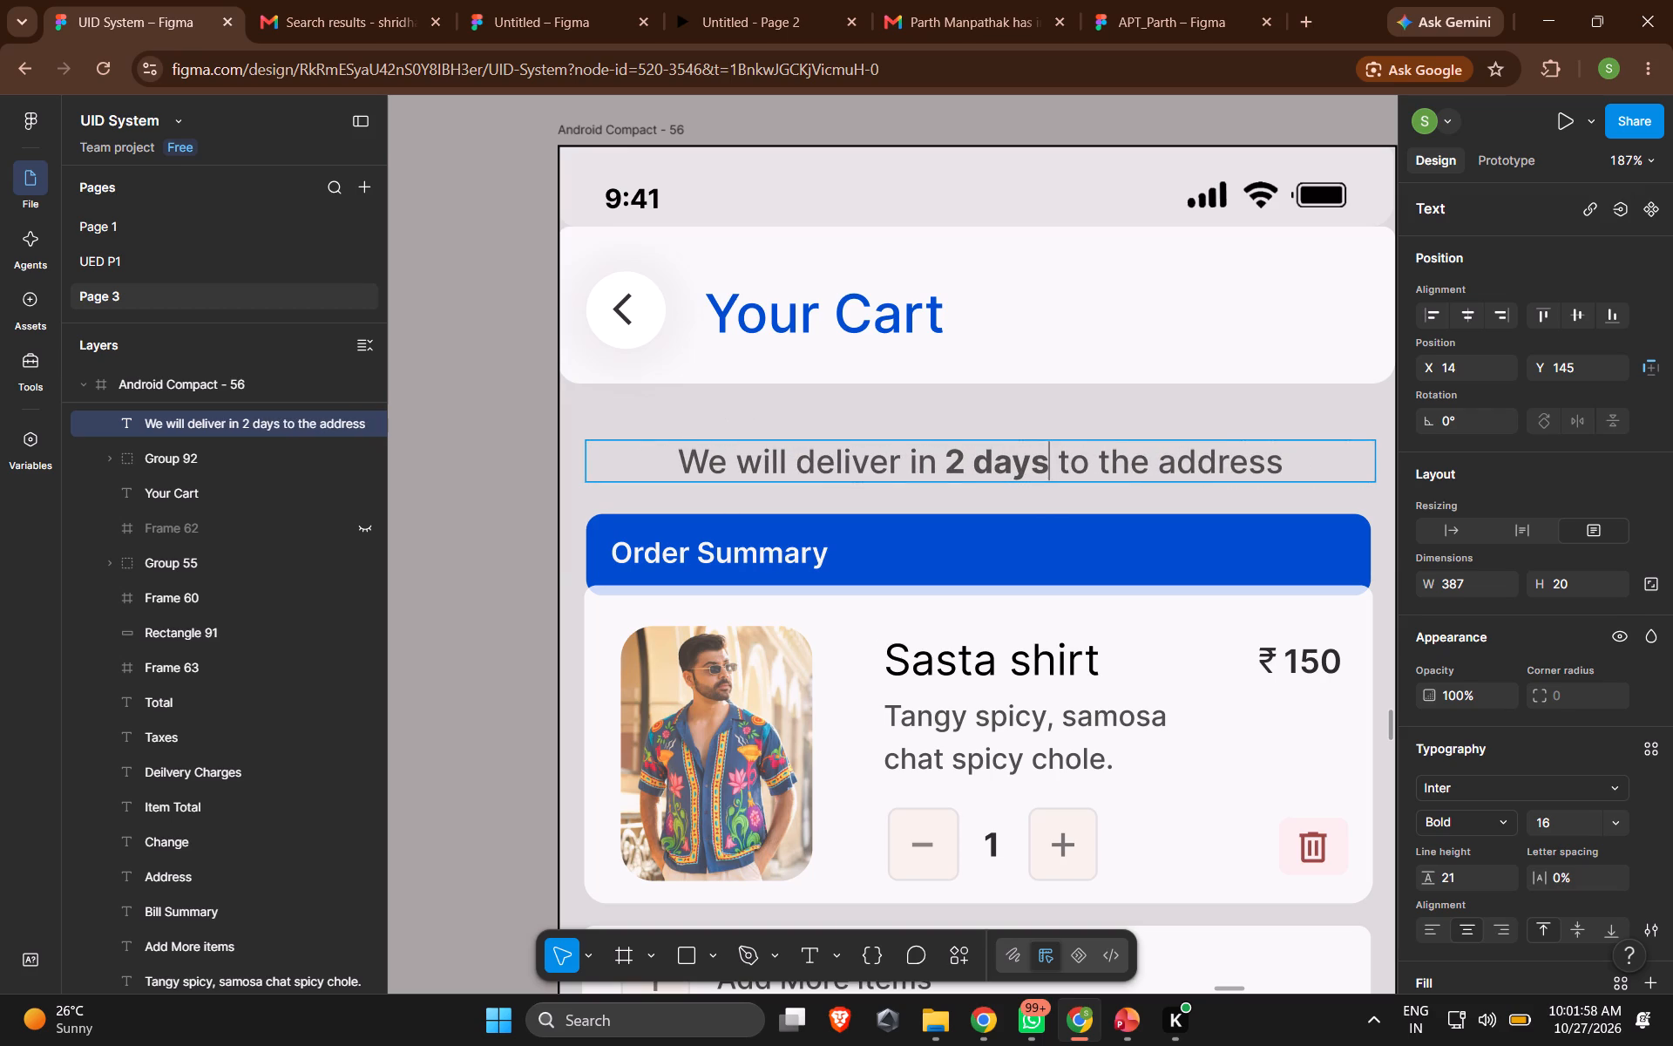
left_click(521, 478)
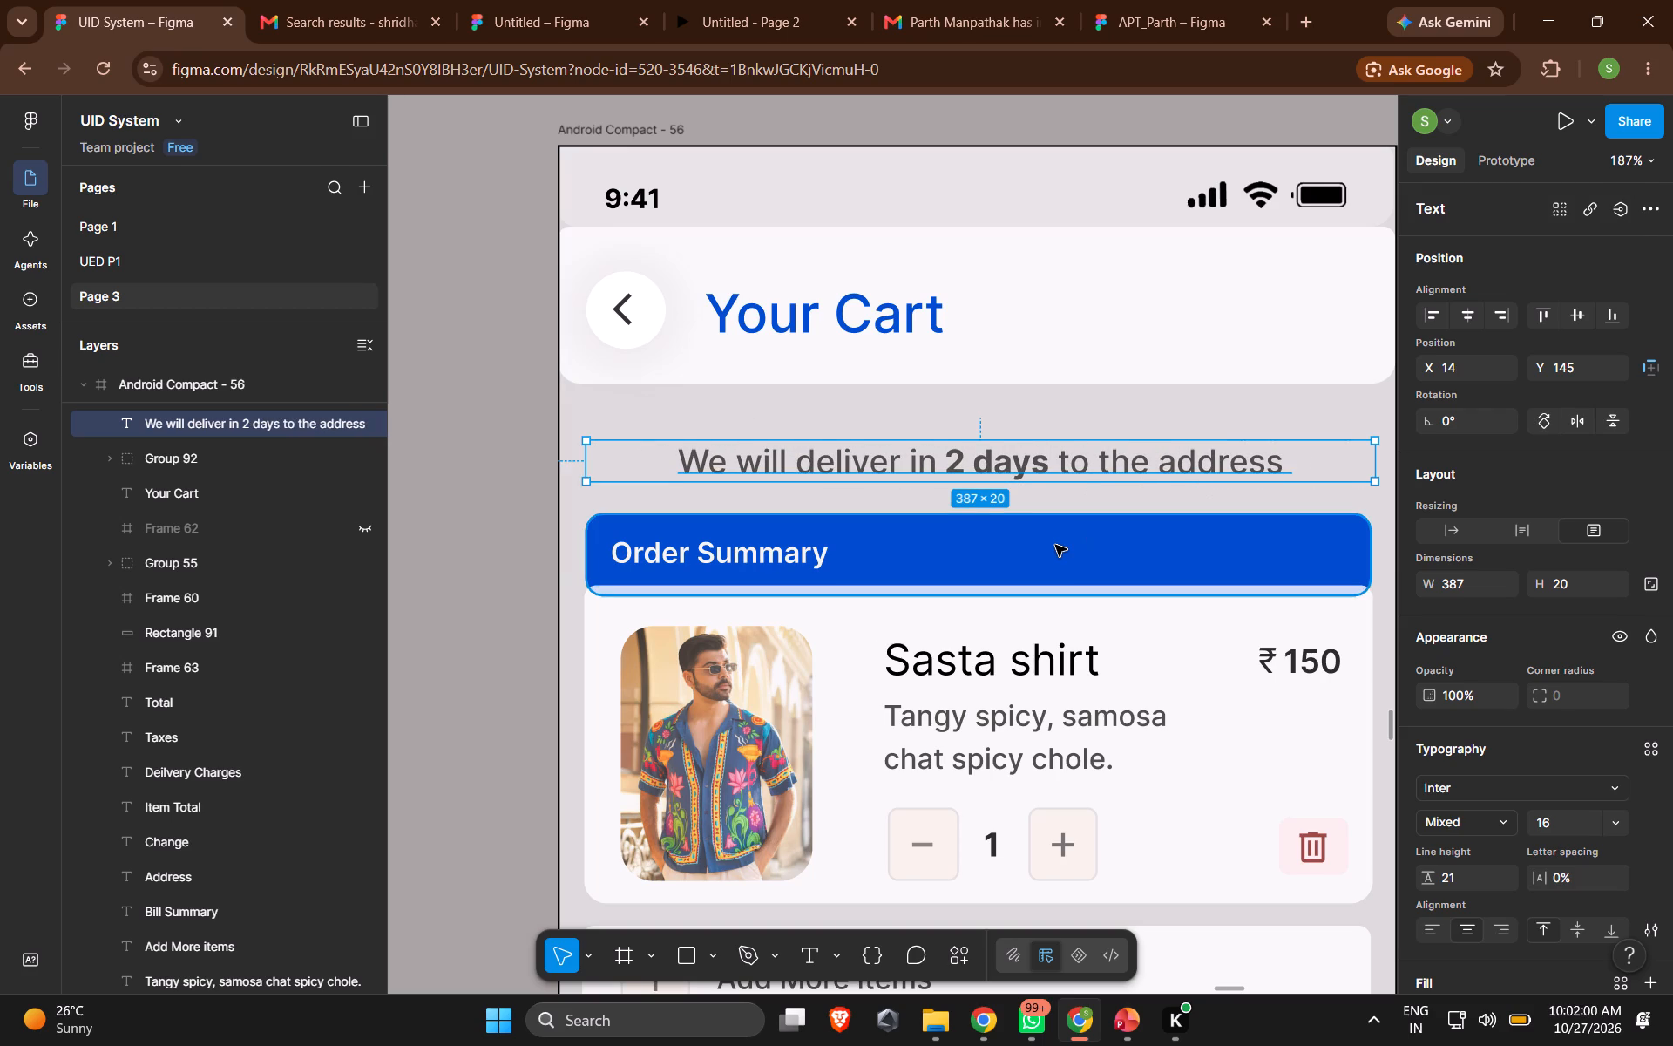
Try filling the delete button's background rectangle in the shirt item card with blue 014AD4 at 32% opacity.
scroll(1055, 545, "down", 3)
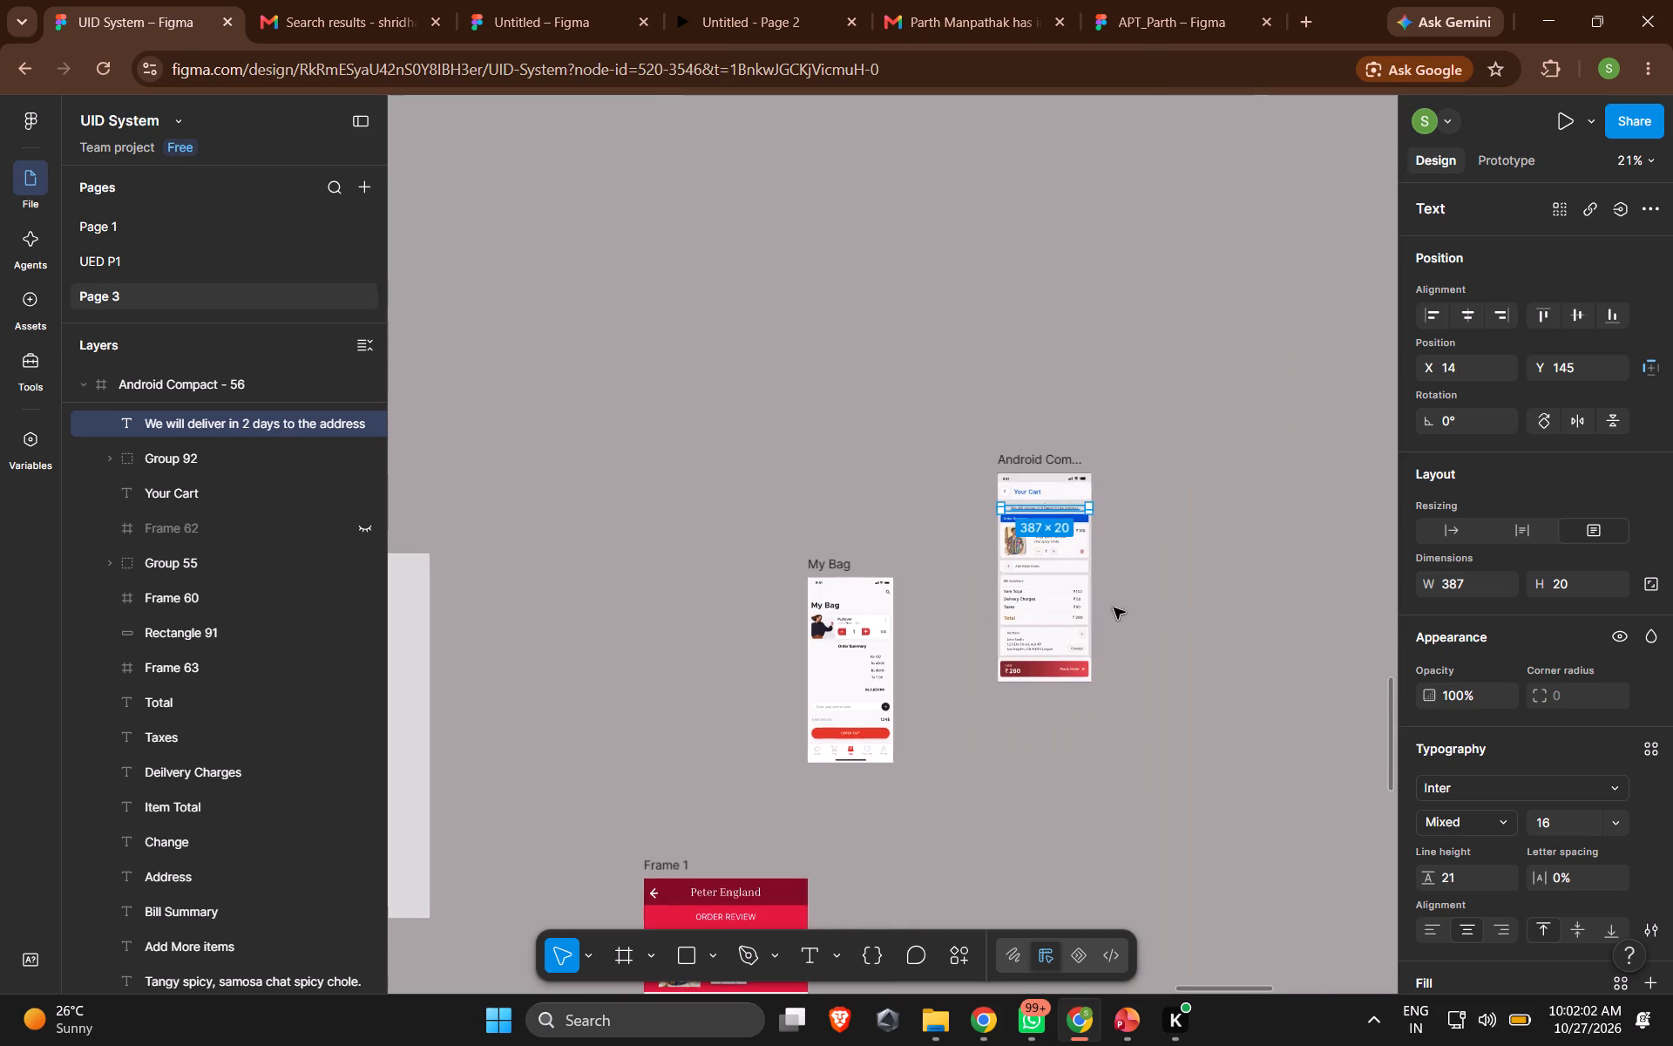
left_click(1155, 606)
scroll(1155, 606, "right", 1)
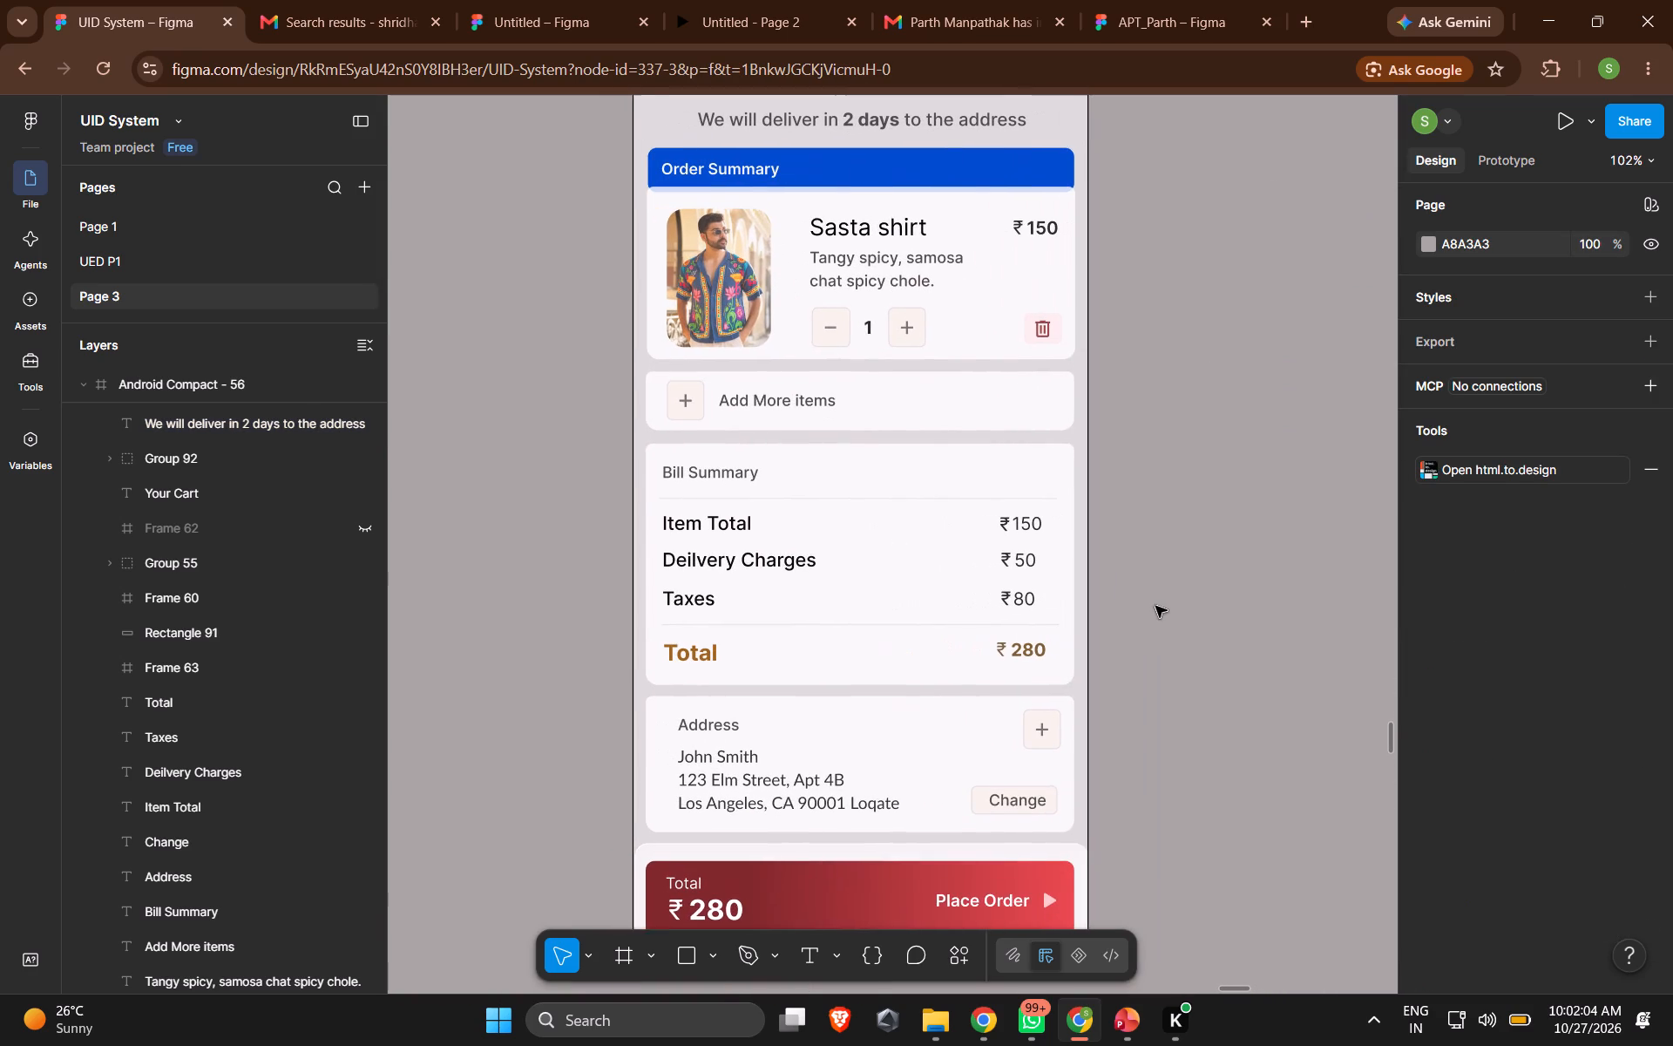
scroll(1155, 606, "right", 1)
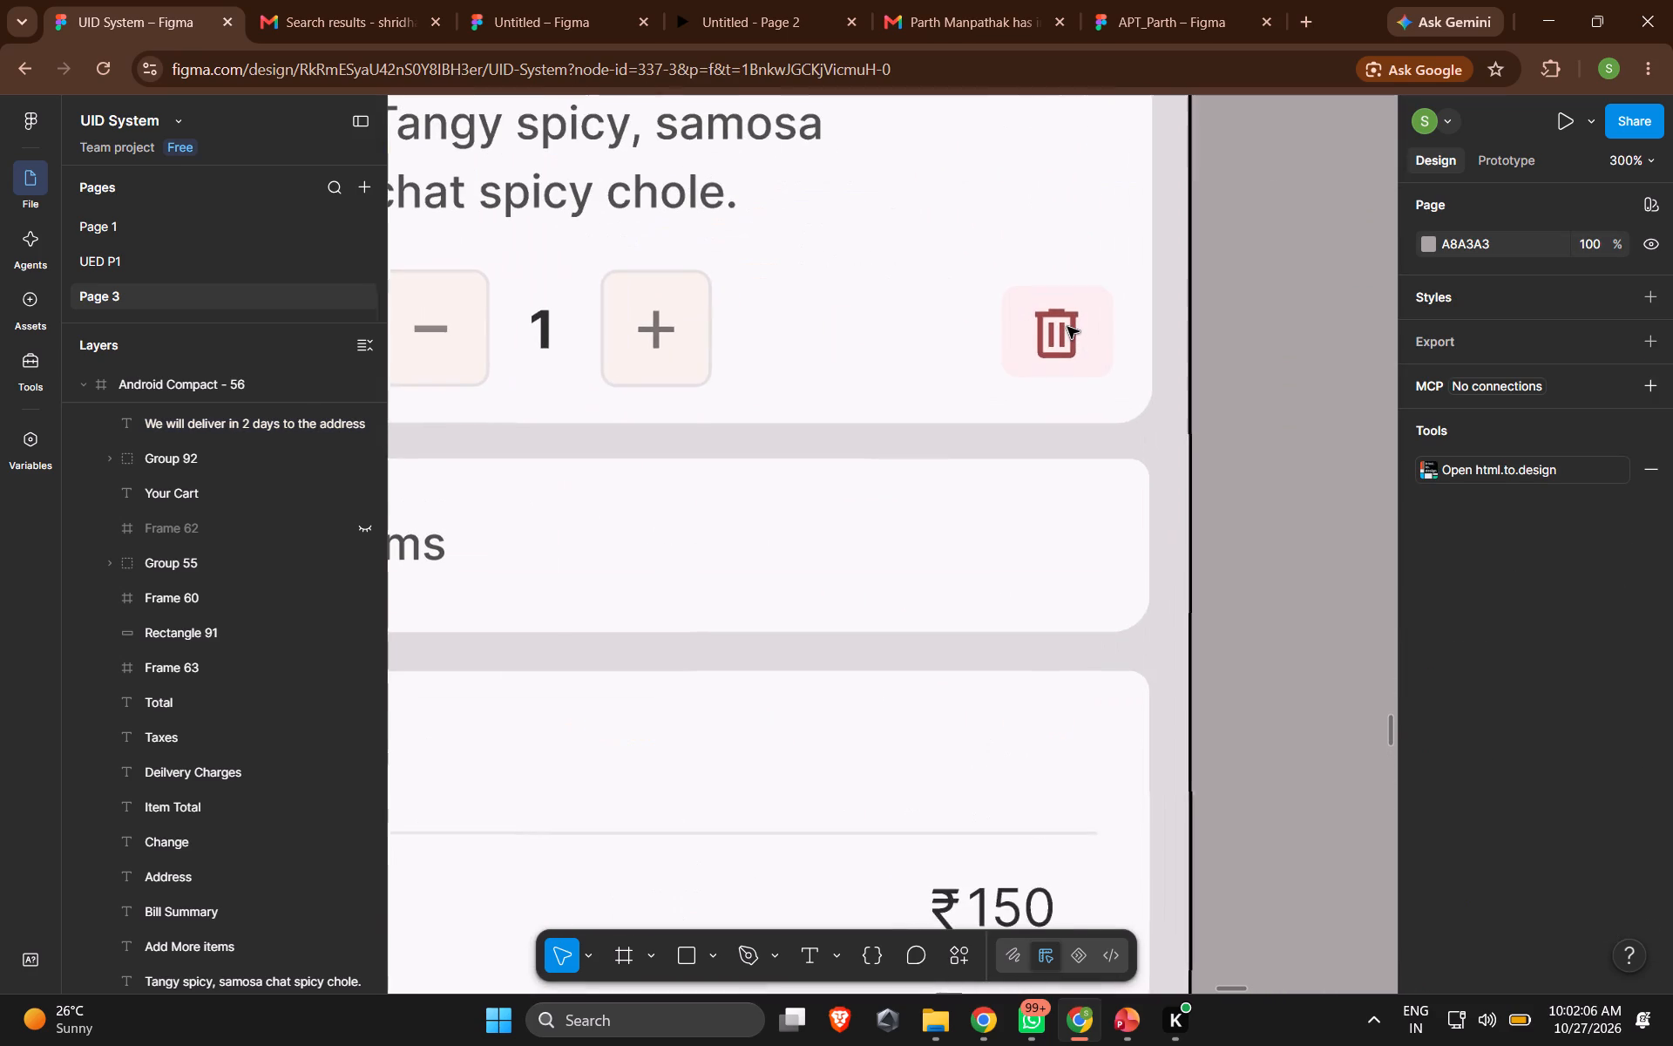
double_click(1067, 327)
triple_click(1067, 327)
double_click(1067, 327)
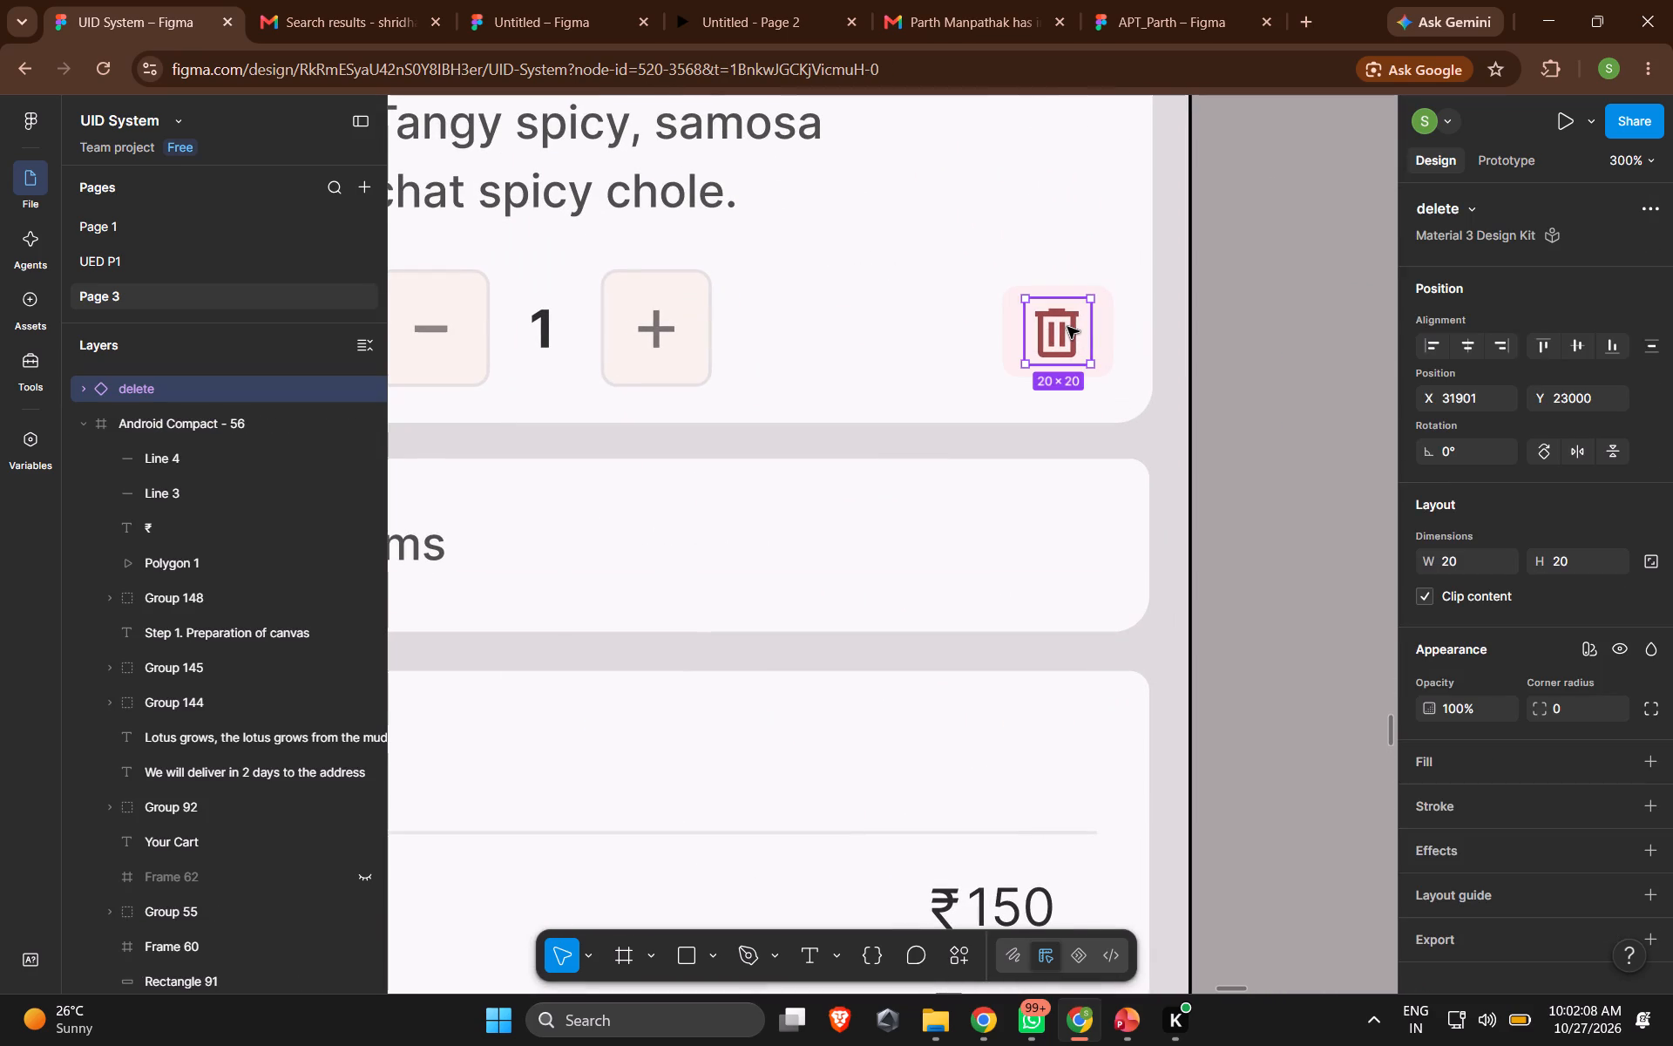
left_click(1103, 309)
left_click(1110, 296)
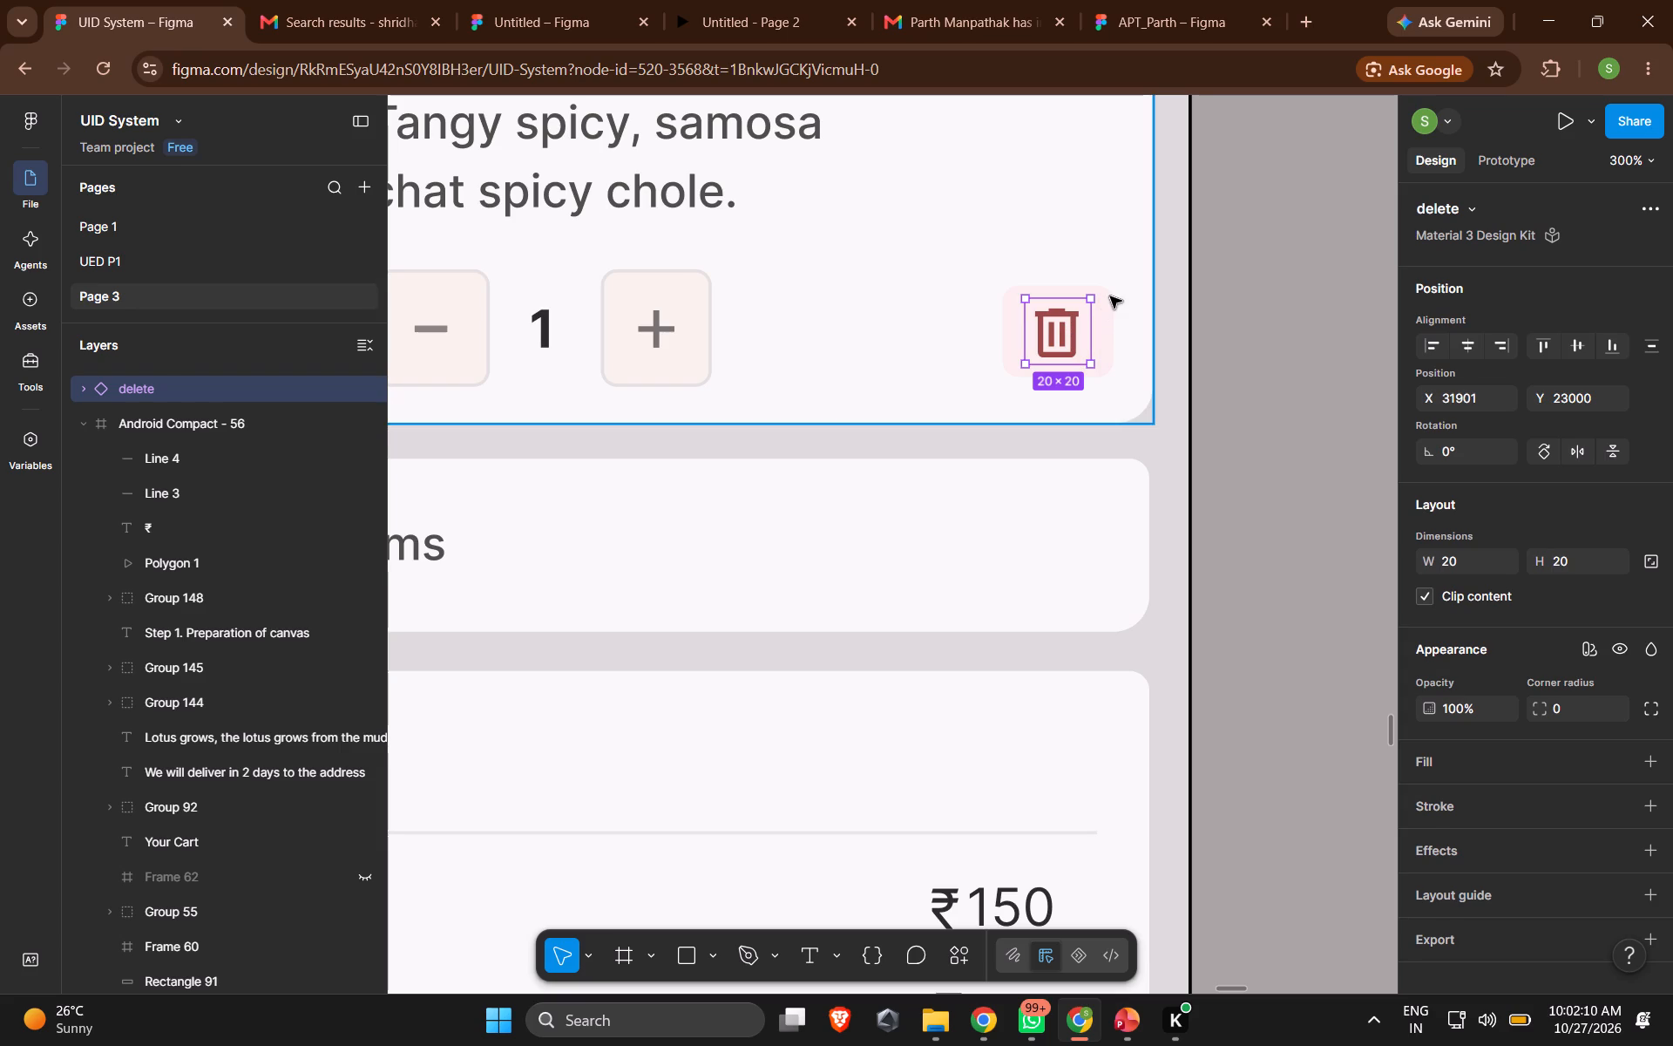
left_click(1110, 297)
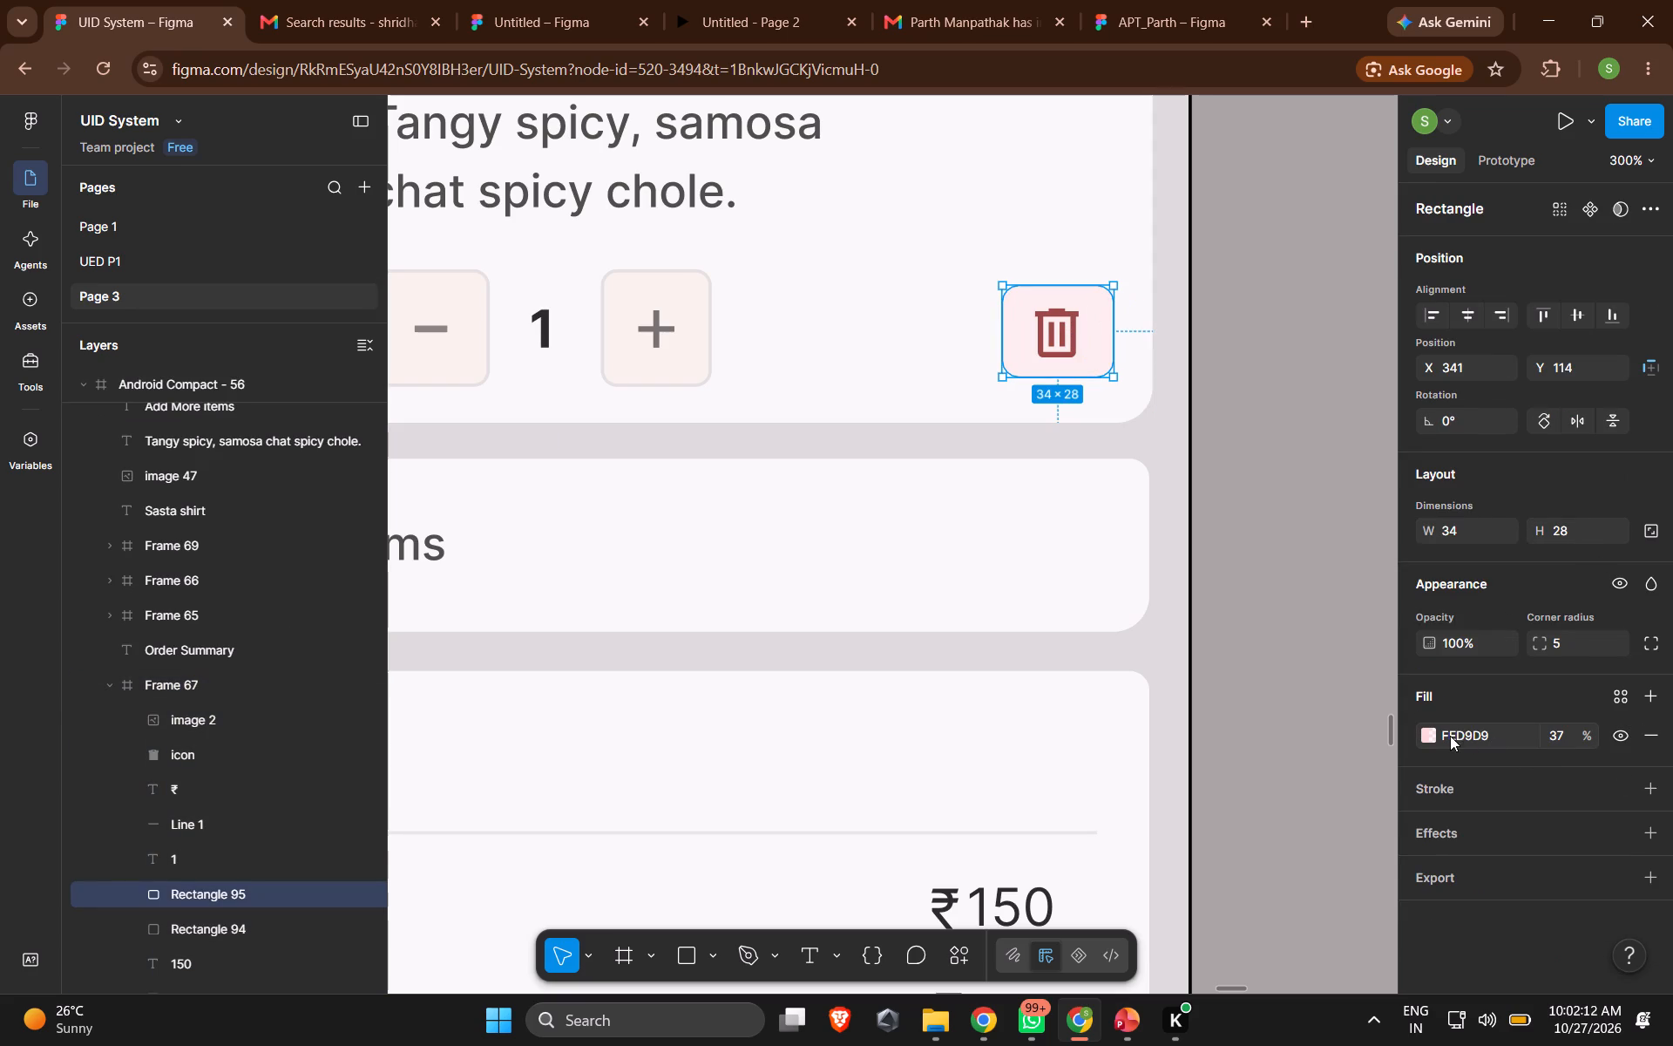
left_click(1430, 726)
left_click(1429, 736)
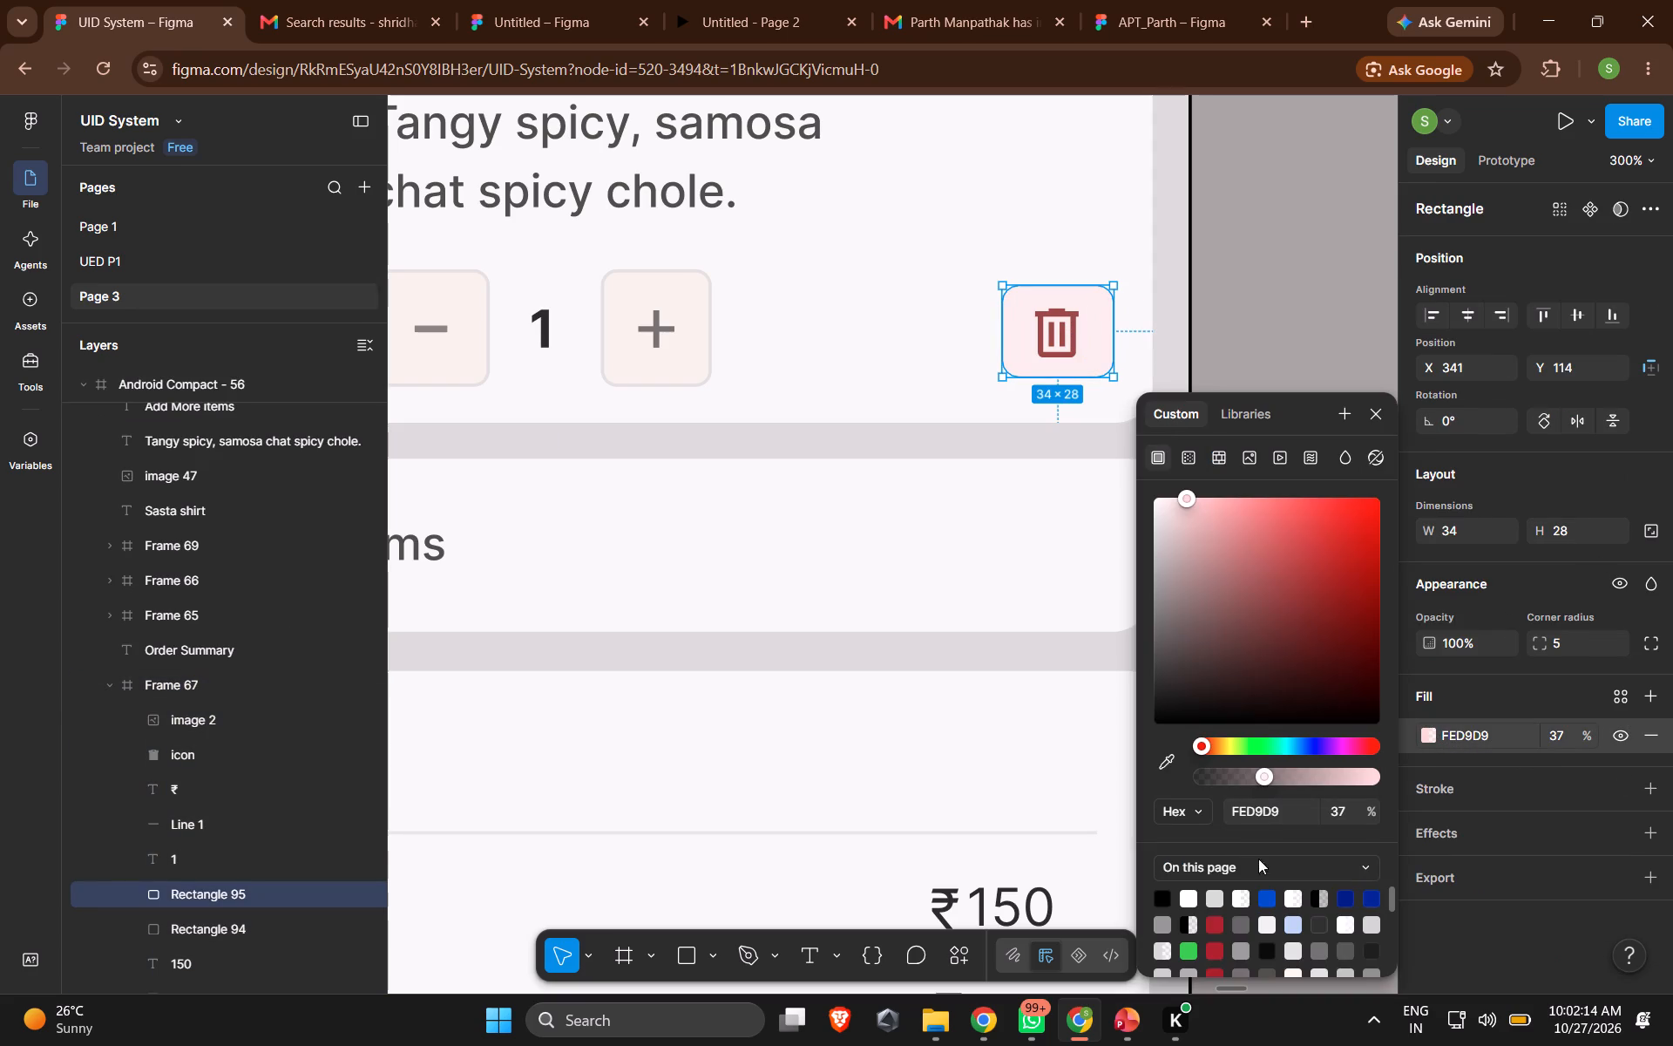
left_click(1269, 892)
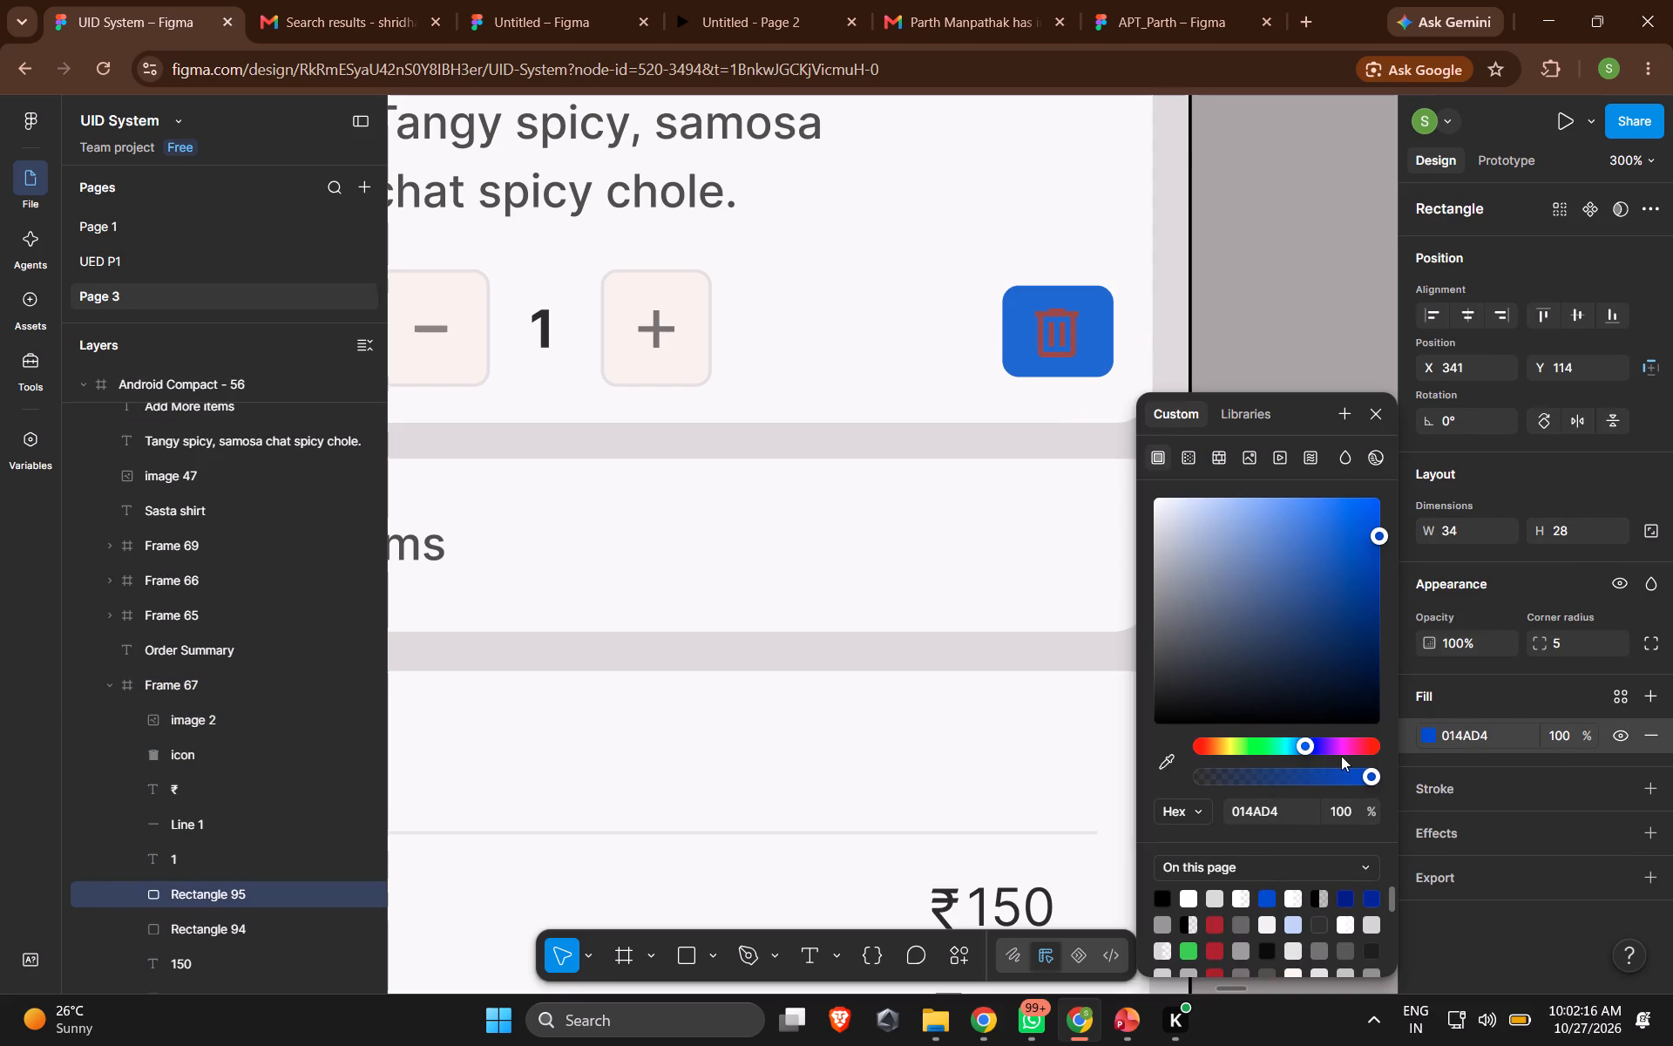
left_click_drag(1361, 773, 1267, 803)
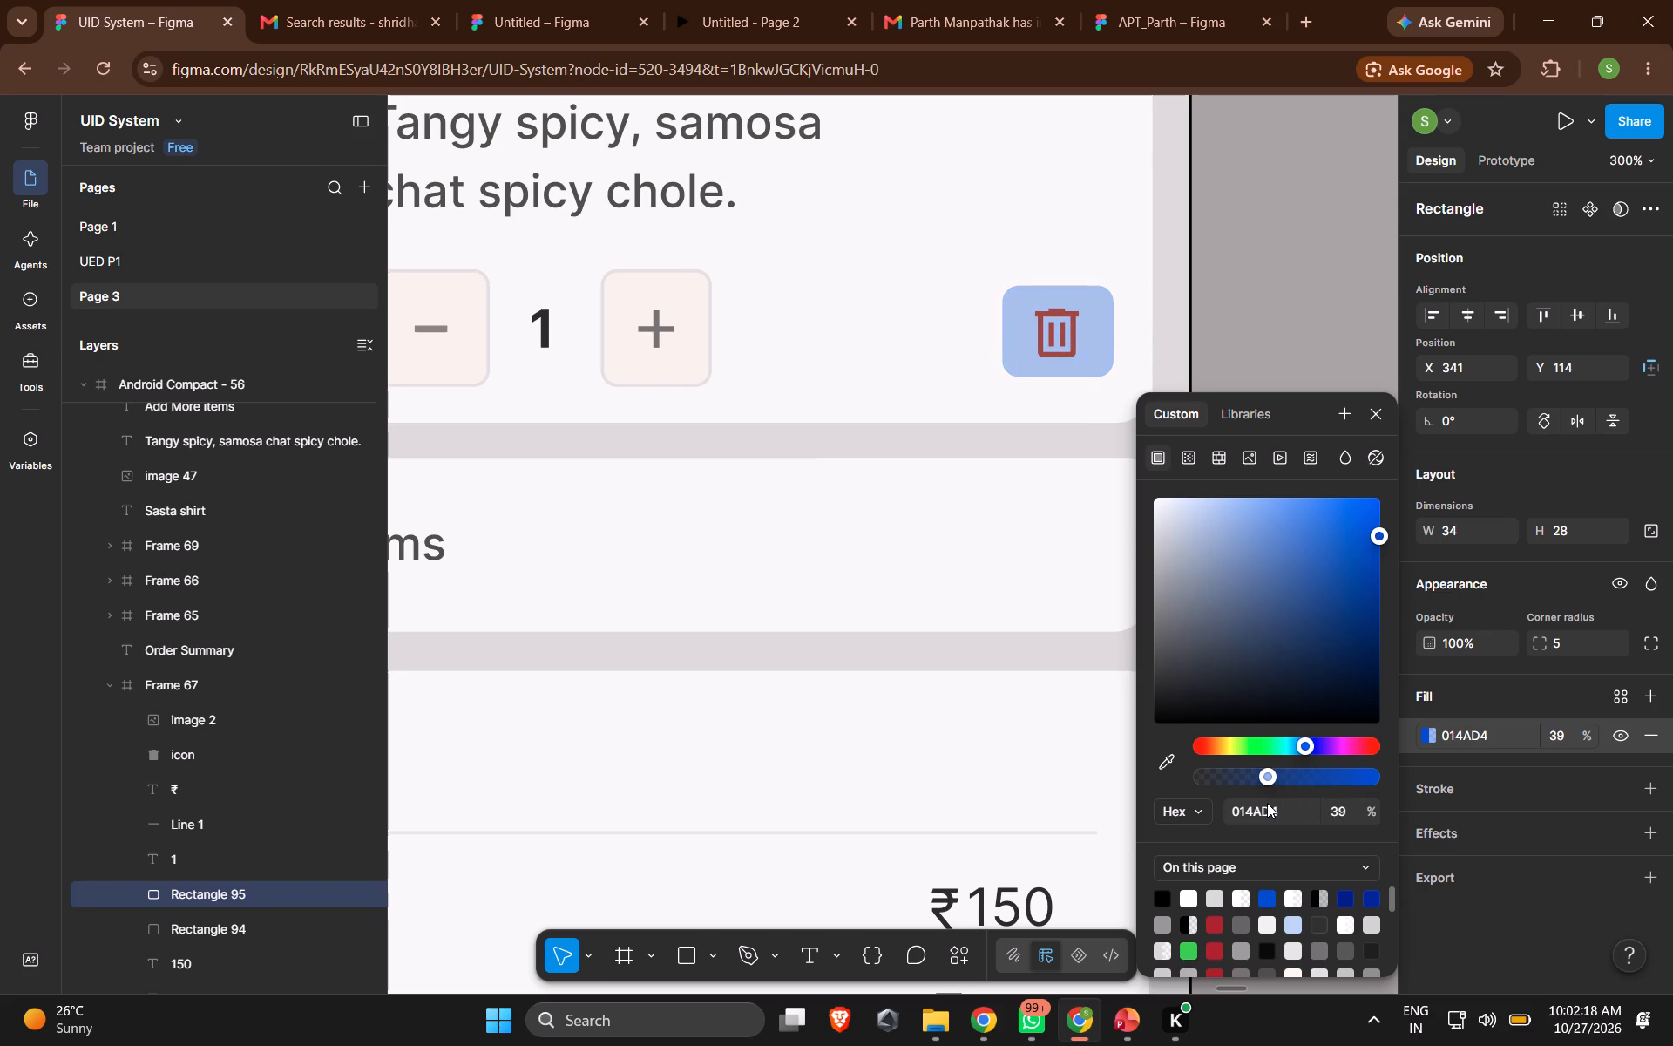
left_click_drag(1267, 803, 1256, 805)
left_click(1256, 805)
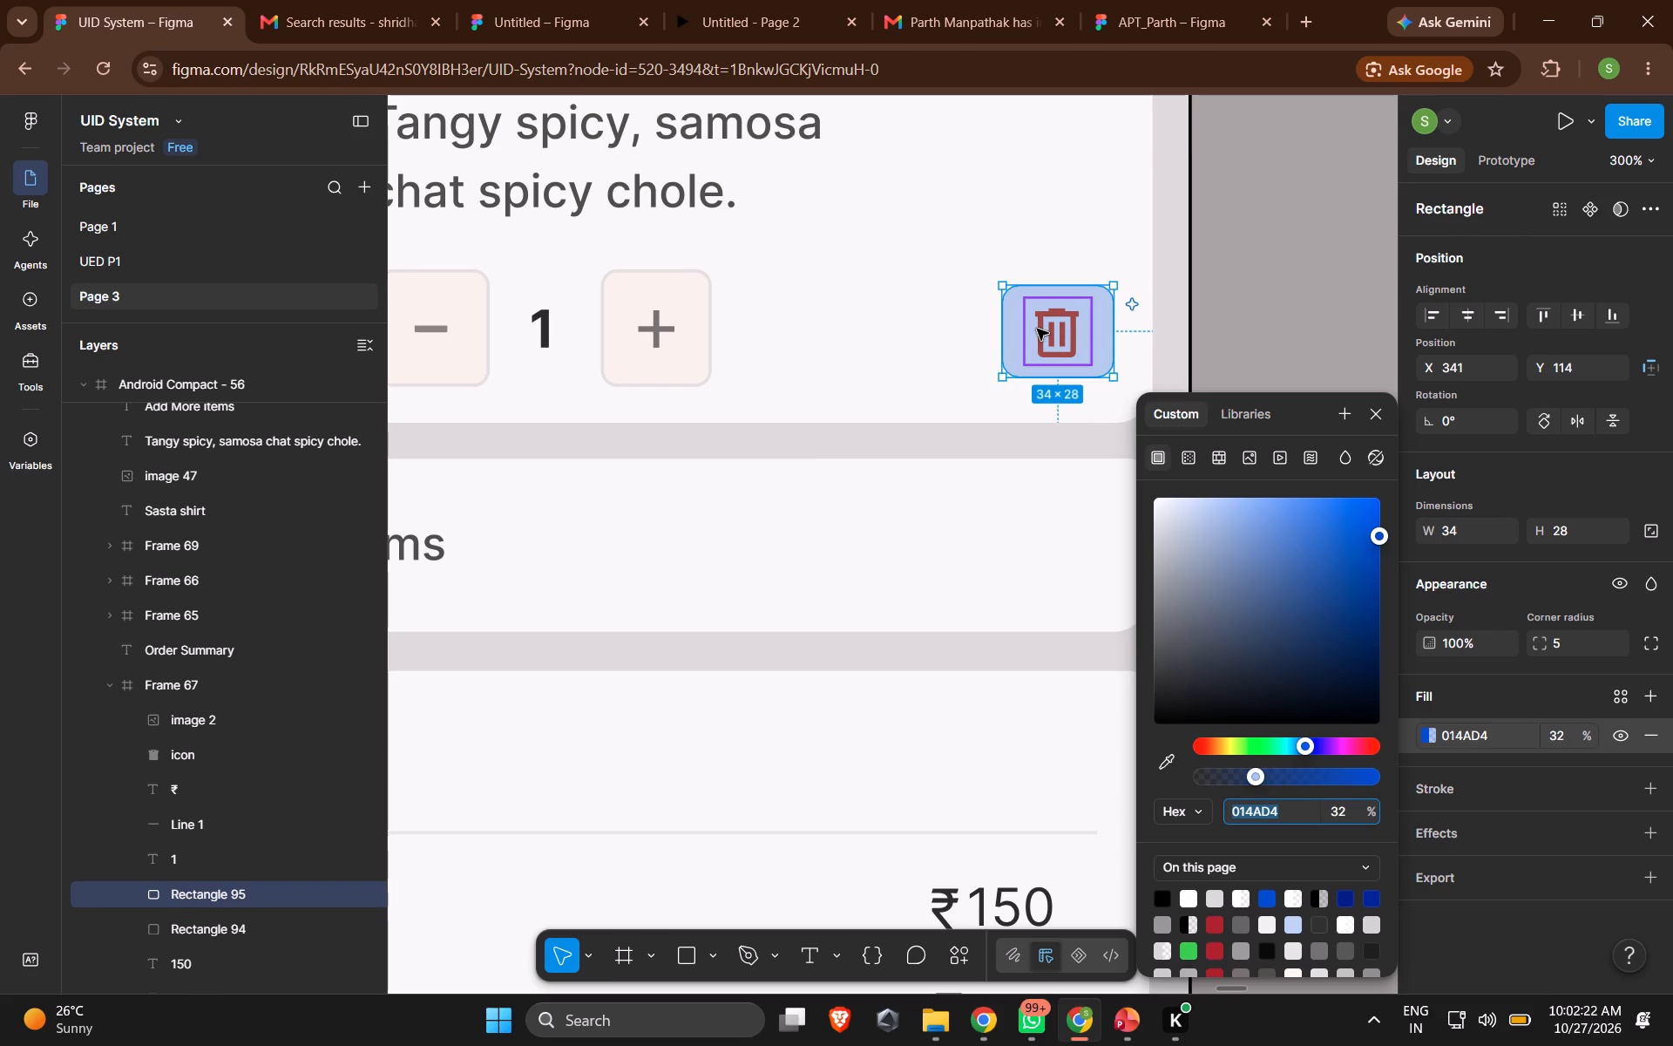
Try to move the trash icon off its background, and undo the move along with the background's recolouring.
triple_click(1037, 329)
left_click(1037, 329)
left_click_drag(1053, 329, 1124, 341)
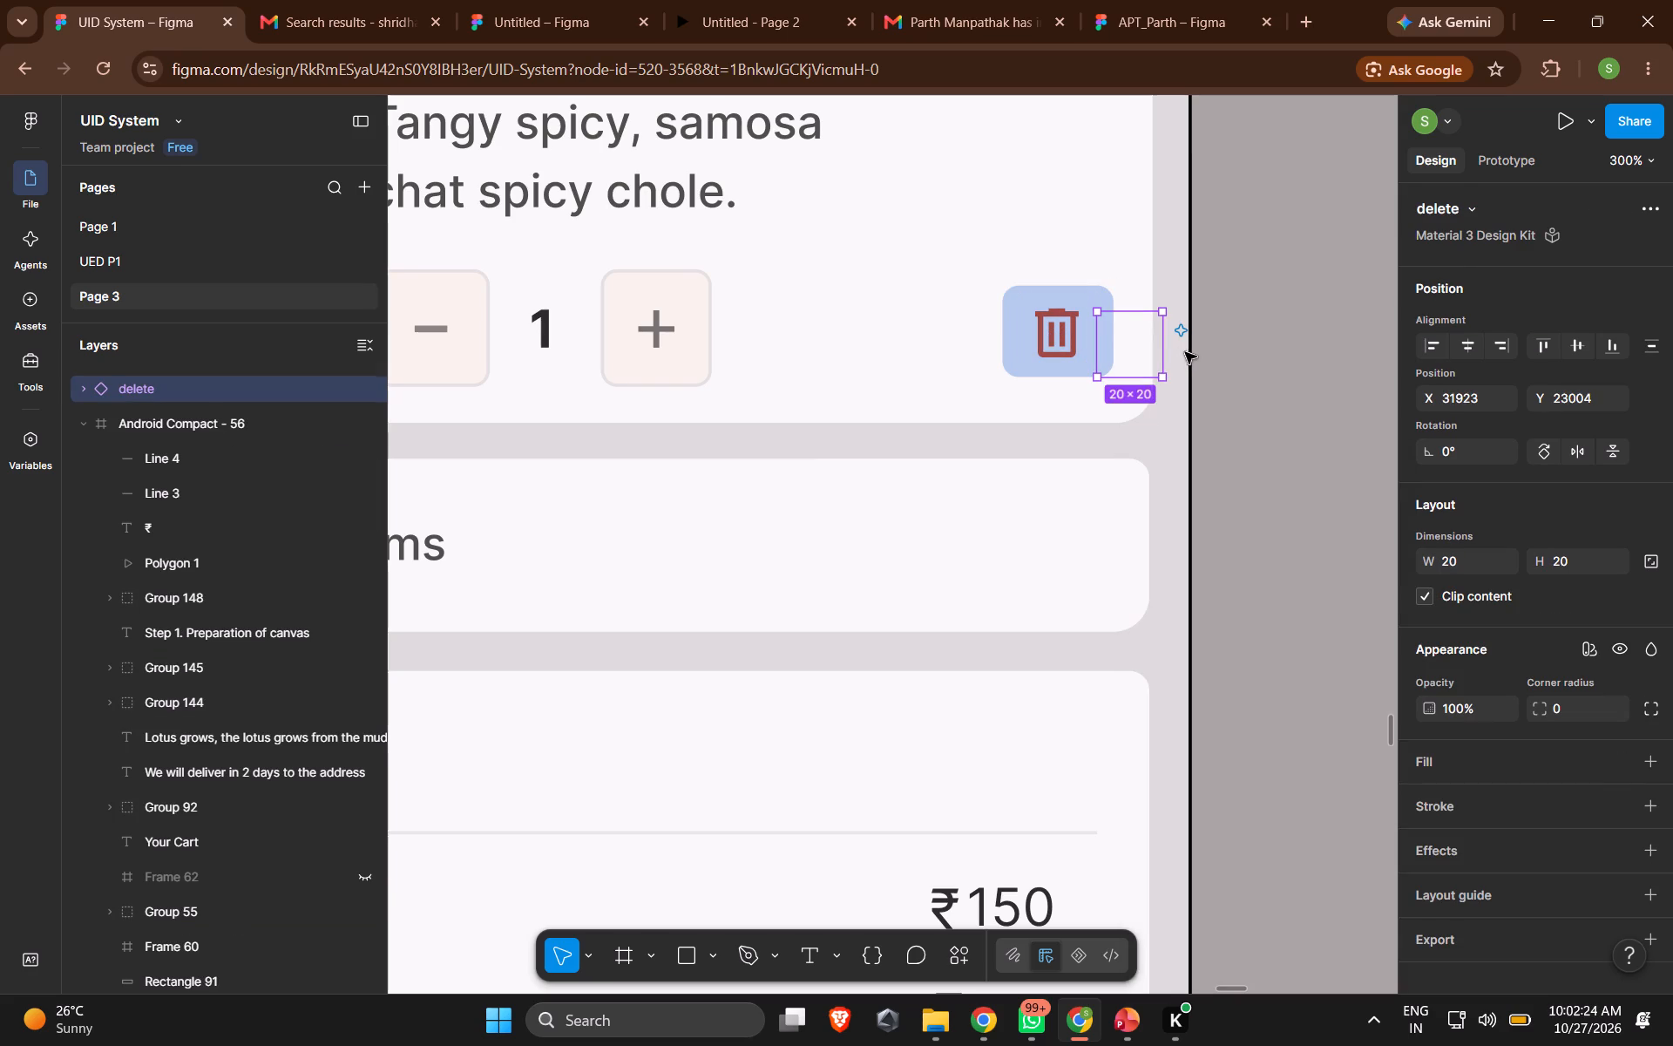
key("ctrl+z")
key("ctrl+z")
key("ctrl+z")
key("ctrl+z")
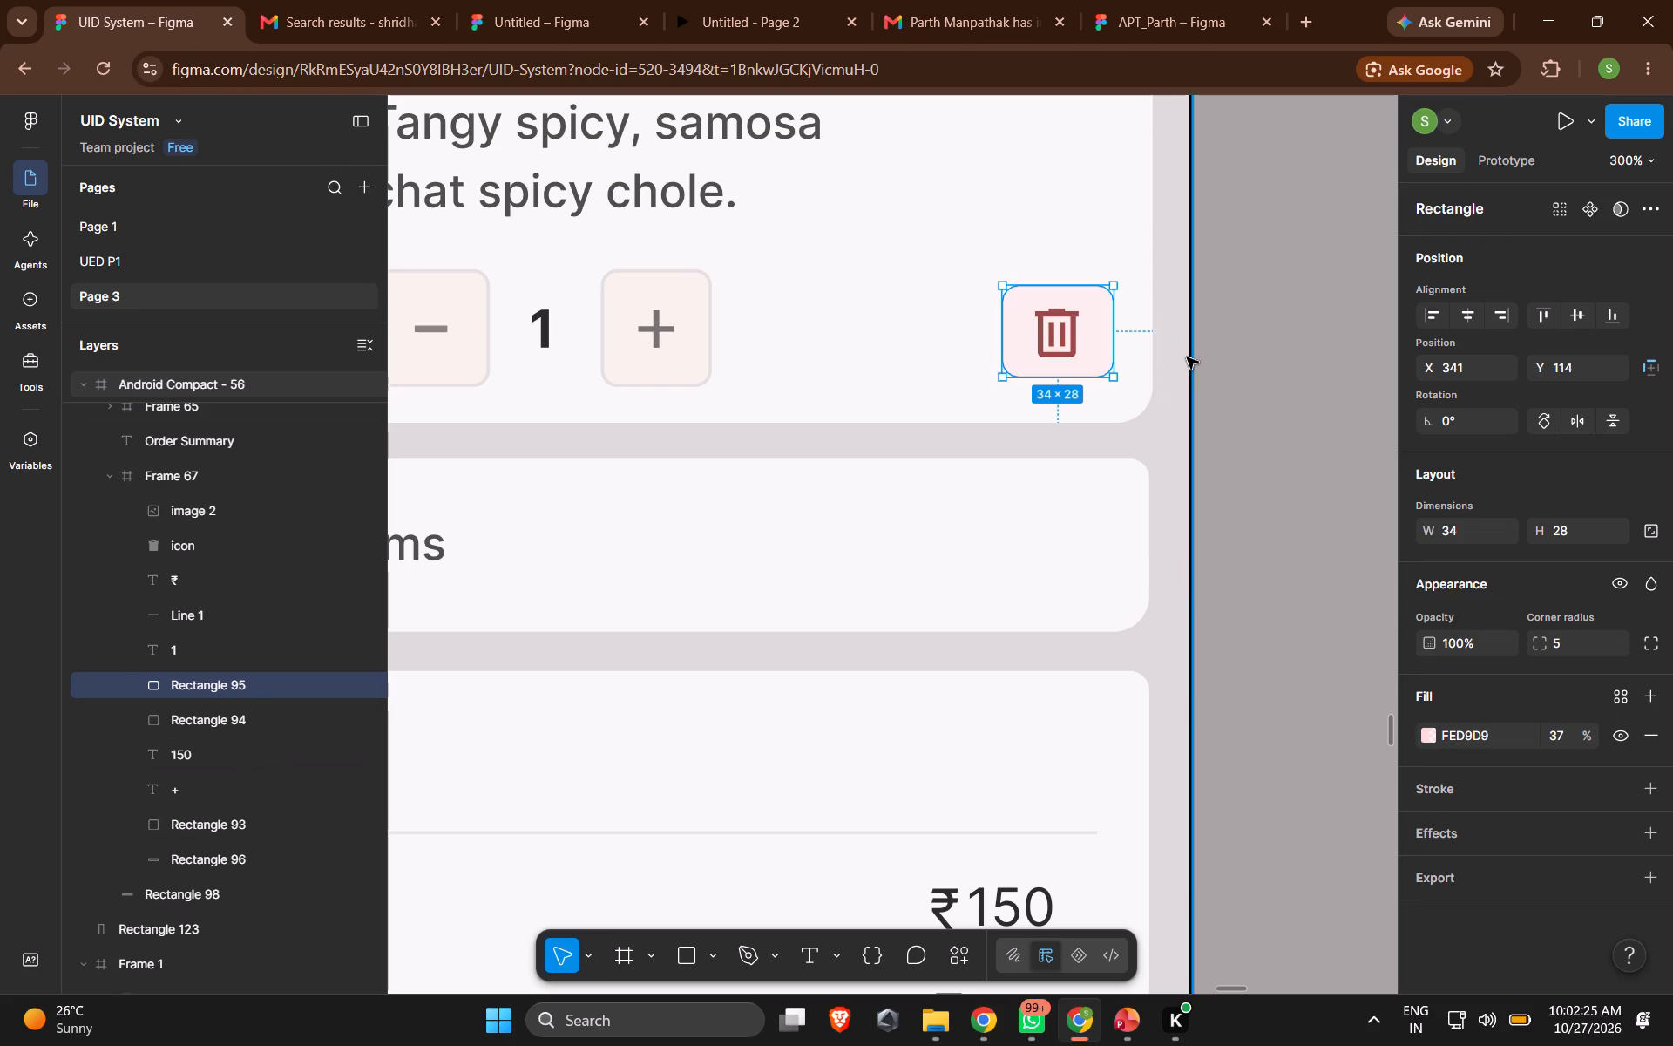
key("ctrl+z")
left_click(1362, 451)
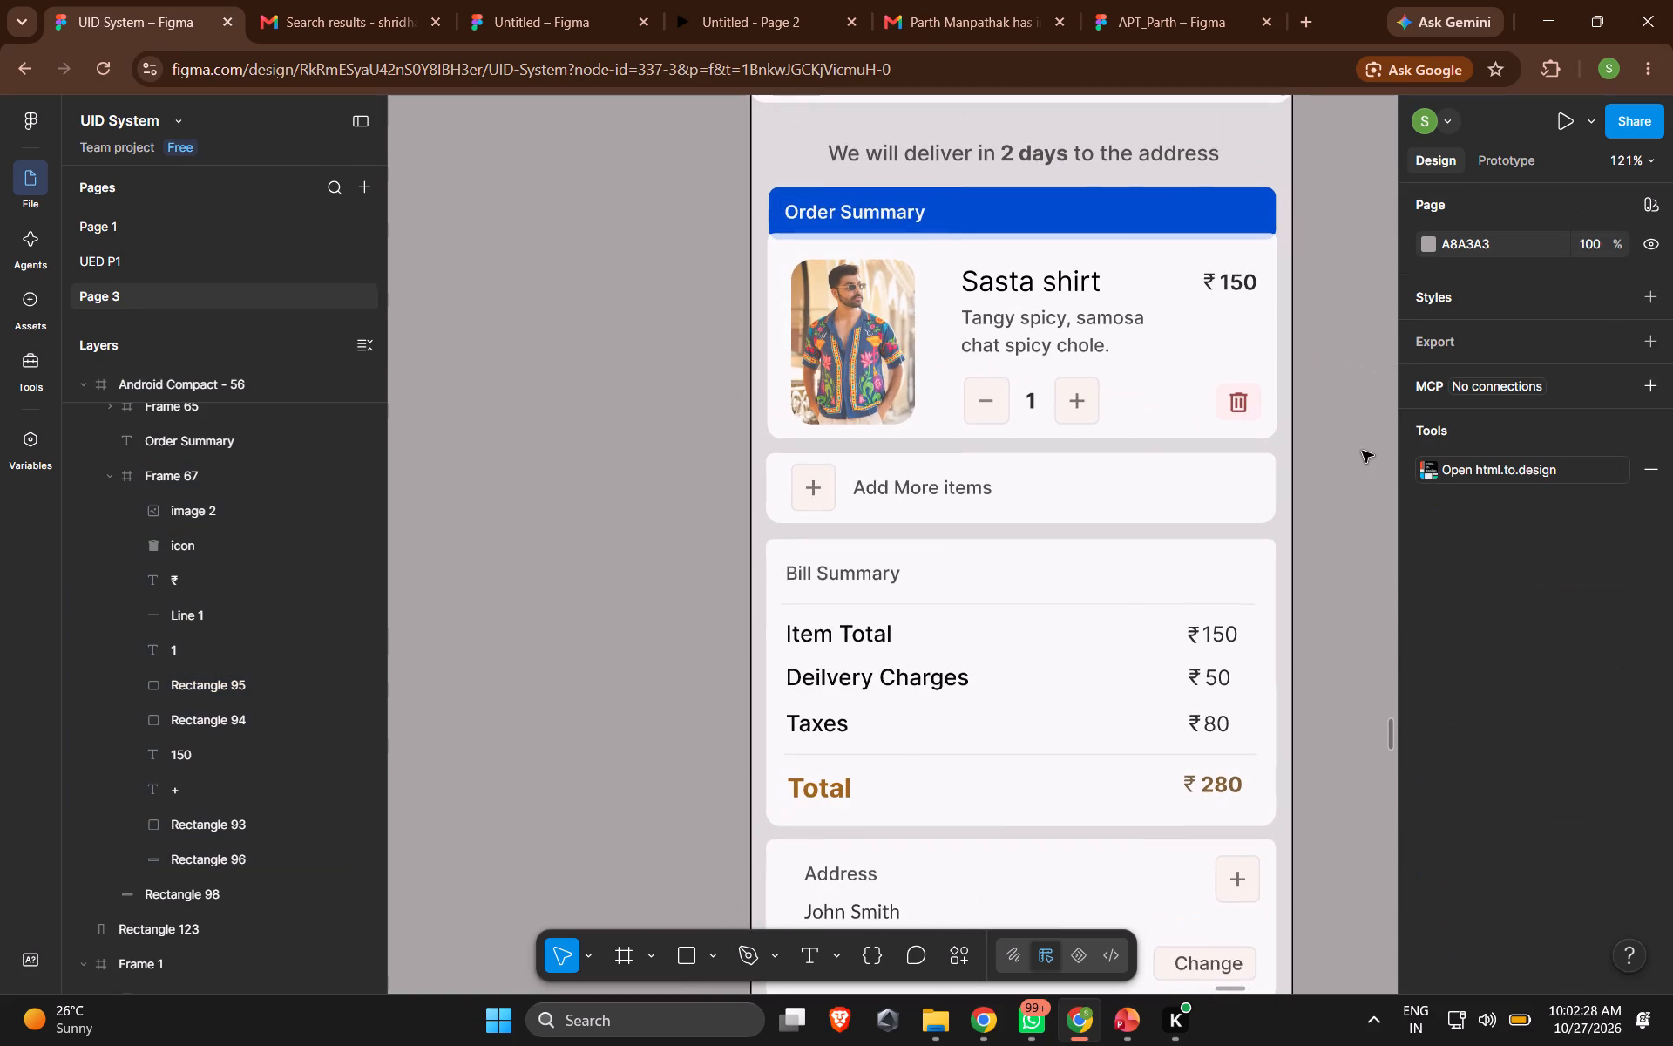
Recolour the Total label and its 280 amount in the Bill Summary card to blue 014AD4.
scroll(1362, 451, "down", 1)
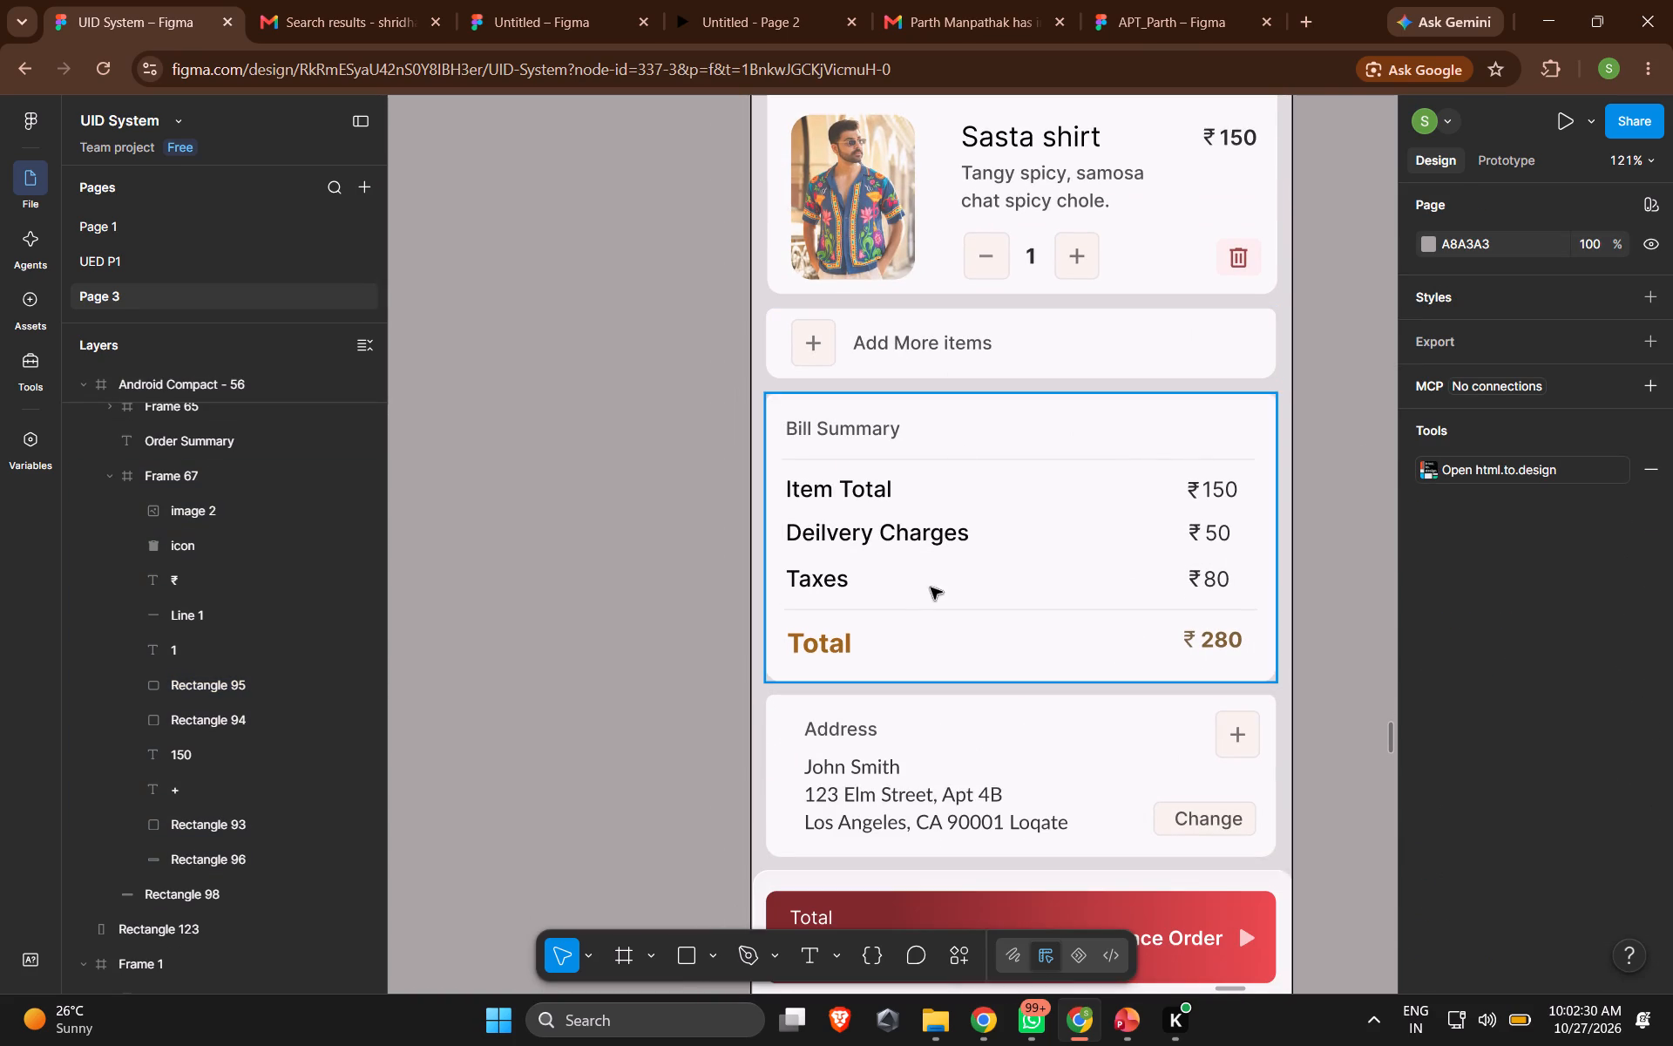
left_click(813, 653)
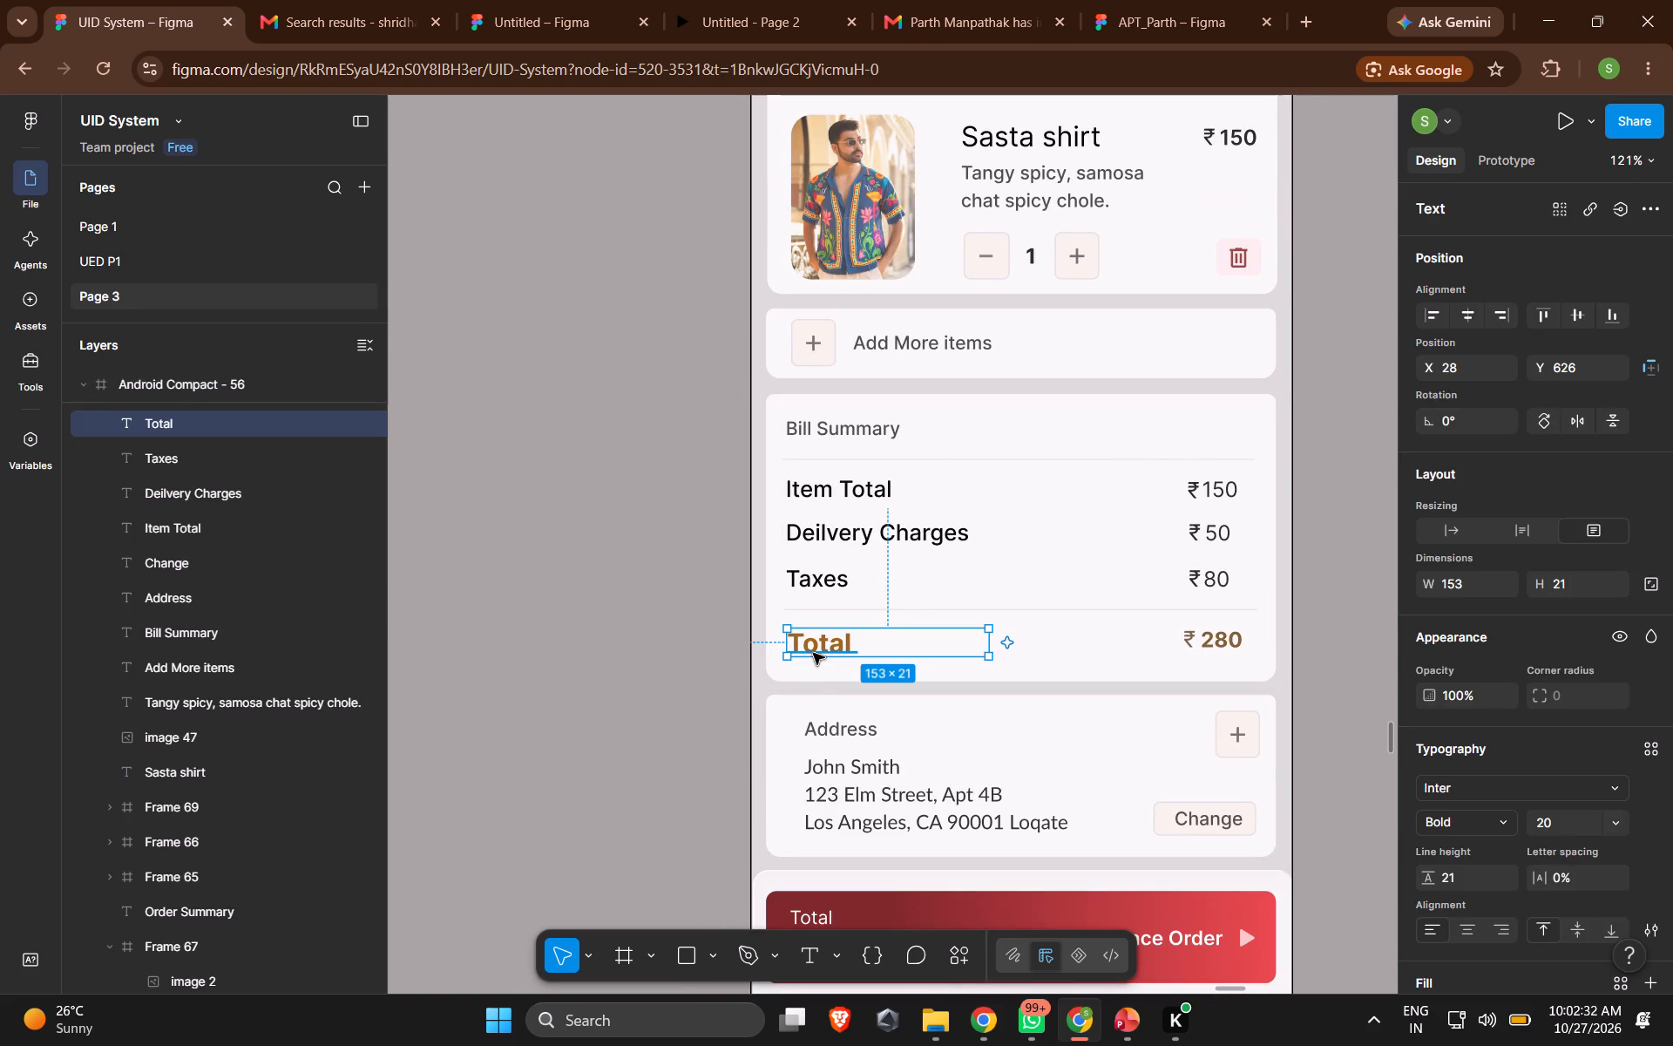
left_click(1218, 638, "ctrl")
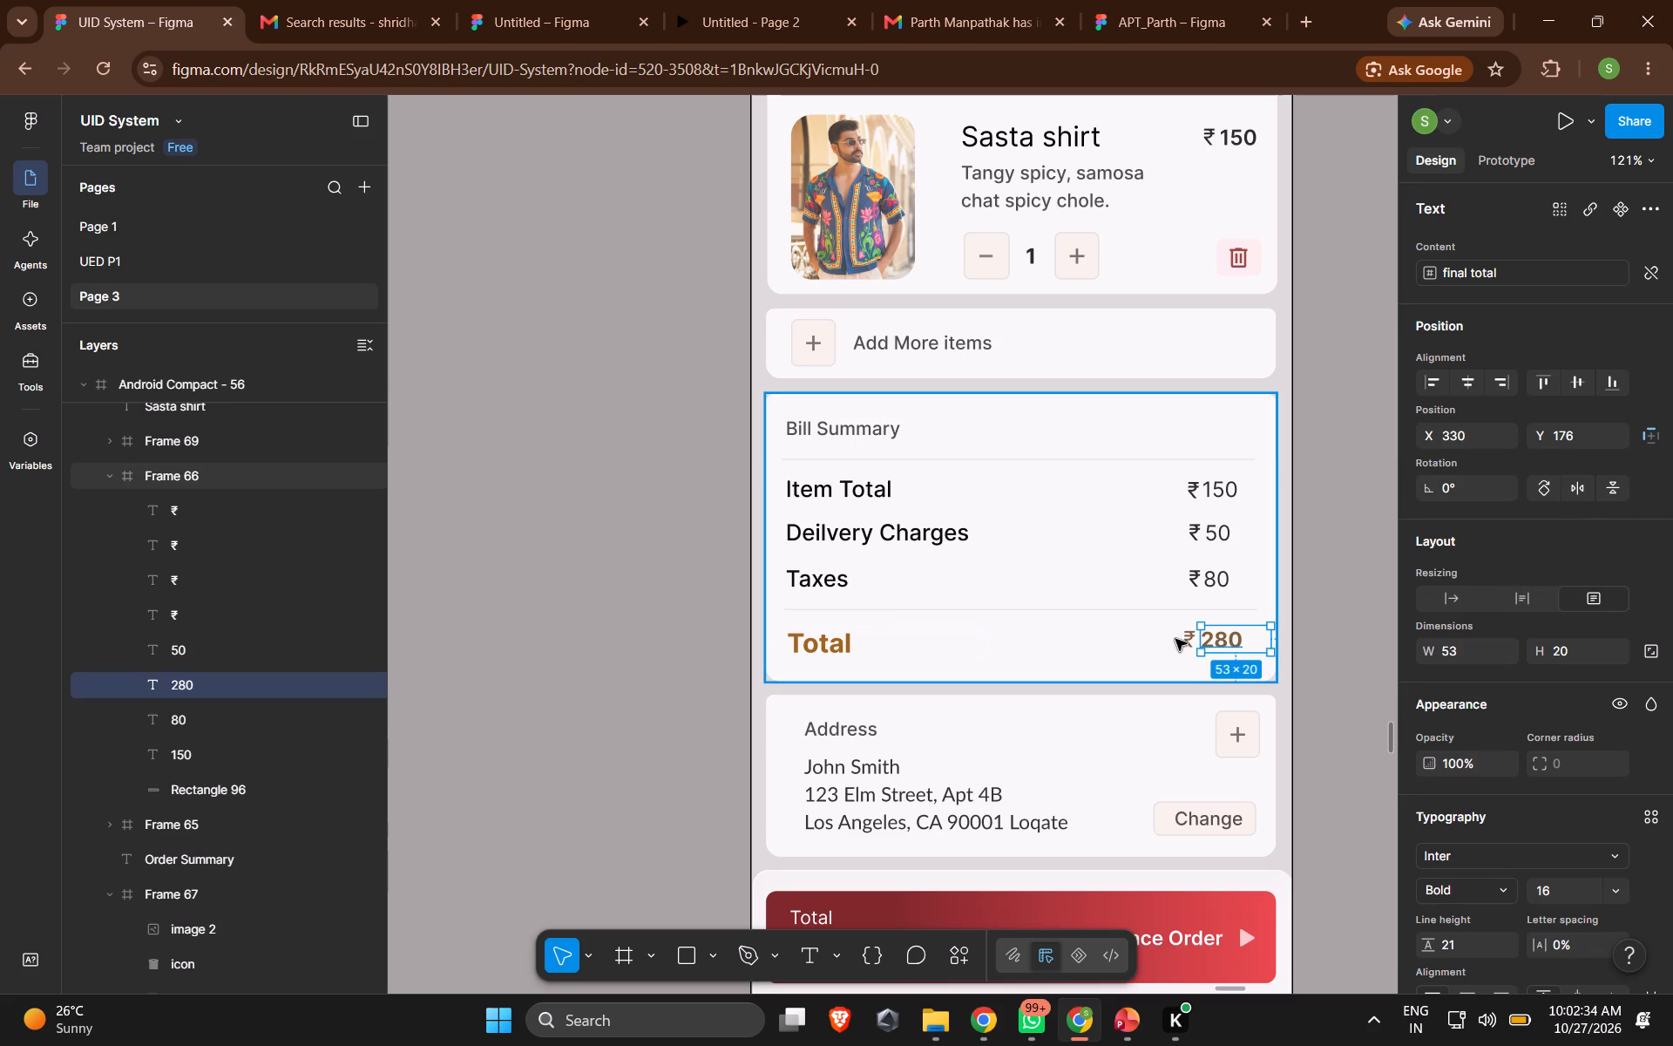
left_click(851, 649, "shift")
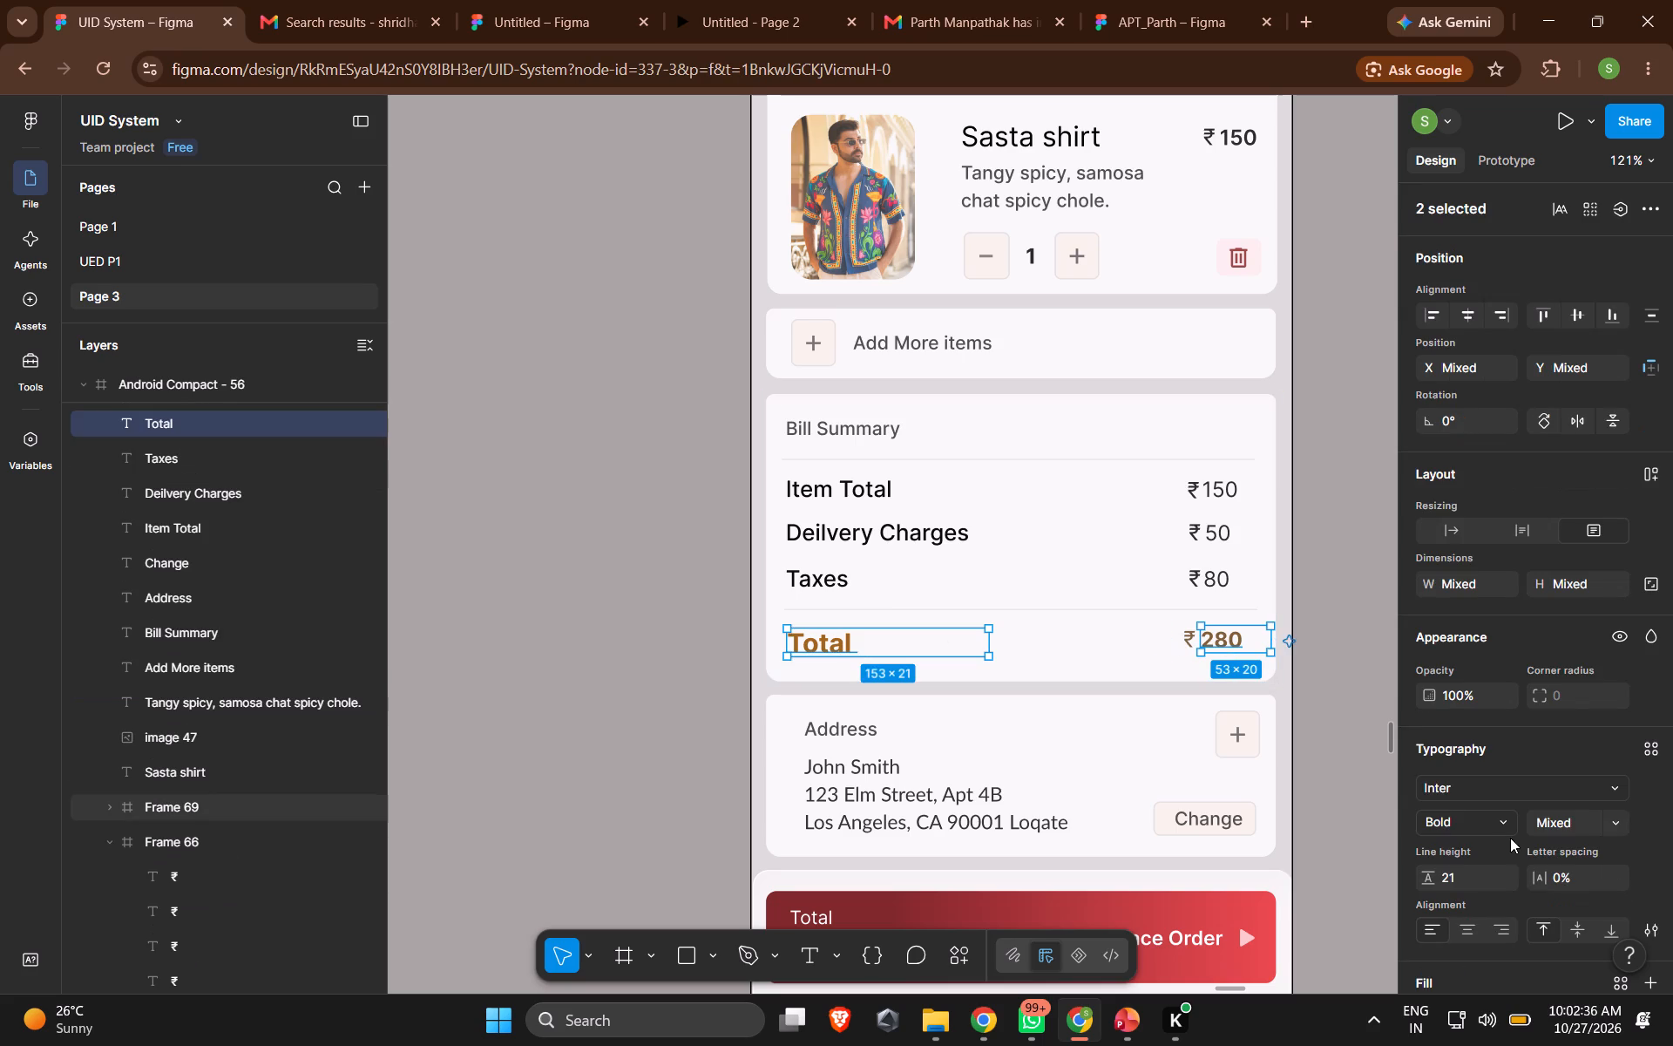
scroll(1510, 906, "down", 1)
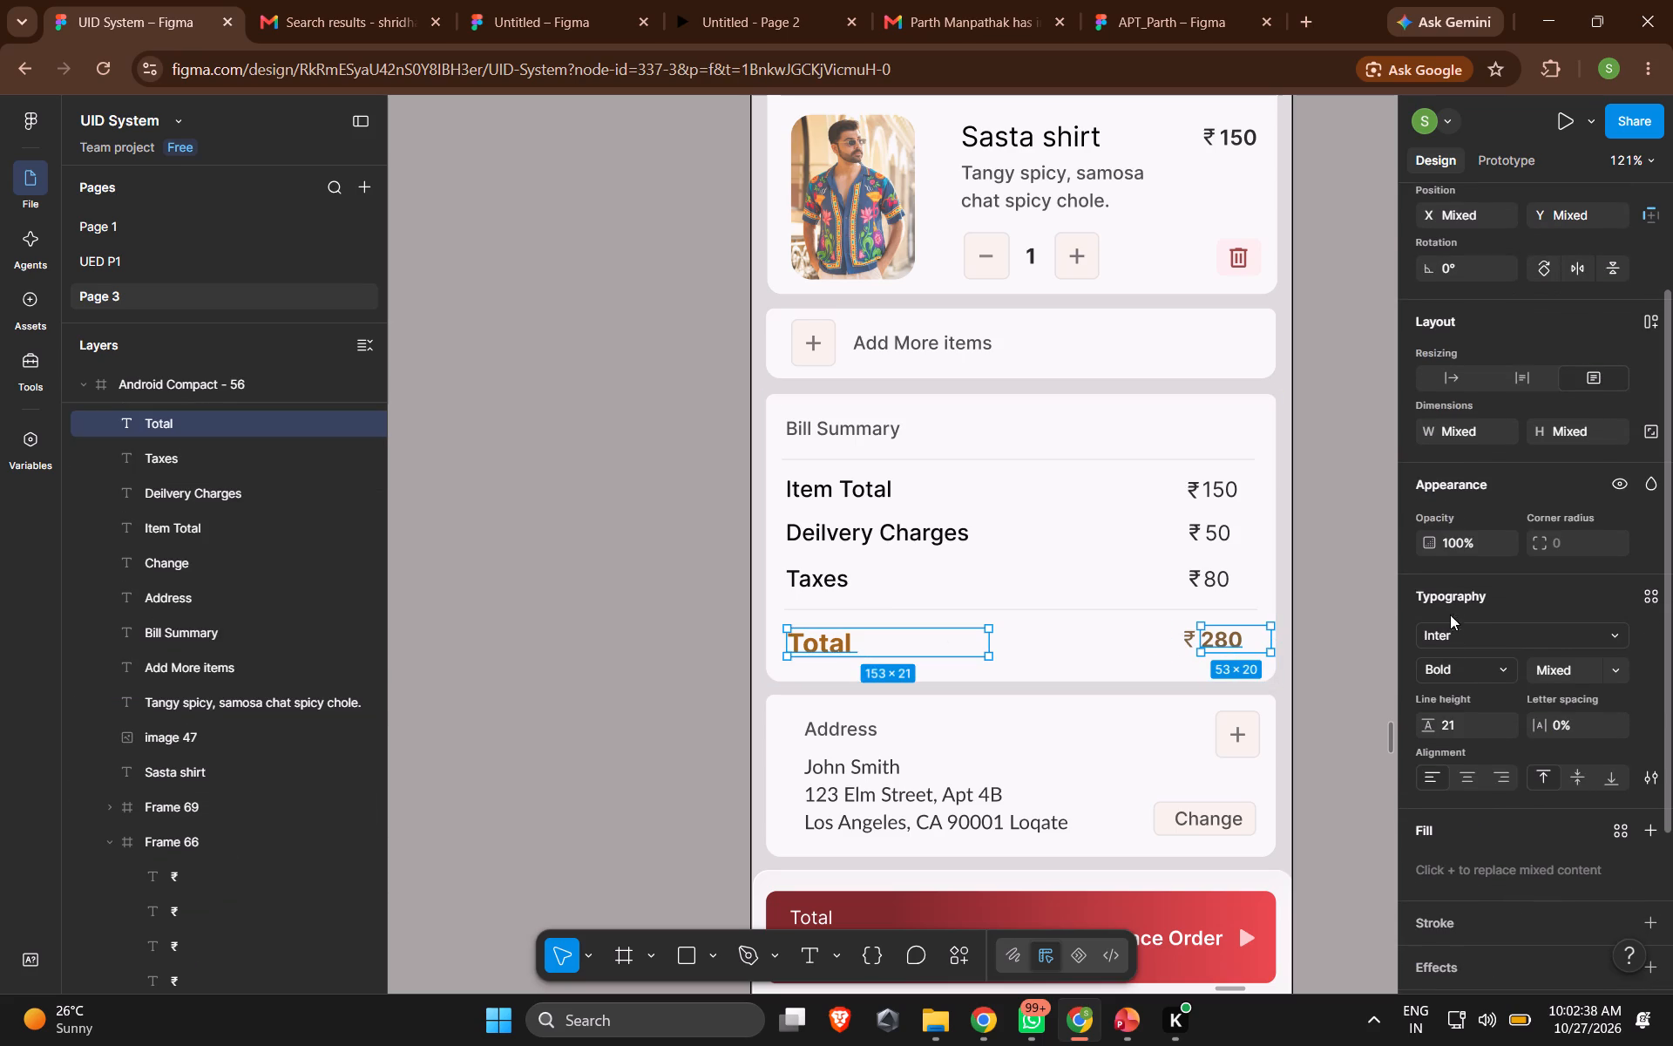
scroll(1448, 677, "down", 2)
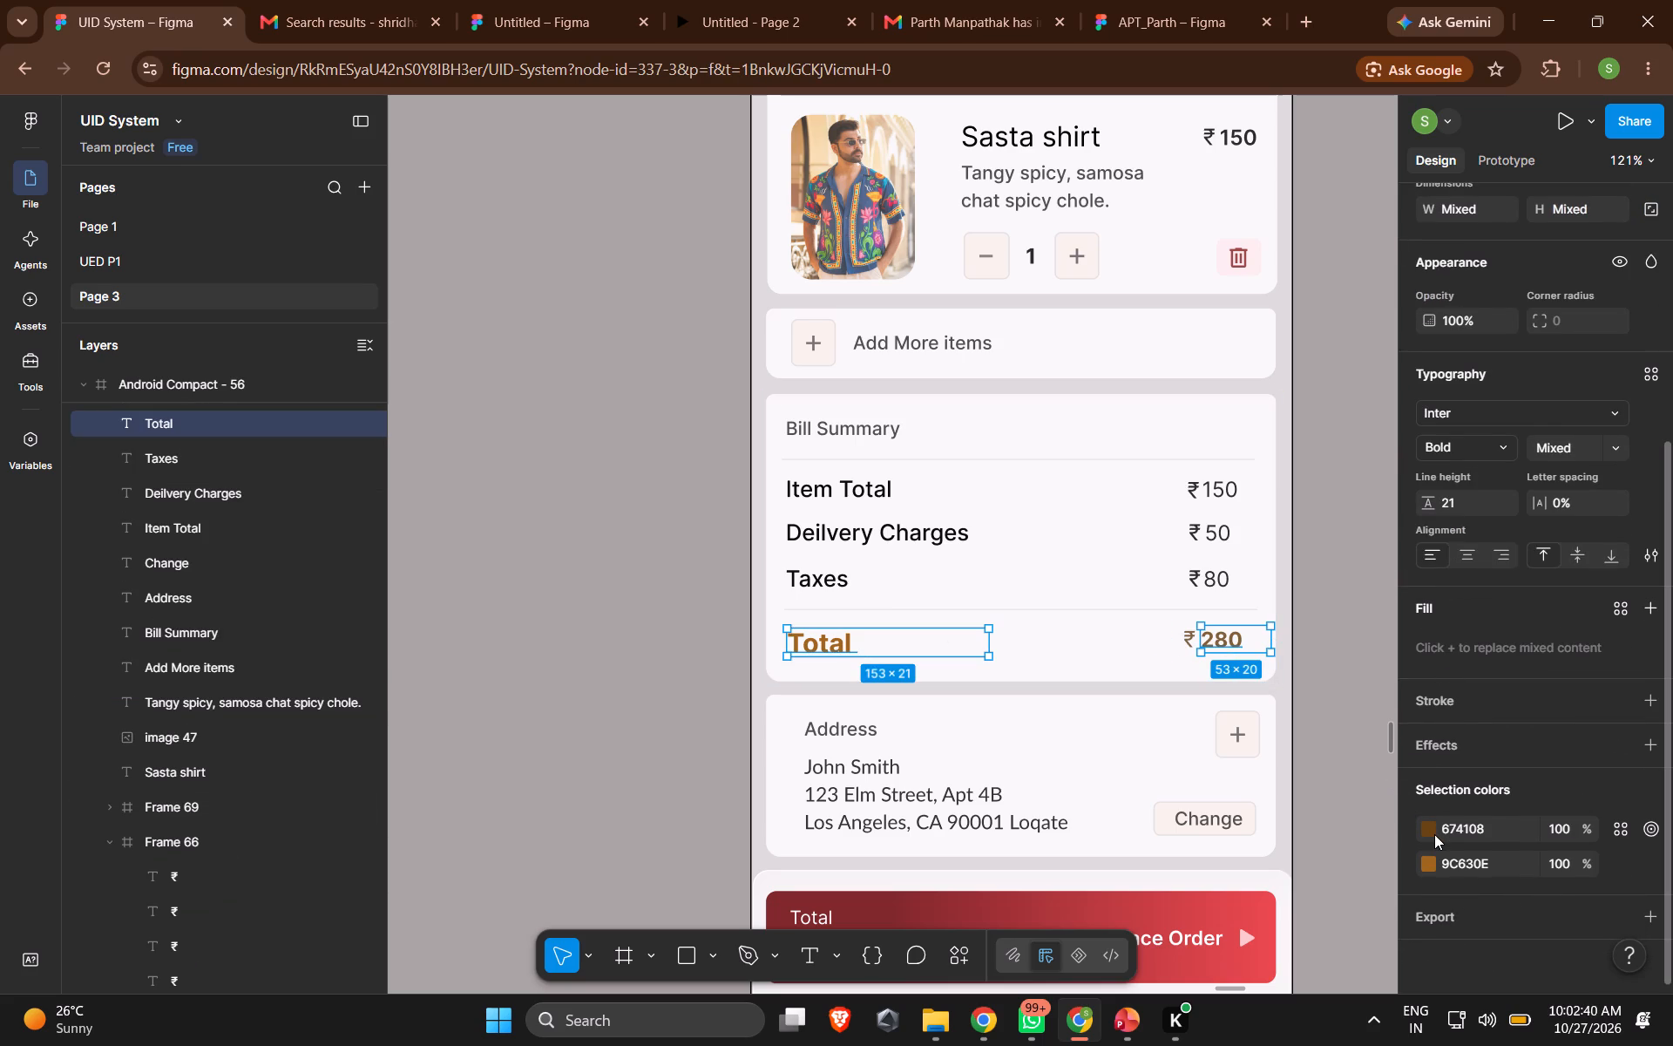
left_click(1434, 834)
left_click(1267, 898)
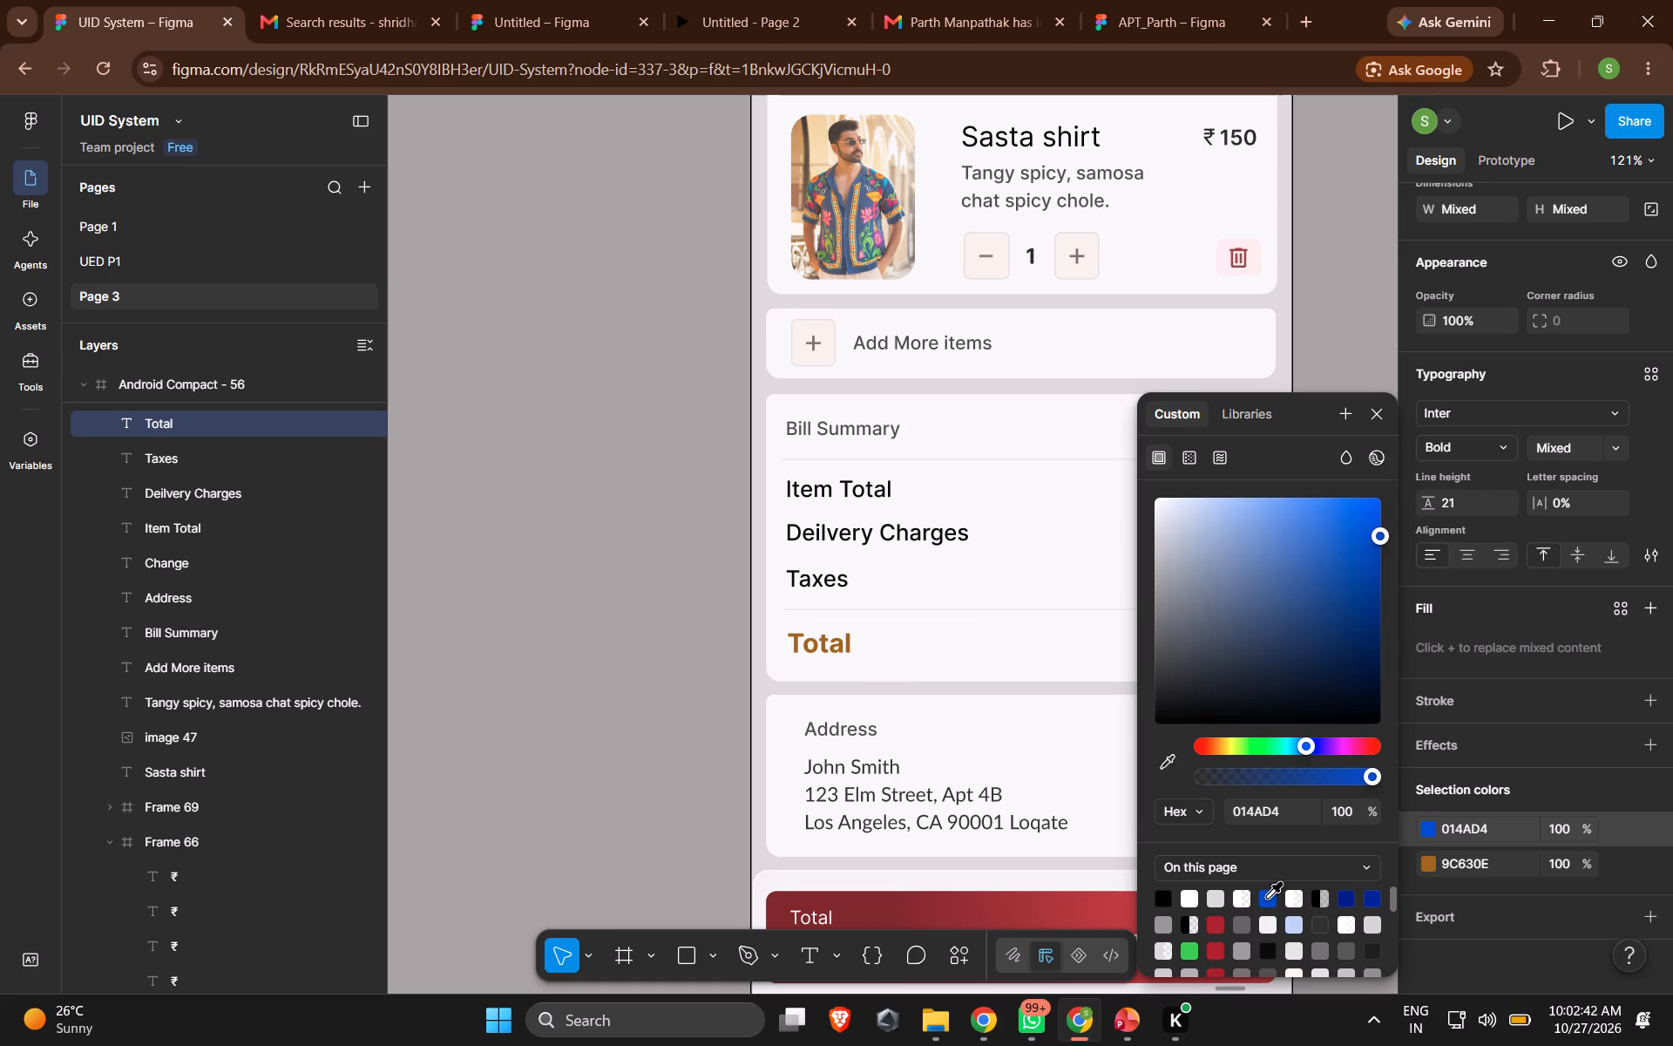
left_click(1427, 866)
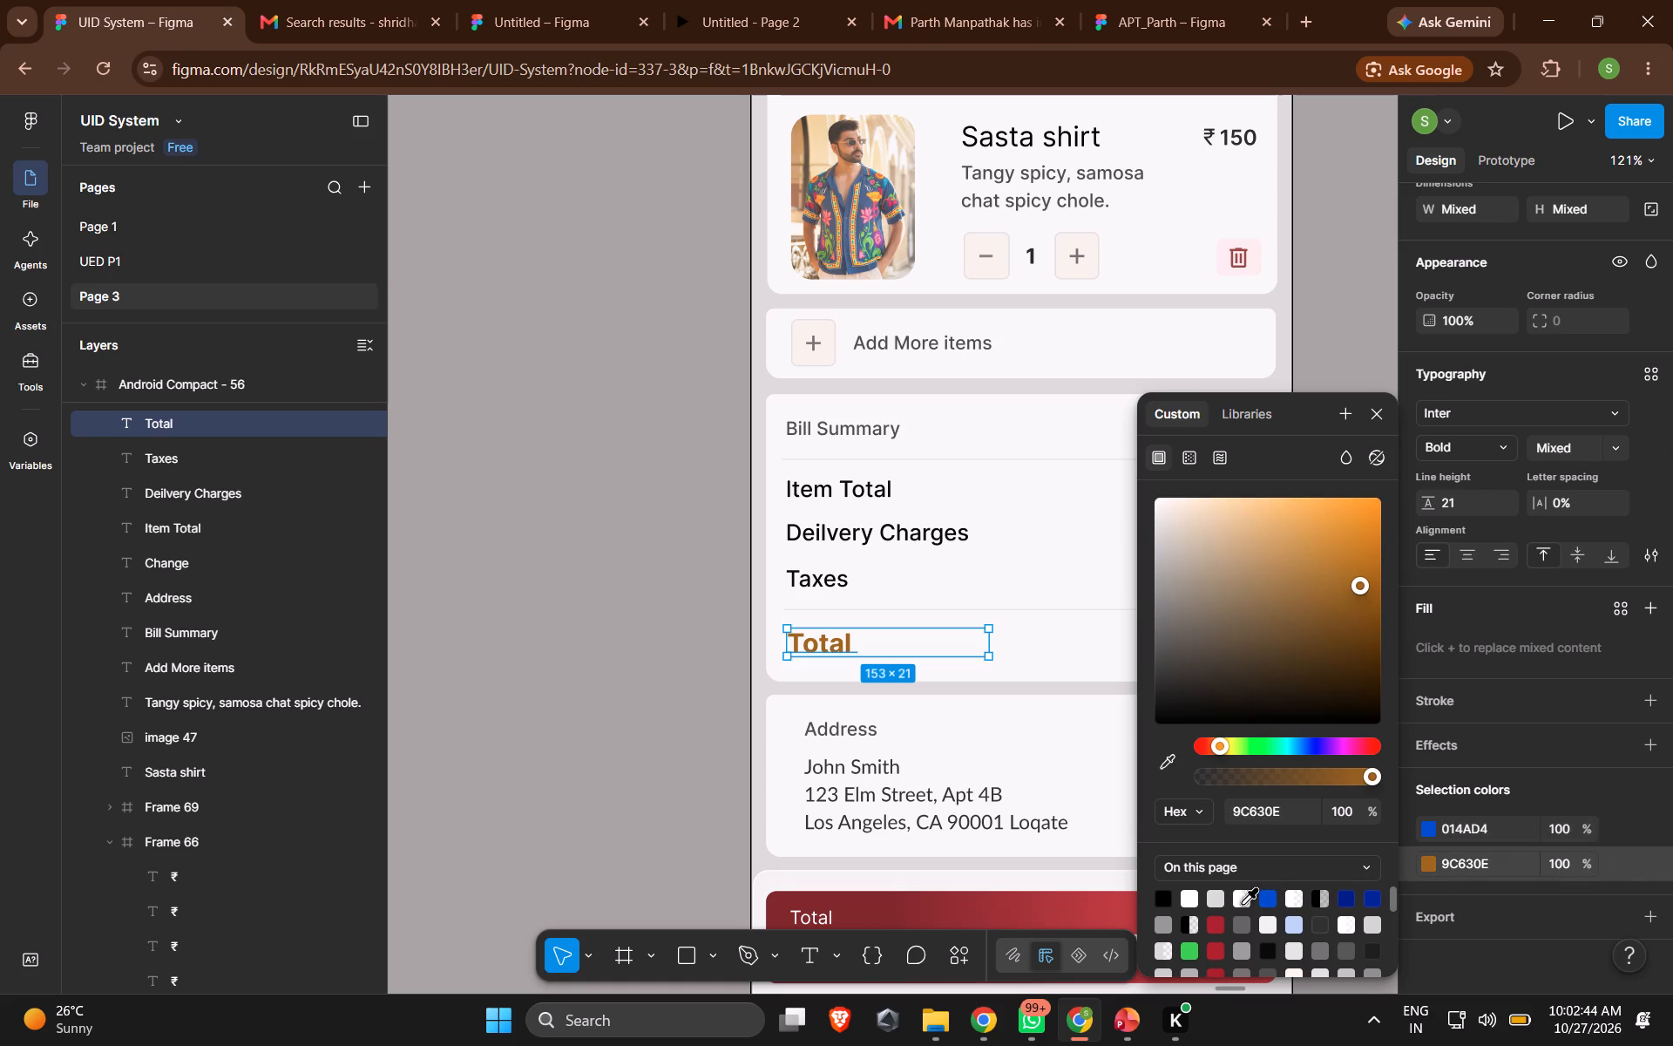
left_click(1277, 893)
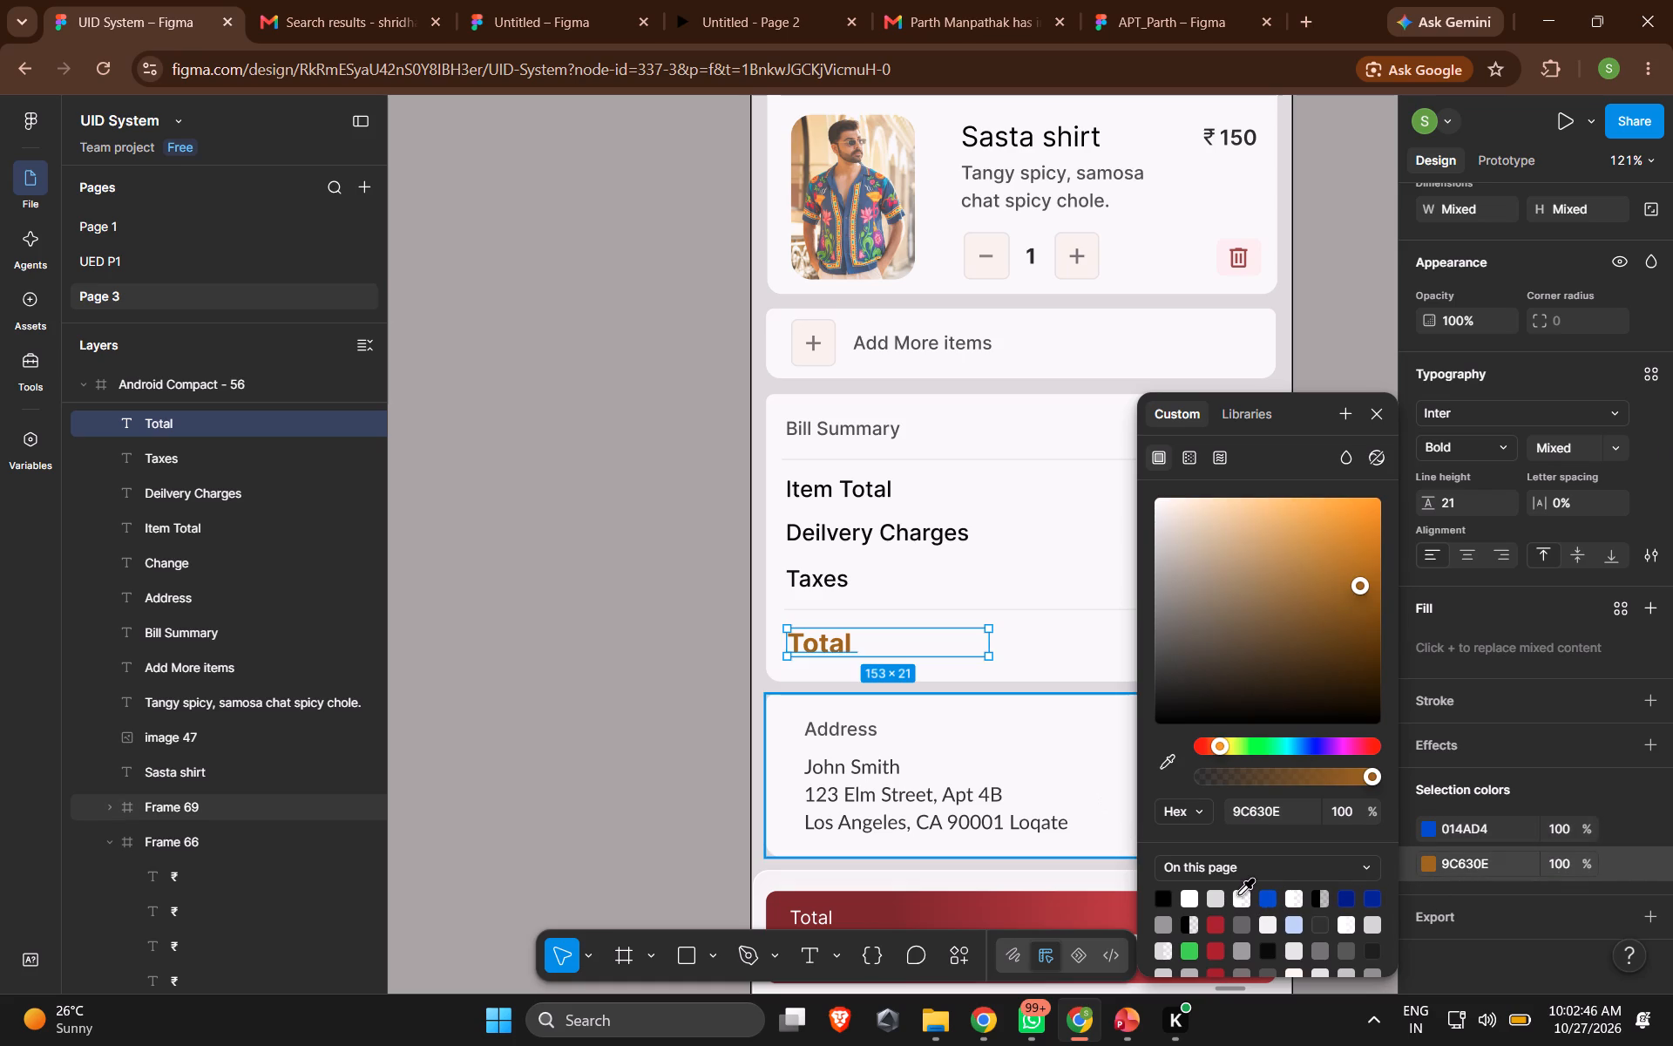
left_click(1268, 893)
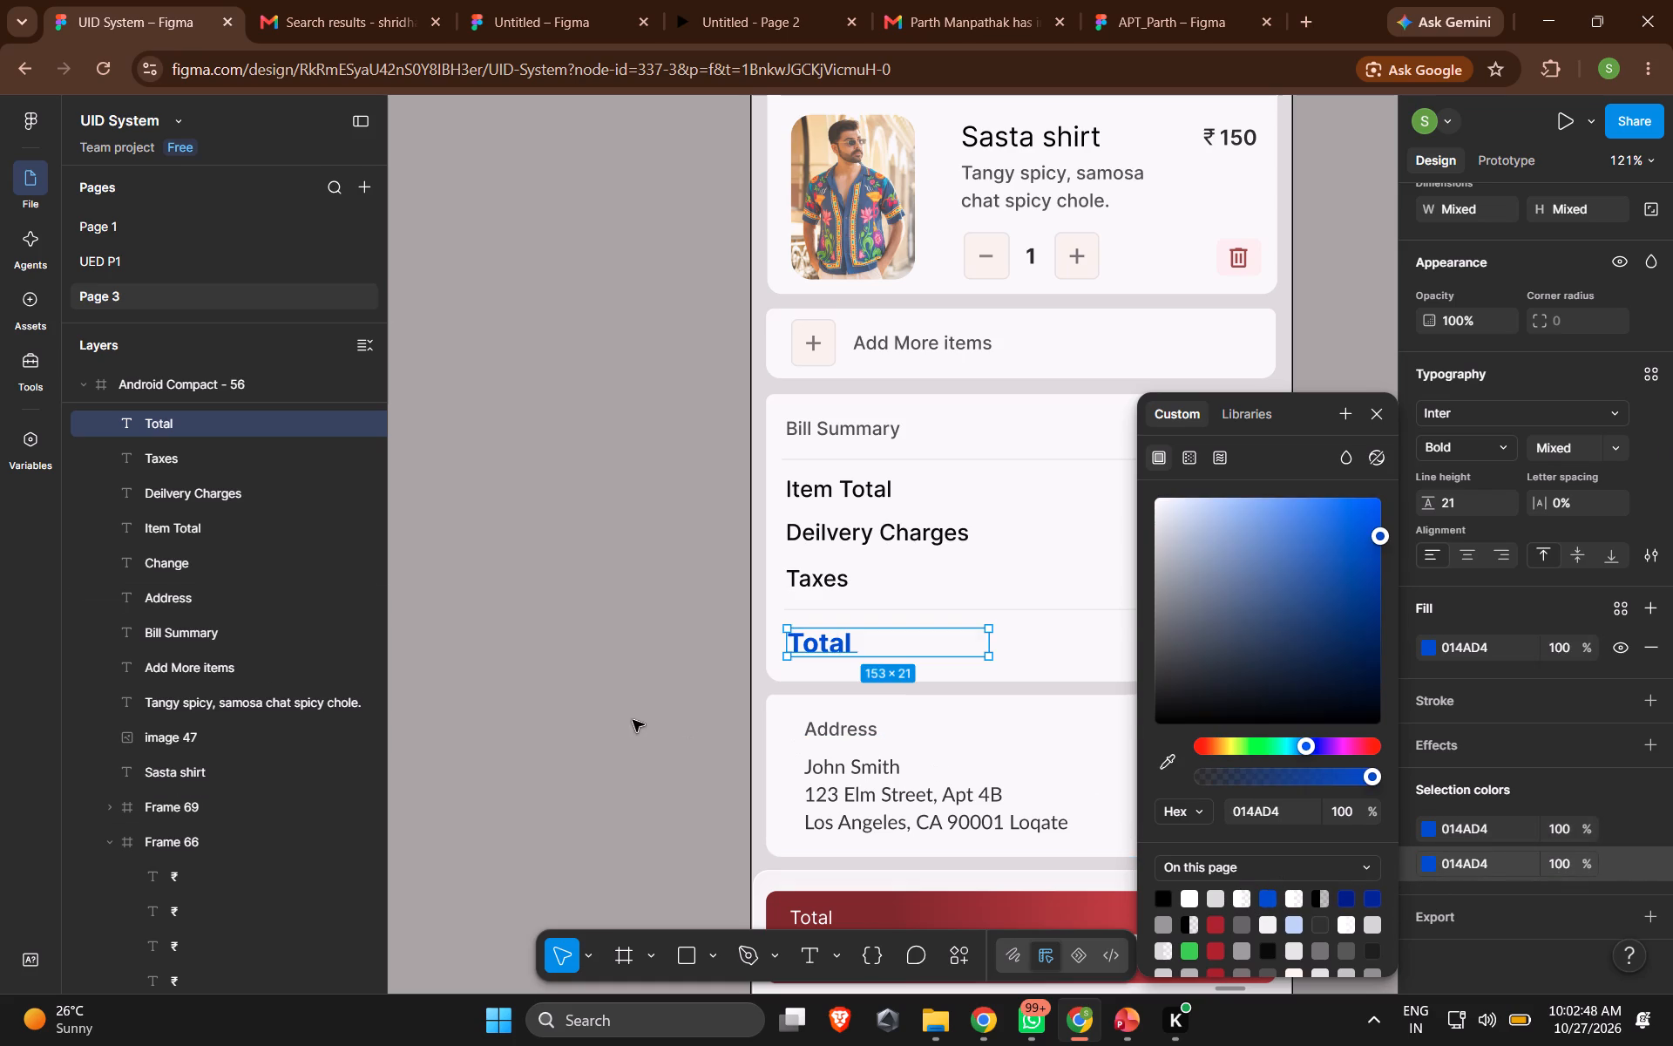
left_click(633, 720)
Recolour the rupee sign beside the Bill Summary total to blue 014AD4.
scroll(633, 720, "left", 1)
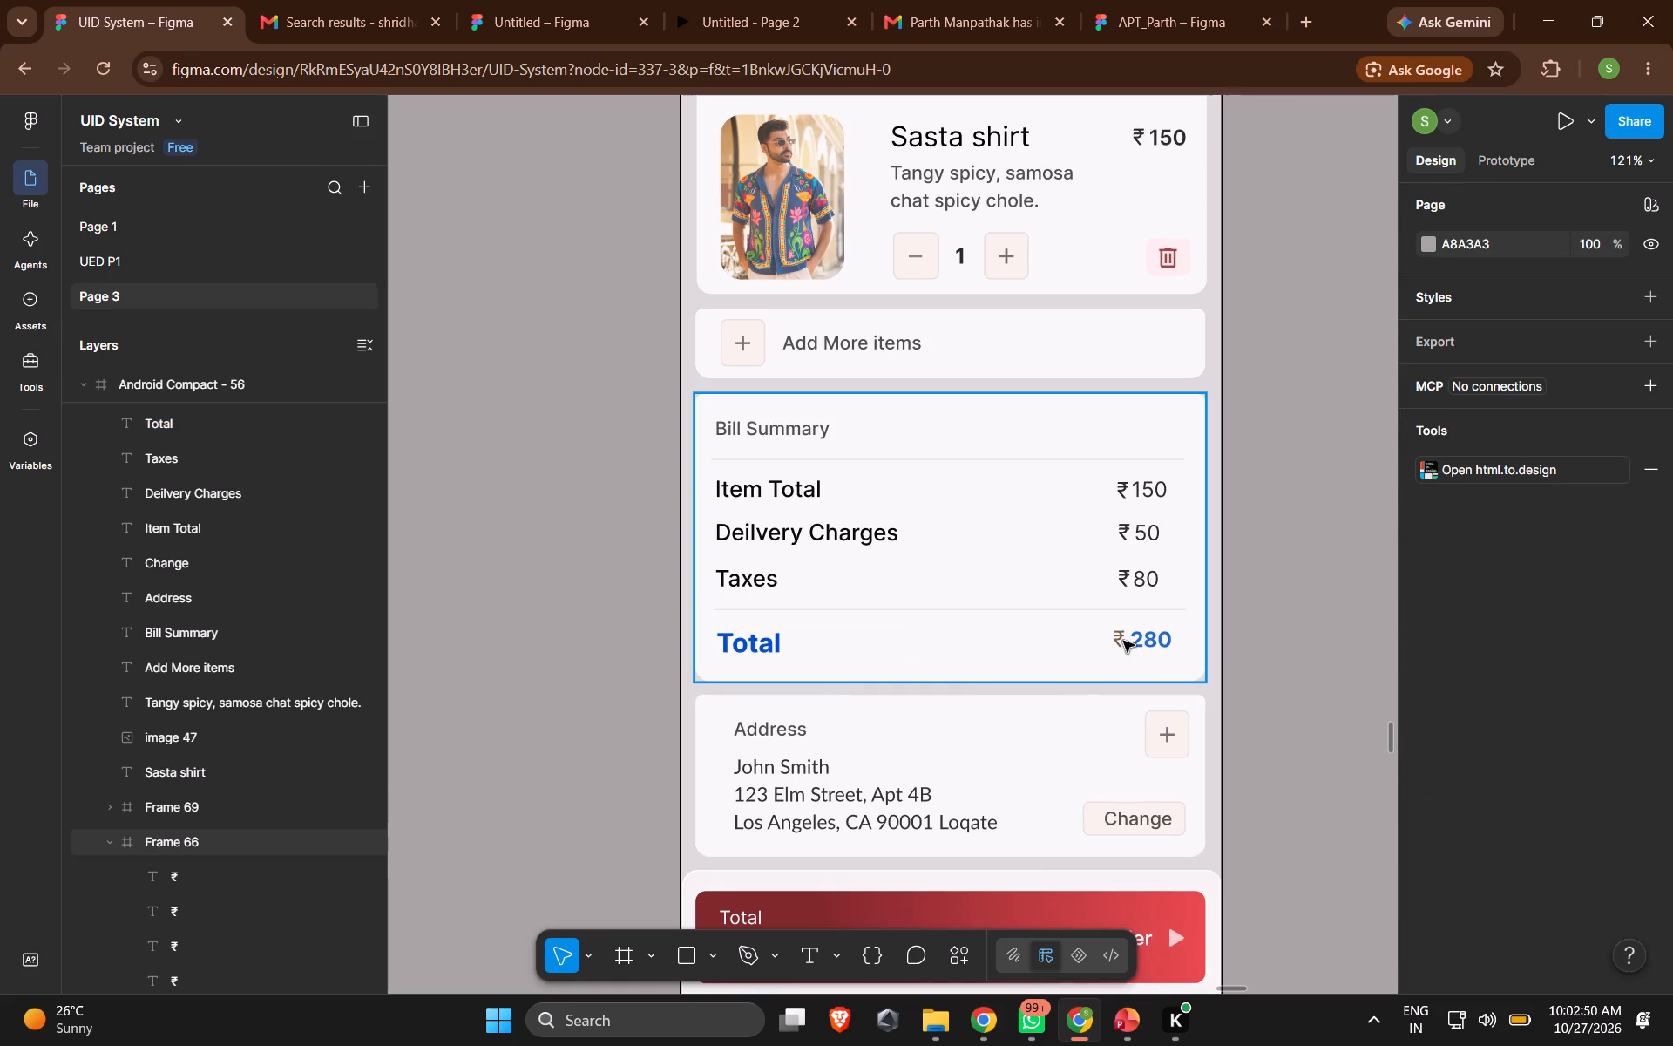
double_click(1123, 641)
scroll(1497, 886, "down", 1)
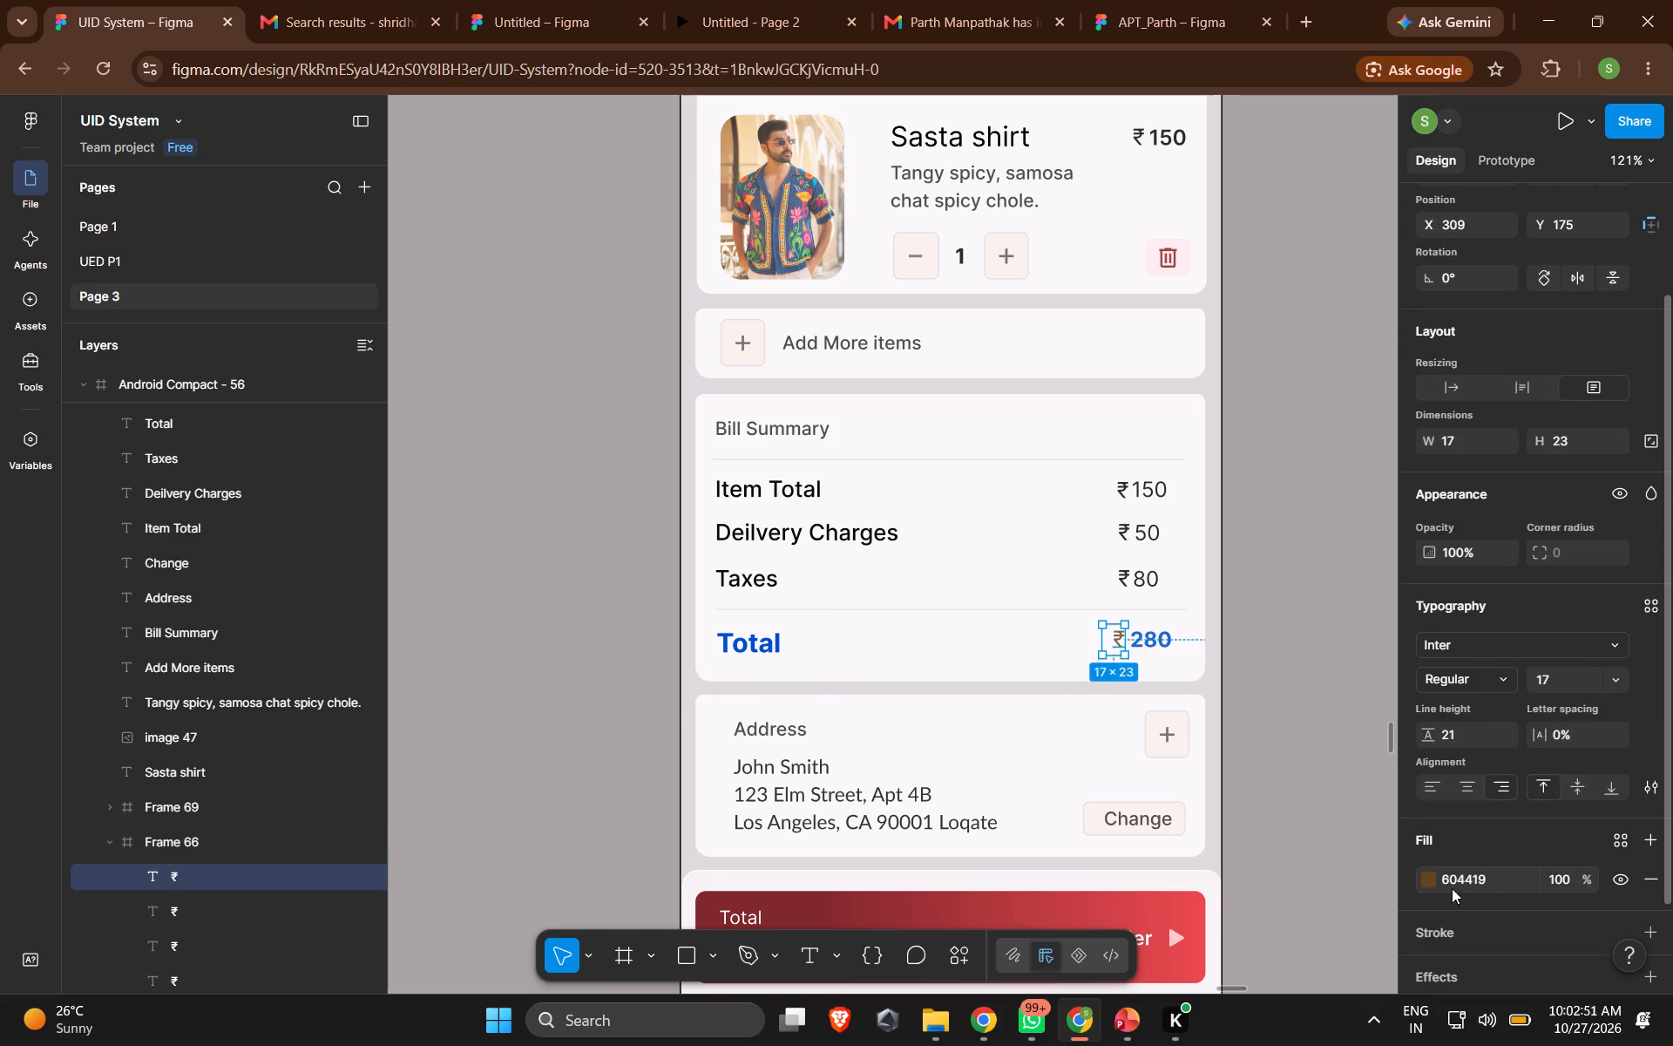
left_click(1426, 875)
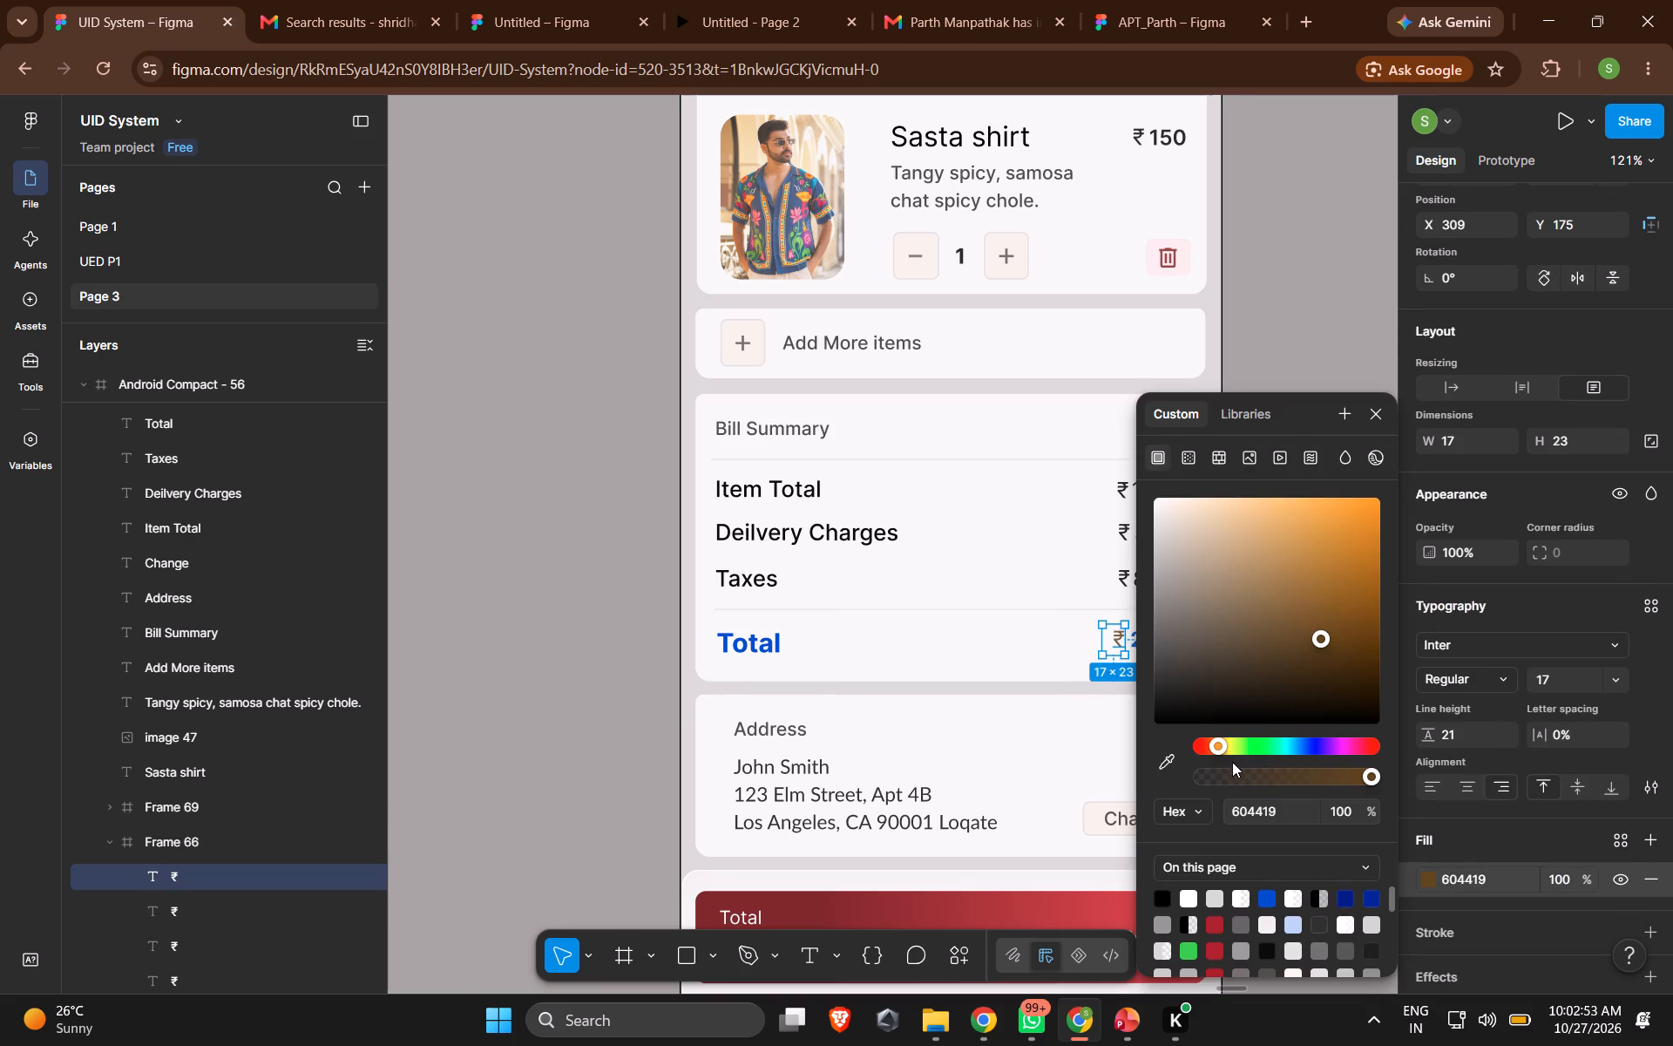
left_click(1266, 900)
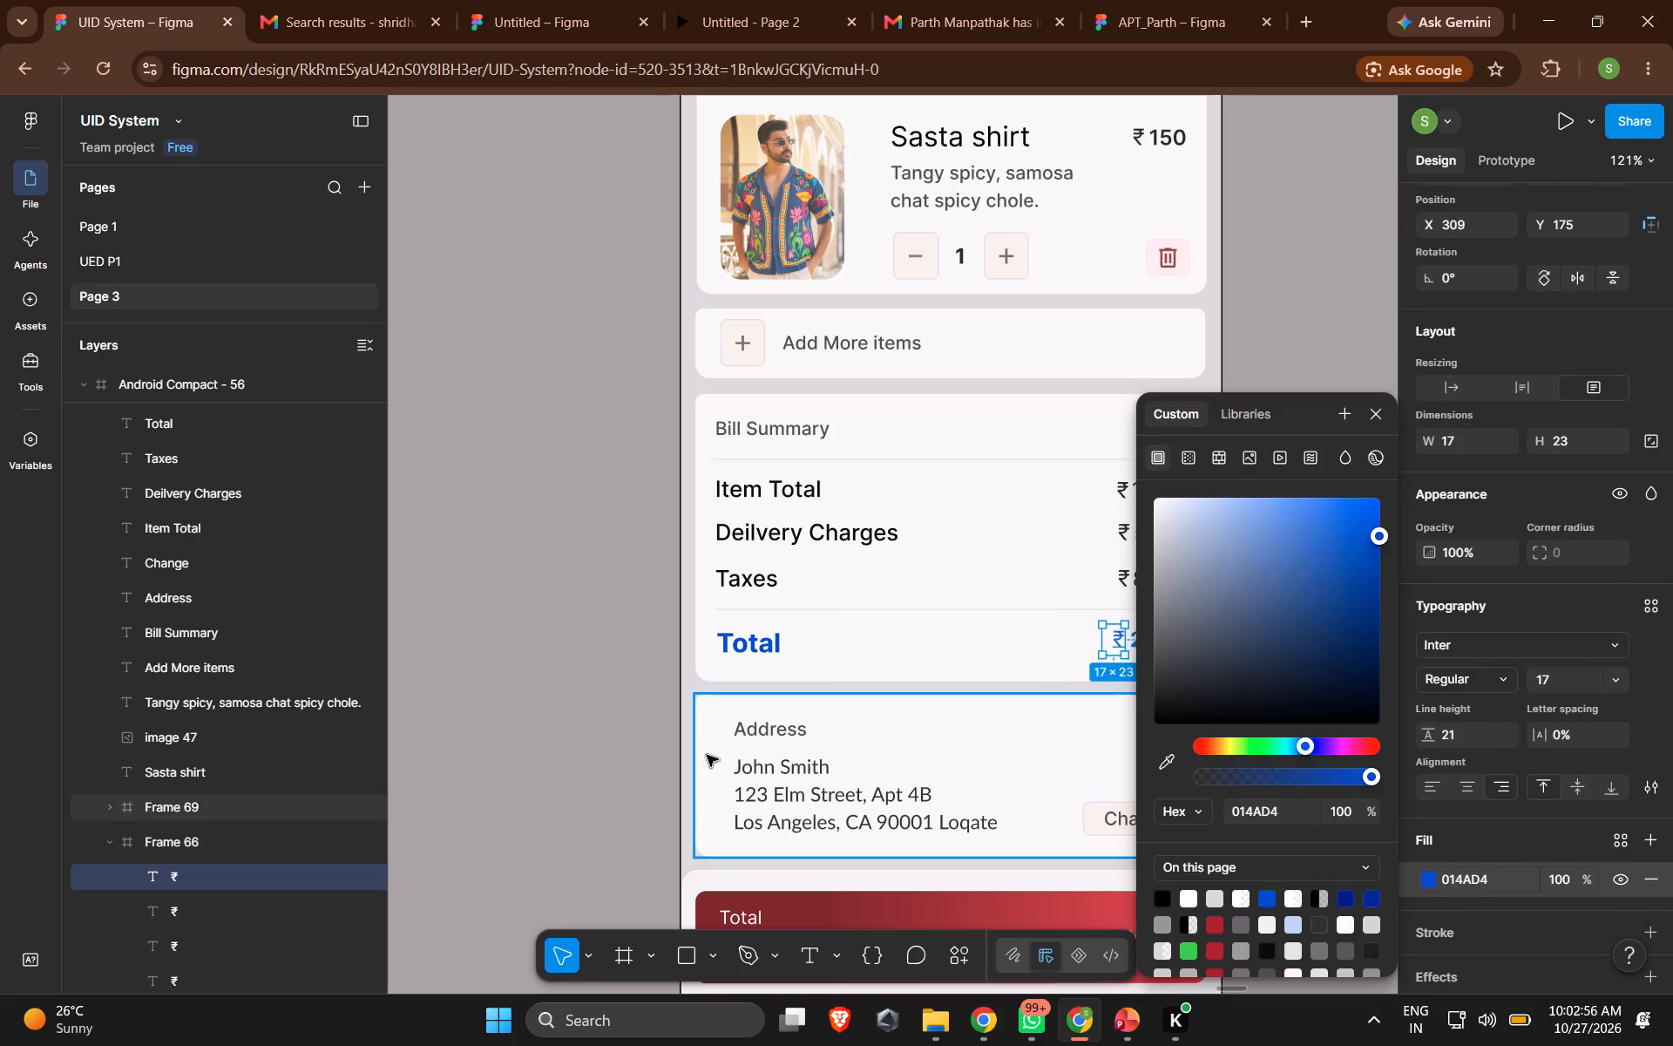
left_click(601, 735)
Replace the placeholder name and address in the Address card with the new delivery address's society, area and city.
scroll(601, 735, "down", 1)
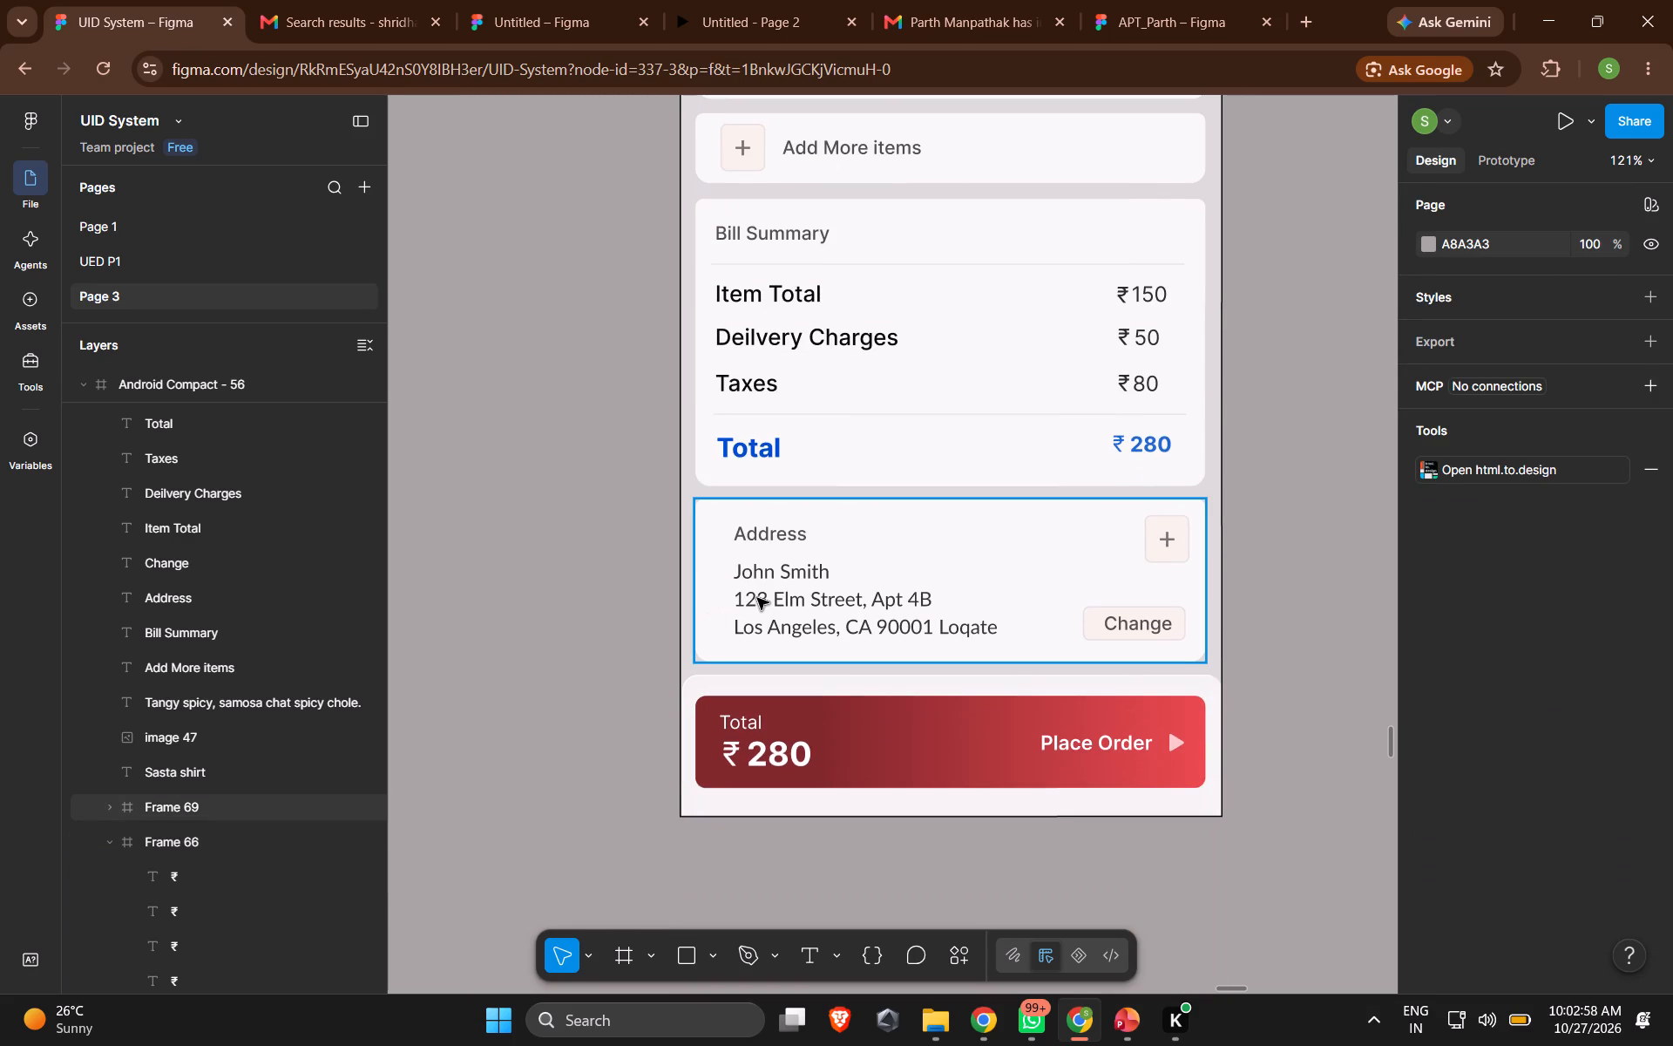
triple_click(761, 599)
double_click(768, 597)
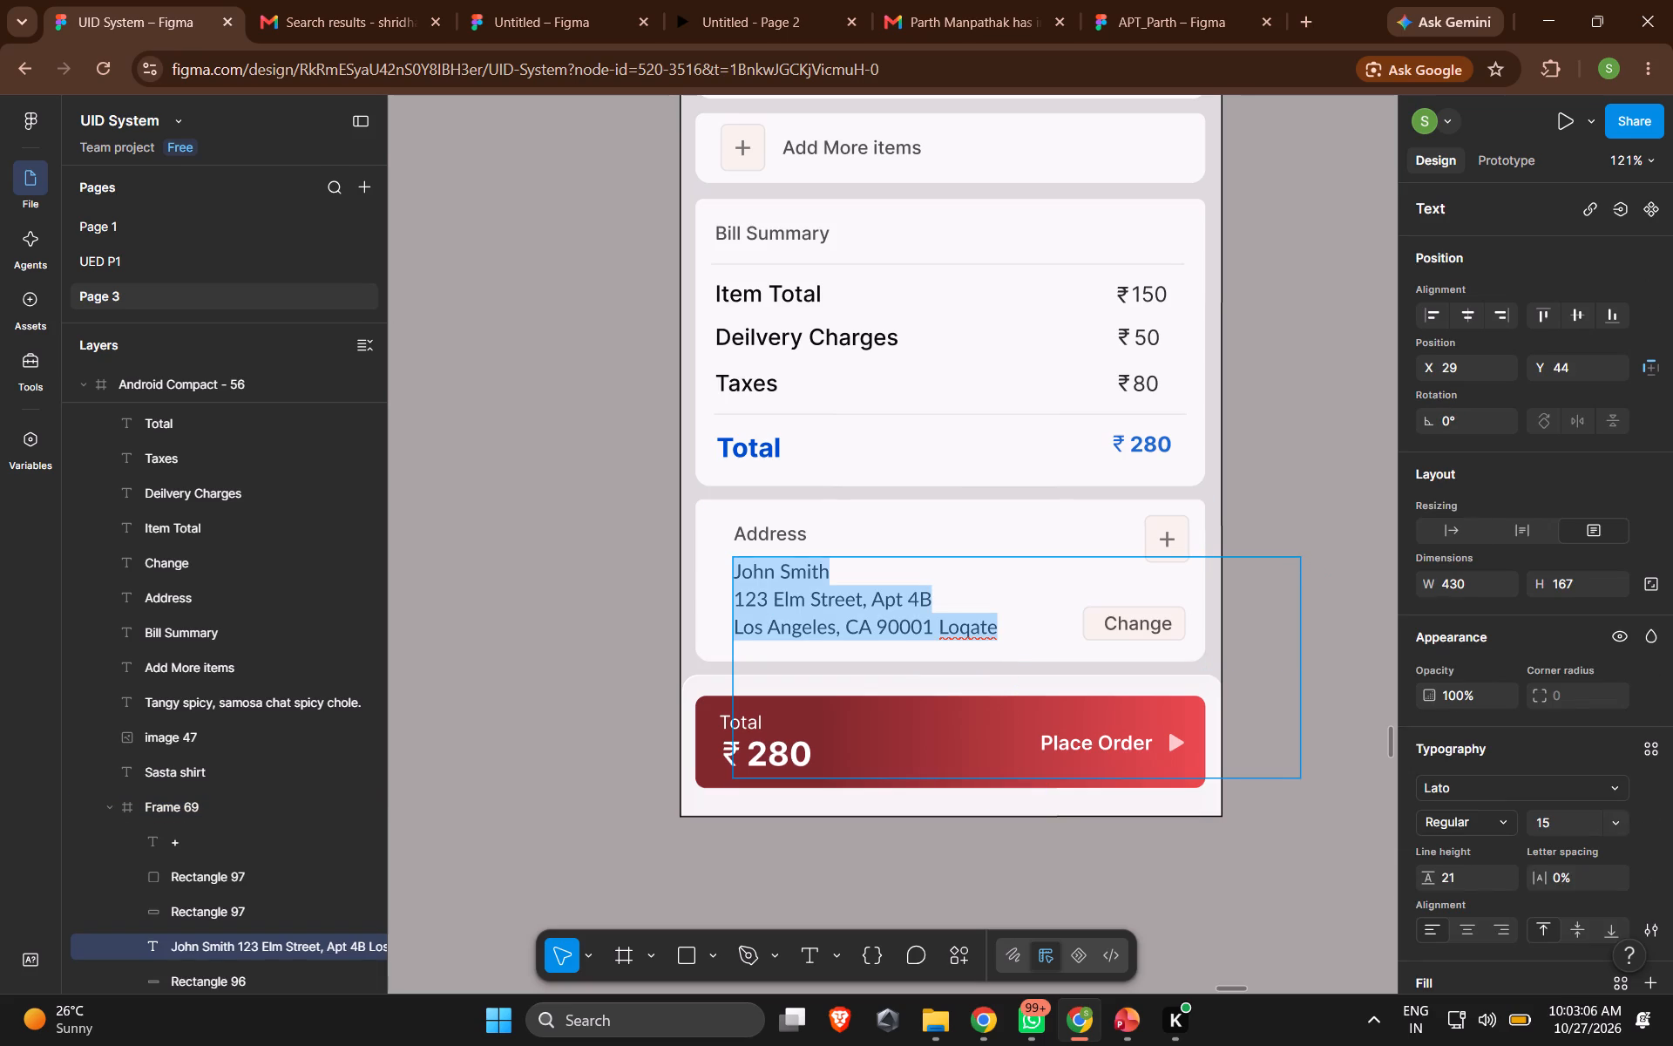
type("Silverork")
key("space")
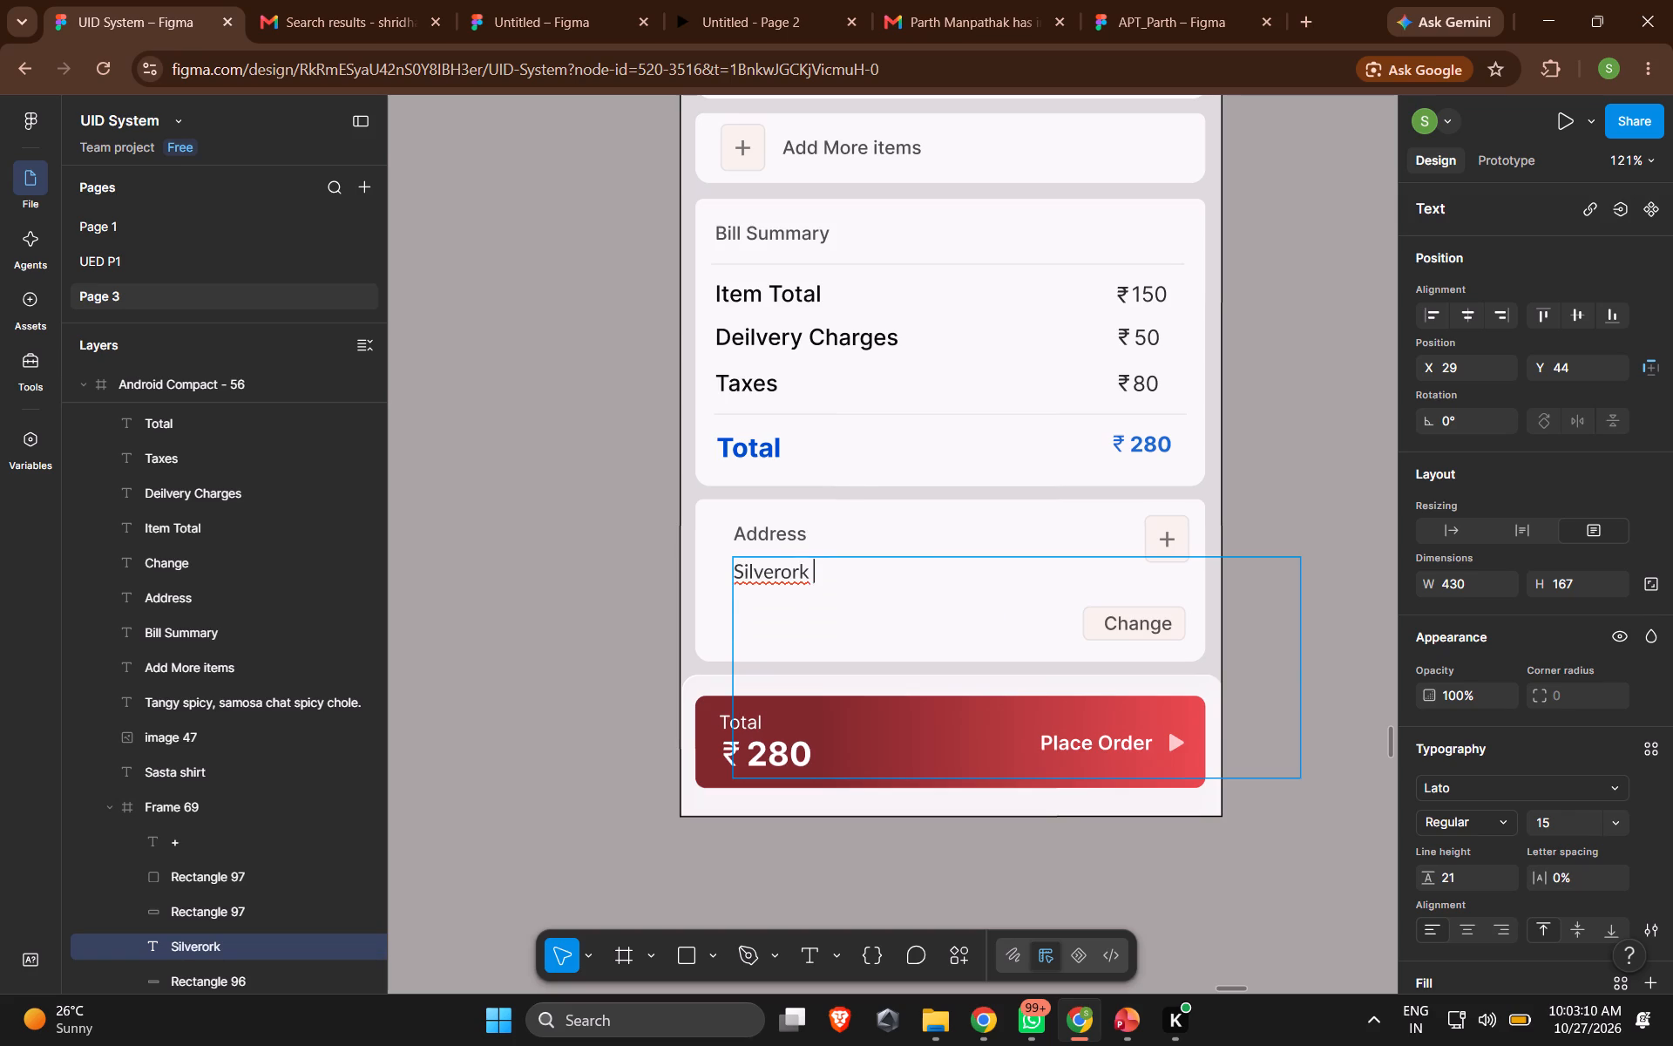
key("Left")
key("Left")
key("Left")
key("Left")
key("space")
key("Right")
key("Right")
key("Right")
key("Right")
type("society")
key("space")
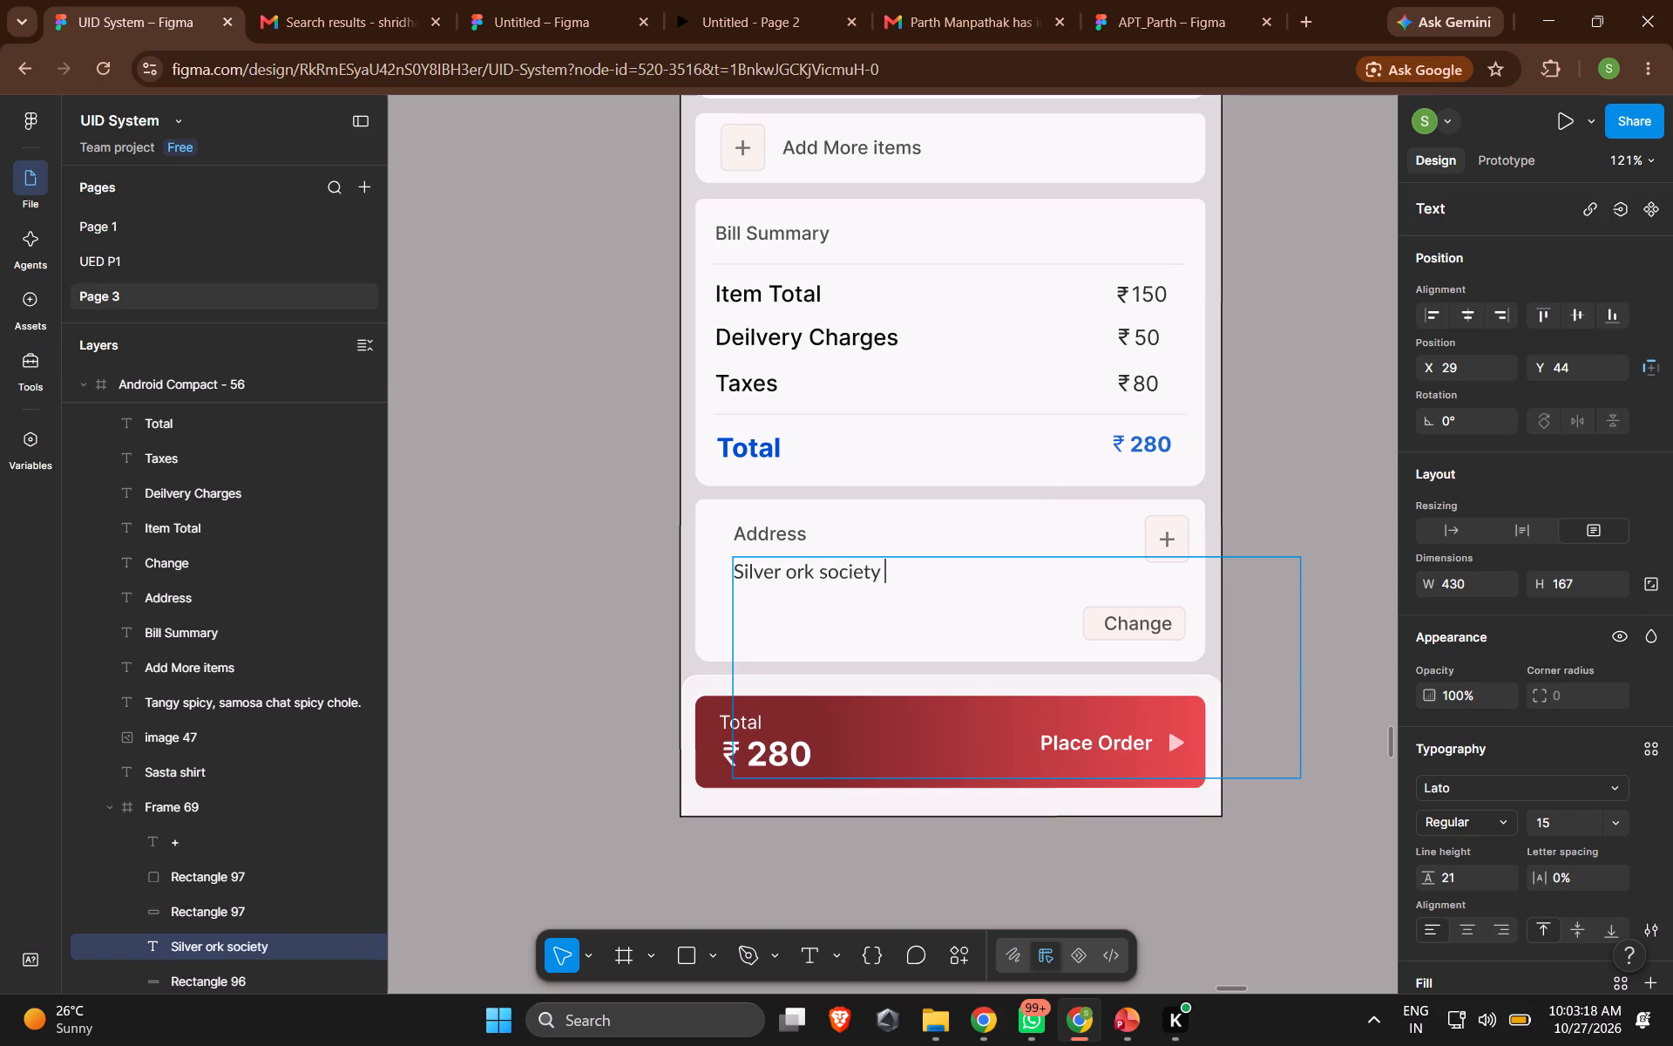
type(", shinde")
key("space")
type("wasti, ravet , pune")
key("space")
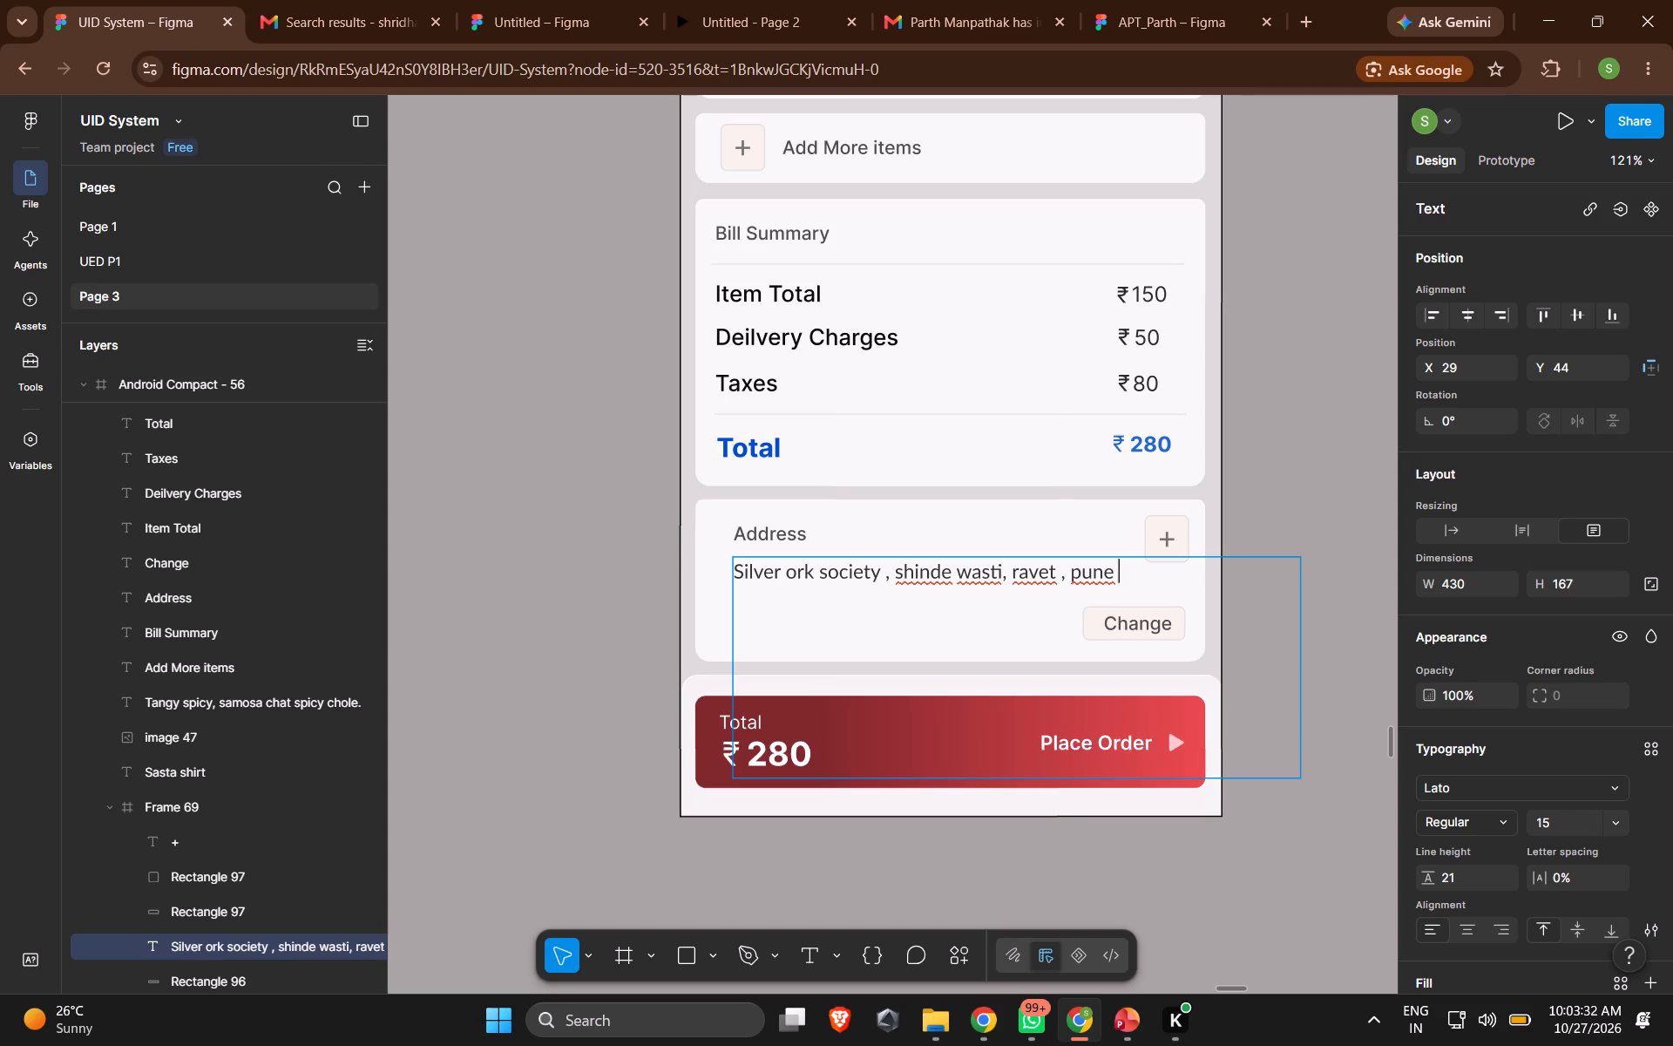
Remove the extra space before the comma that precedes the city in the address text.
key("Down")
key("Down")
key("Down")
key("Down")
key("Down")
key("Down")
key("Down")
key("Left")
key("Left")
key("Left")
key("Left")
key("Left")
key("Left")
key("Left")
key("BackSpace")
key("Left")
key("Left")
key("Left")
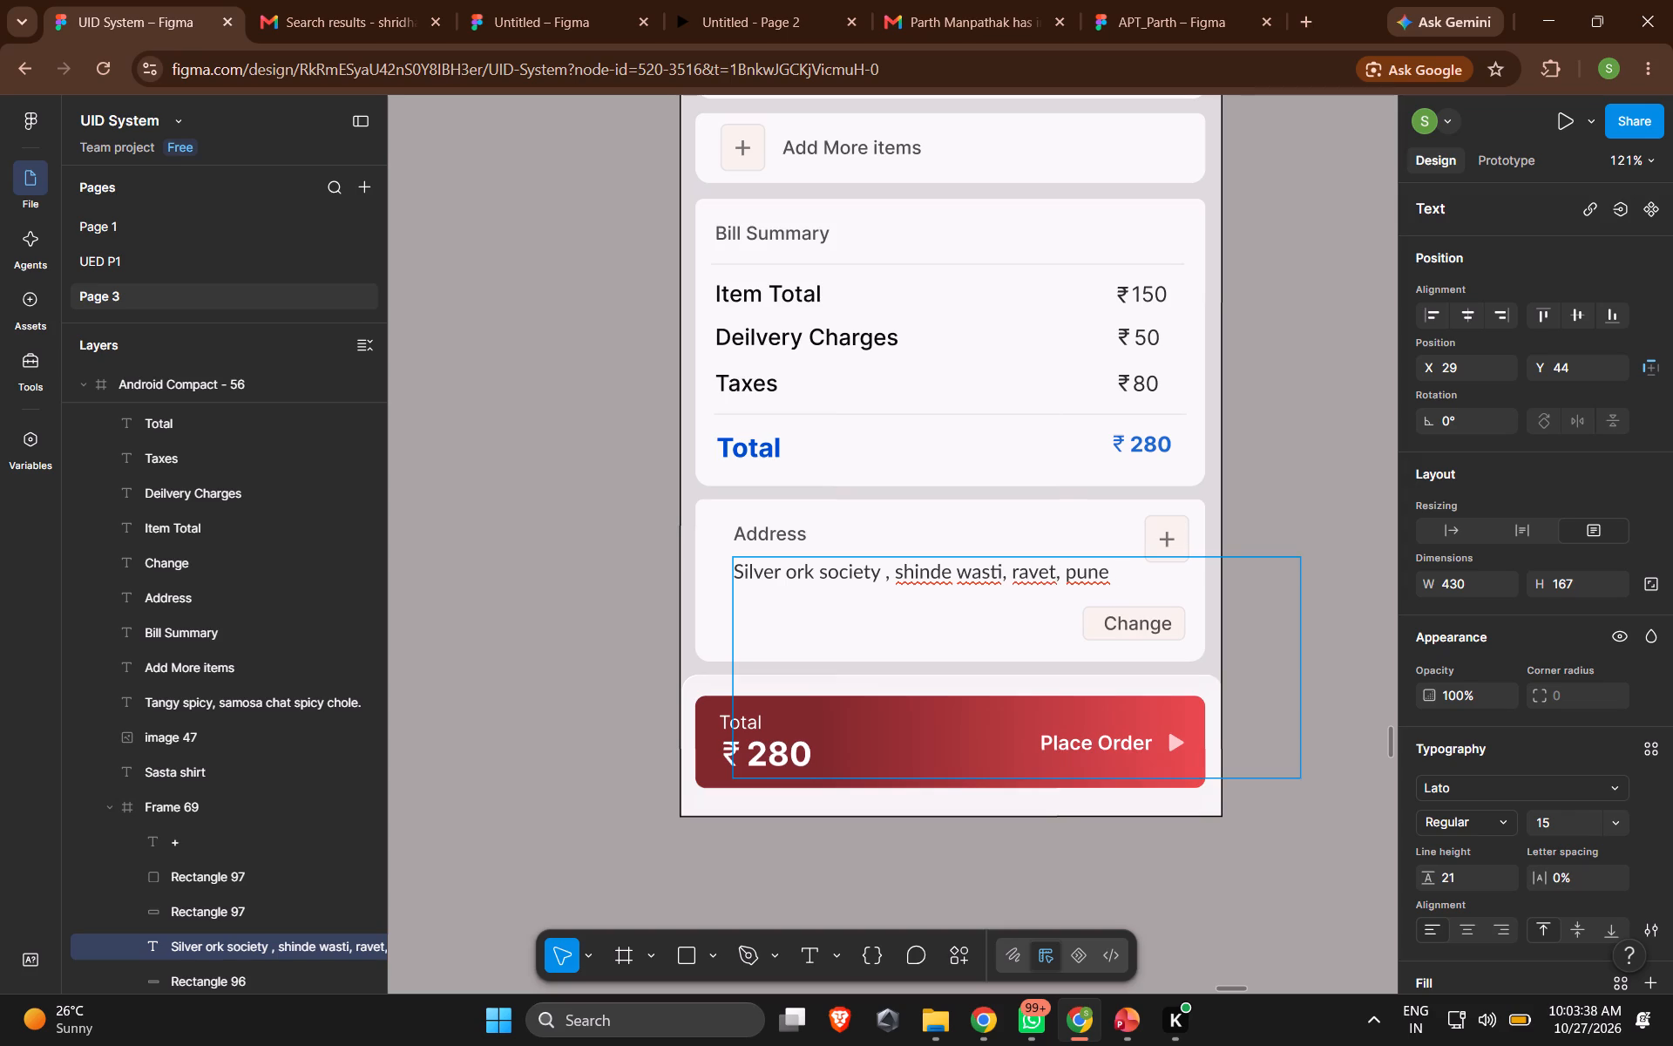
Append a comma and the postal code to the end of the address text.
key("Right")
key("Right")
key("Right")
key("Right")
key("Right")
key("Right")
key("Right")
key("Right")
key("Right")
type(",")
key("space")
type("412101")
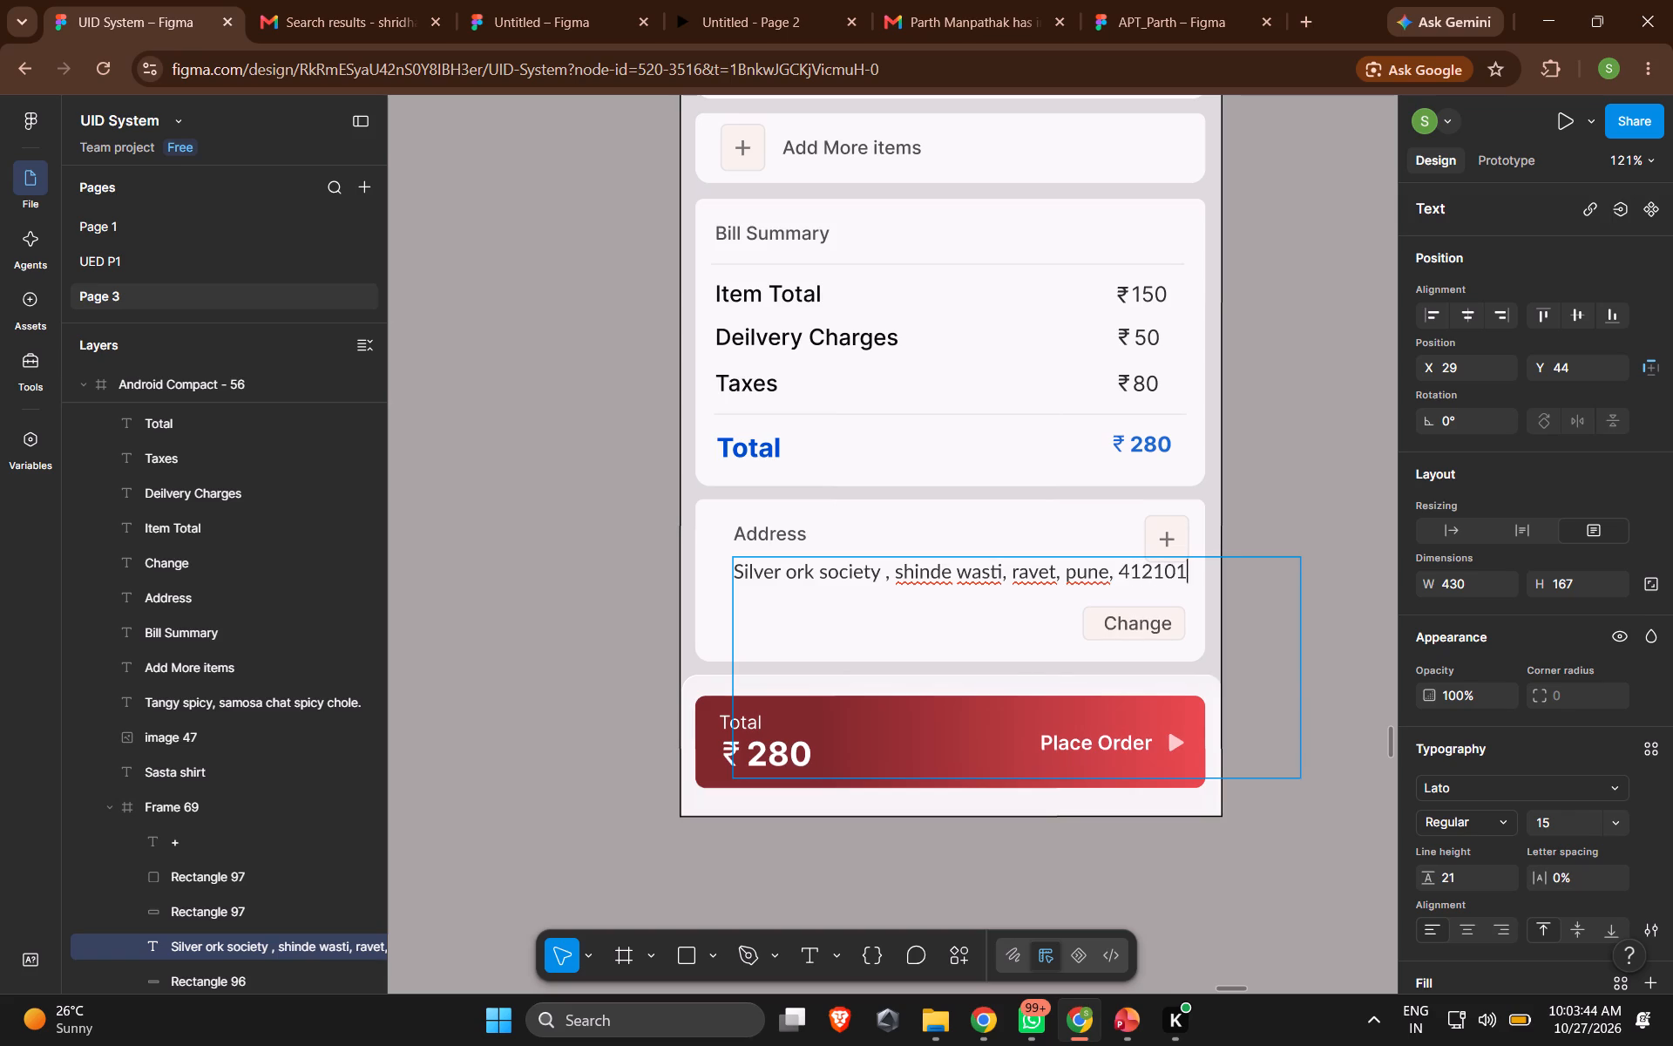
left_click(1080, 837)
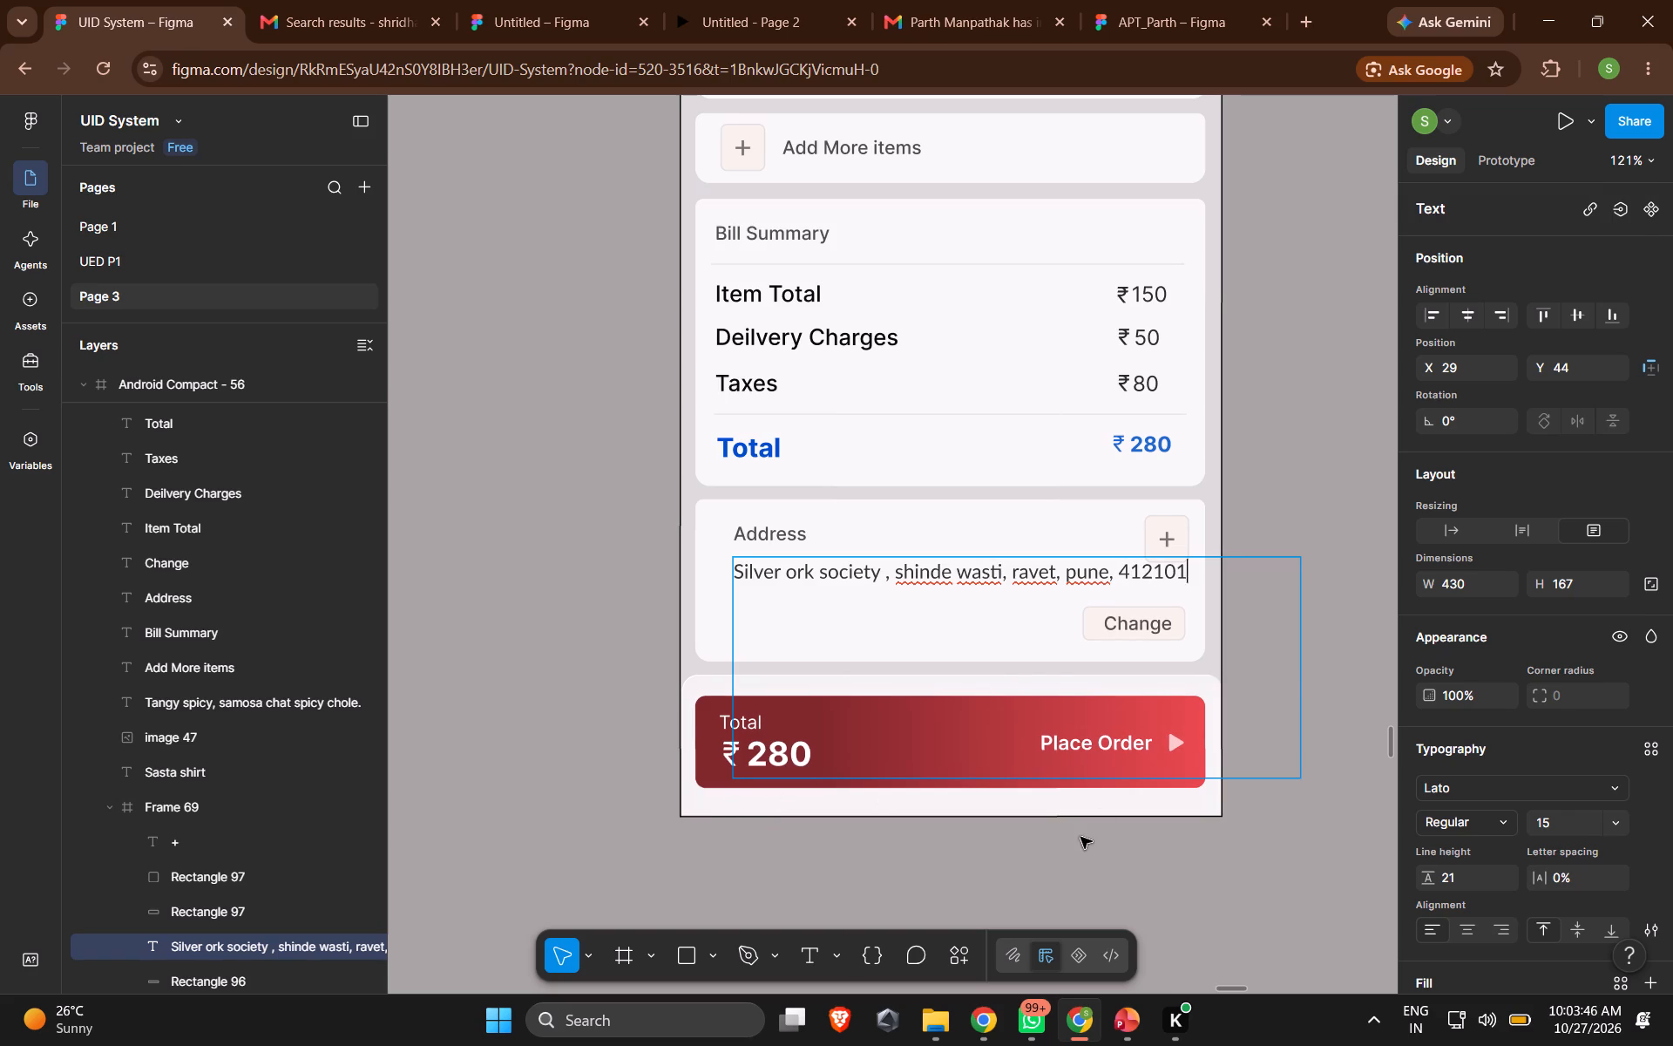
Set the address text to auto width, move it to X 27, Y 40, and narrow its box to wrap onto two lines.
left_click(1447, 528)
left_click(1087, 579)
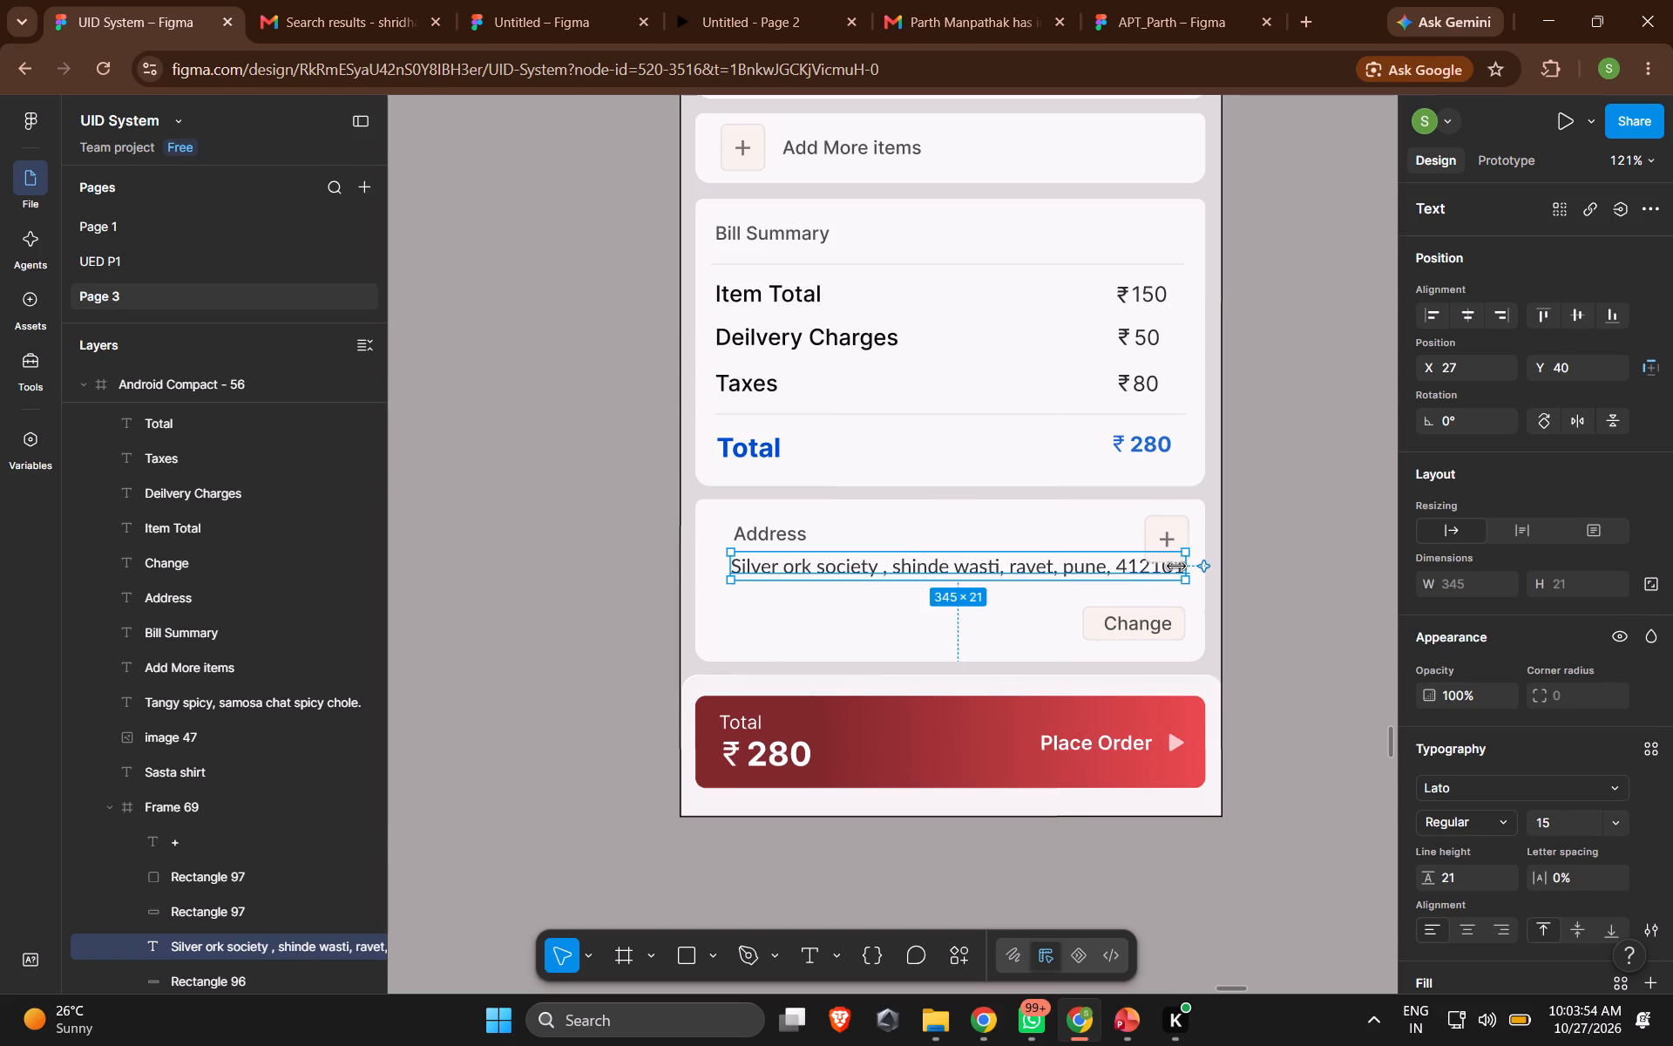
left_click_drag(1182, 566, 1069, 582)
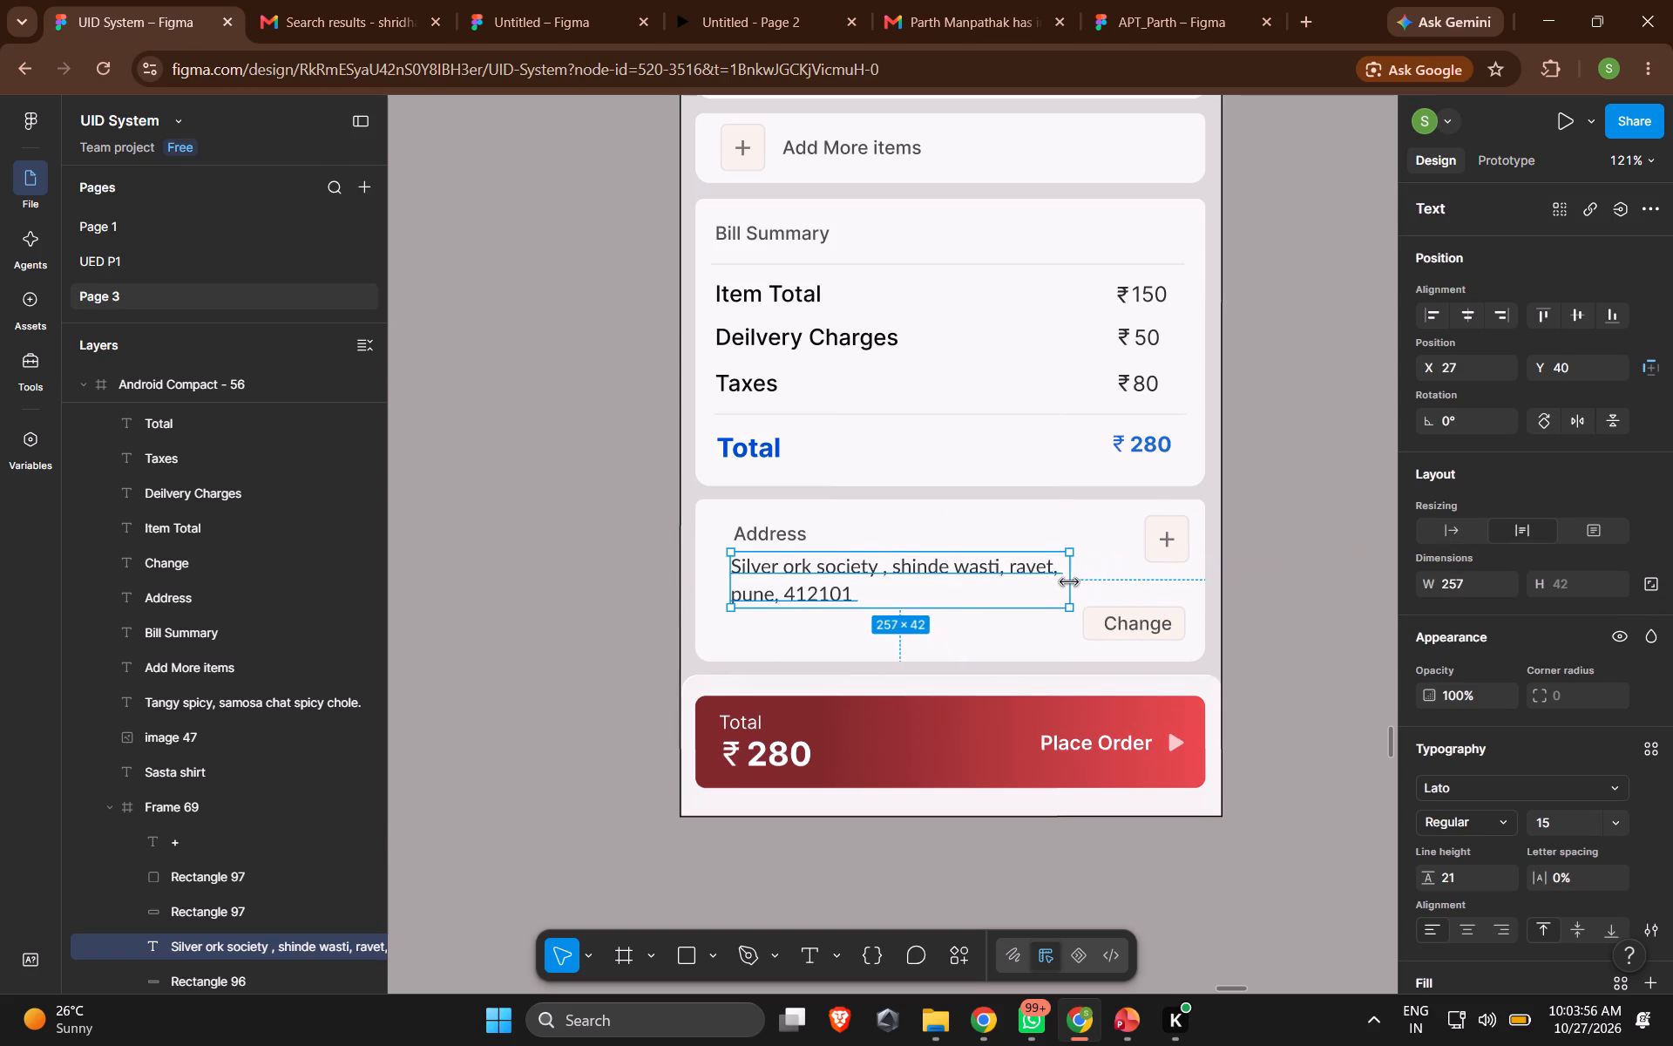
left_click_drag(1069, 582, 1060, 581)
left_click(1061, 688)
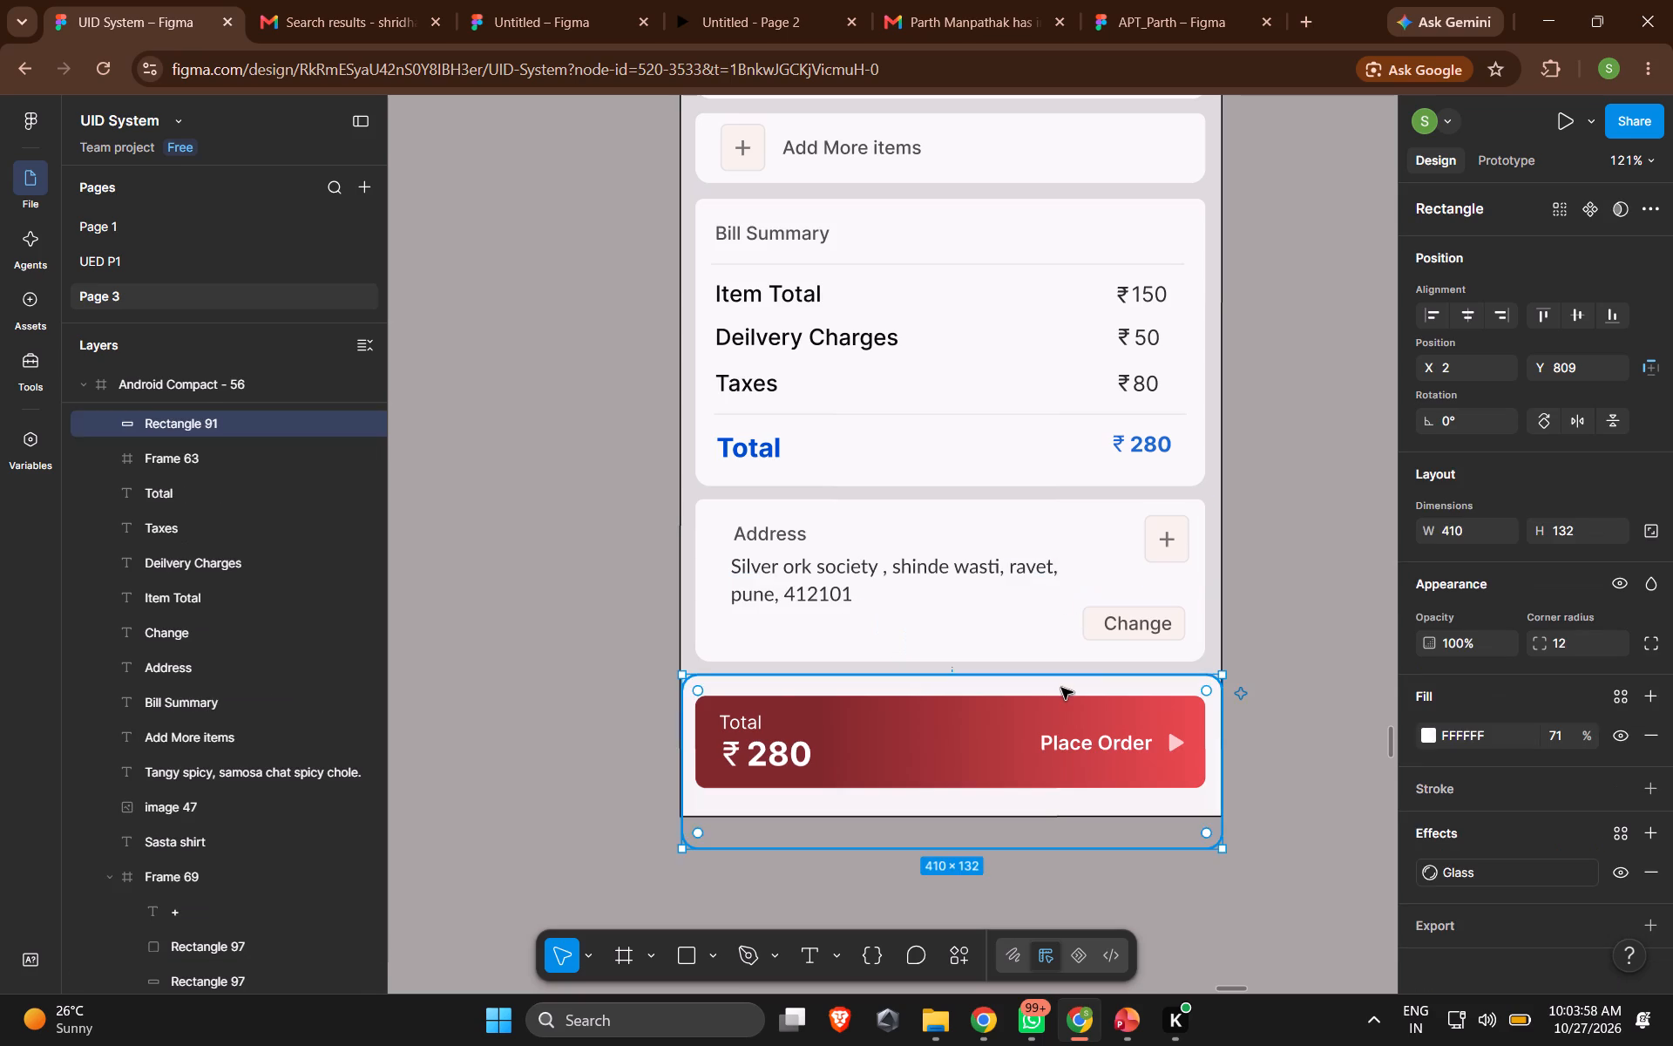
left_click(1250, 642)
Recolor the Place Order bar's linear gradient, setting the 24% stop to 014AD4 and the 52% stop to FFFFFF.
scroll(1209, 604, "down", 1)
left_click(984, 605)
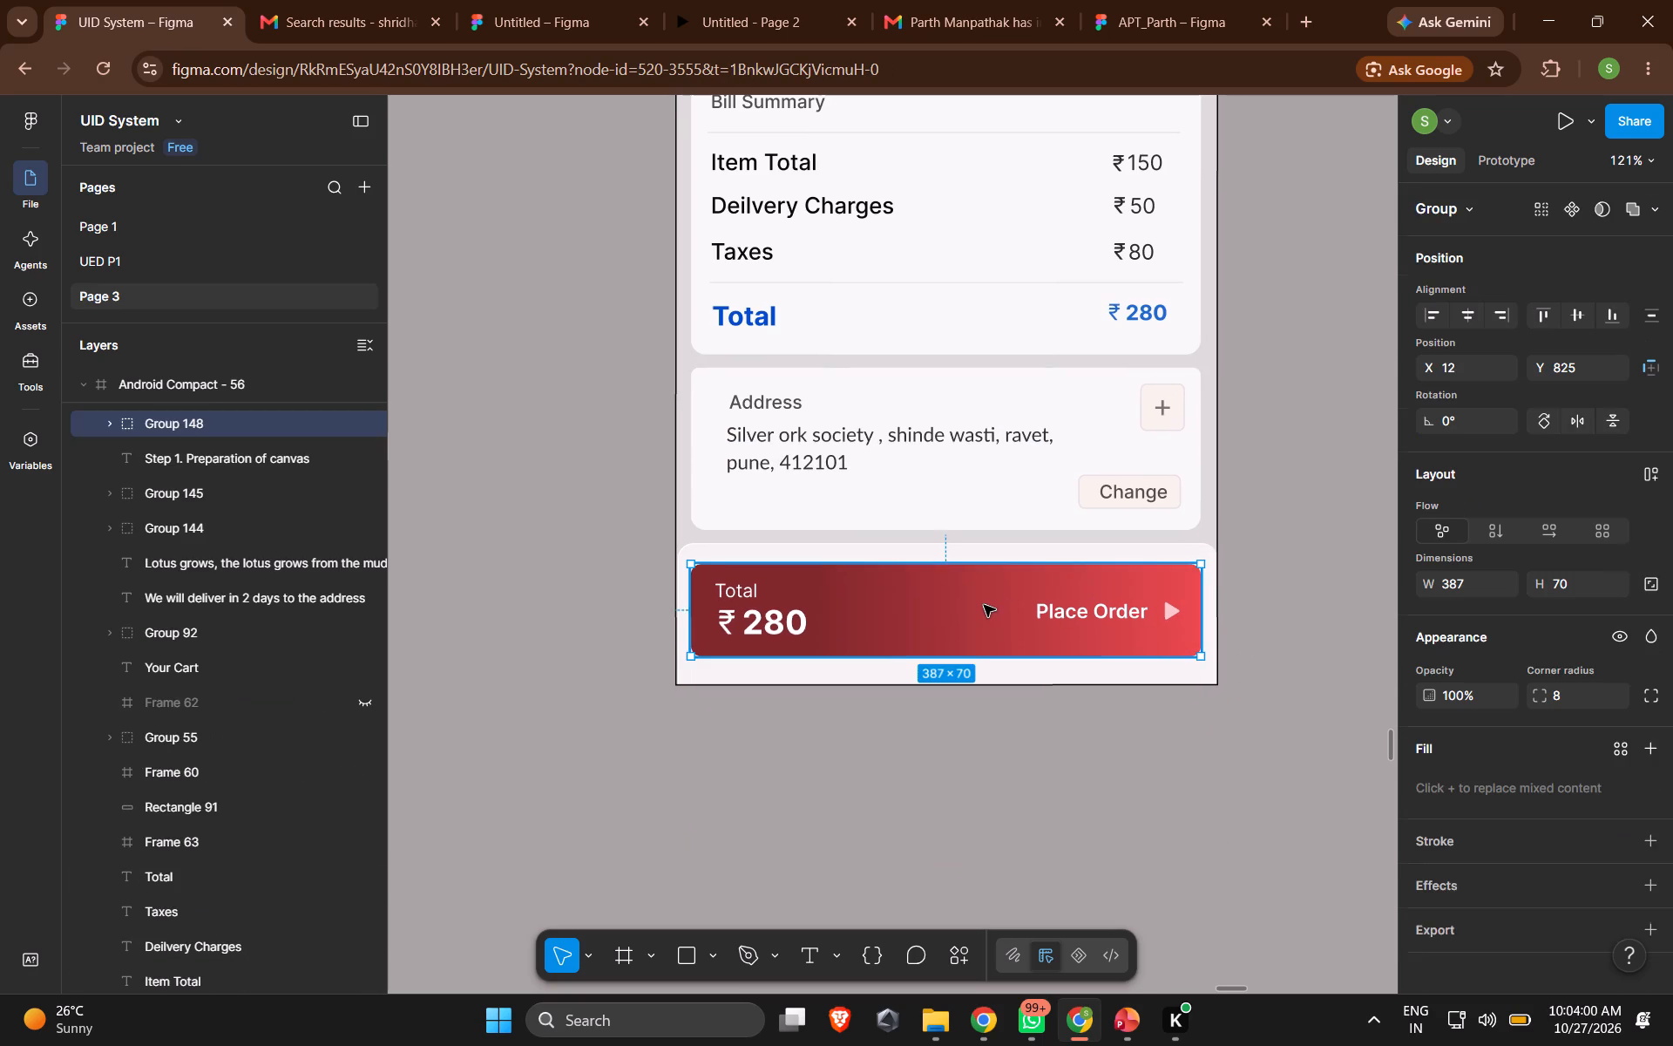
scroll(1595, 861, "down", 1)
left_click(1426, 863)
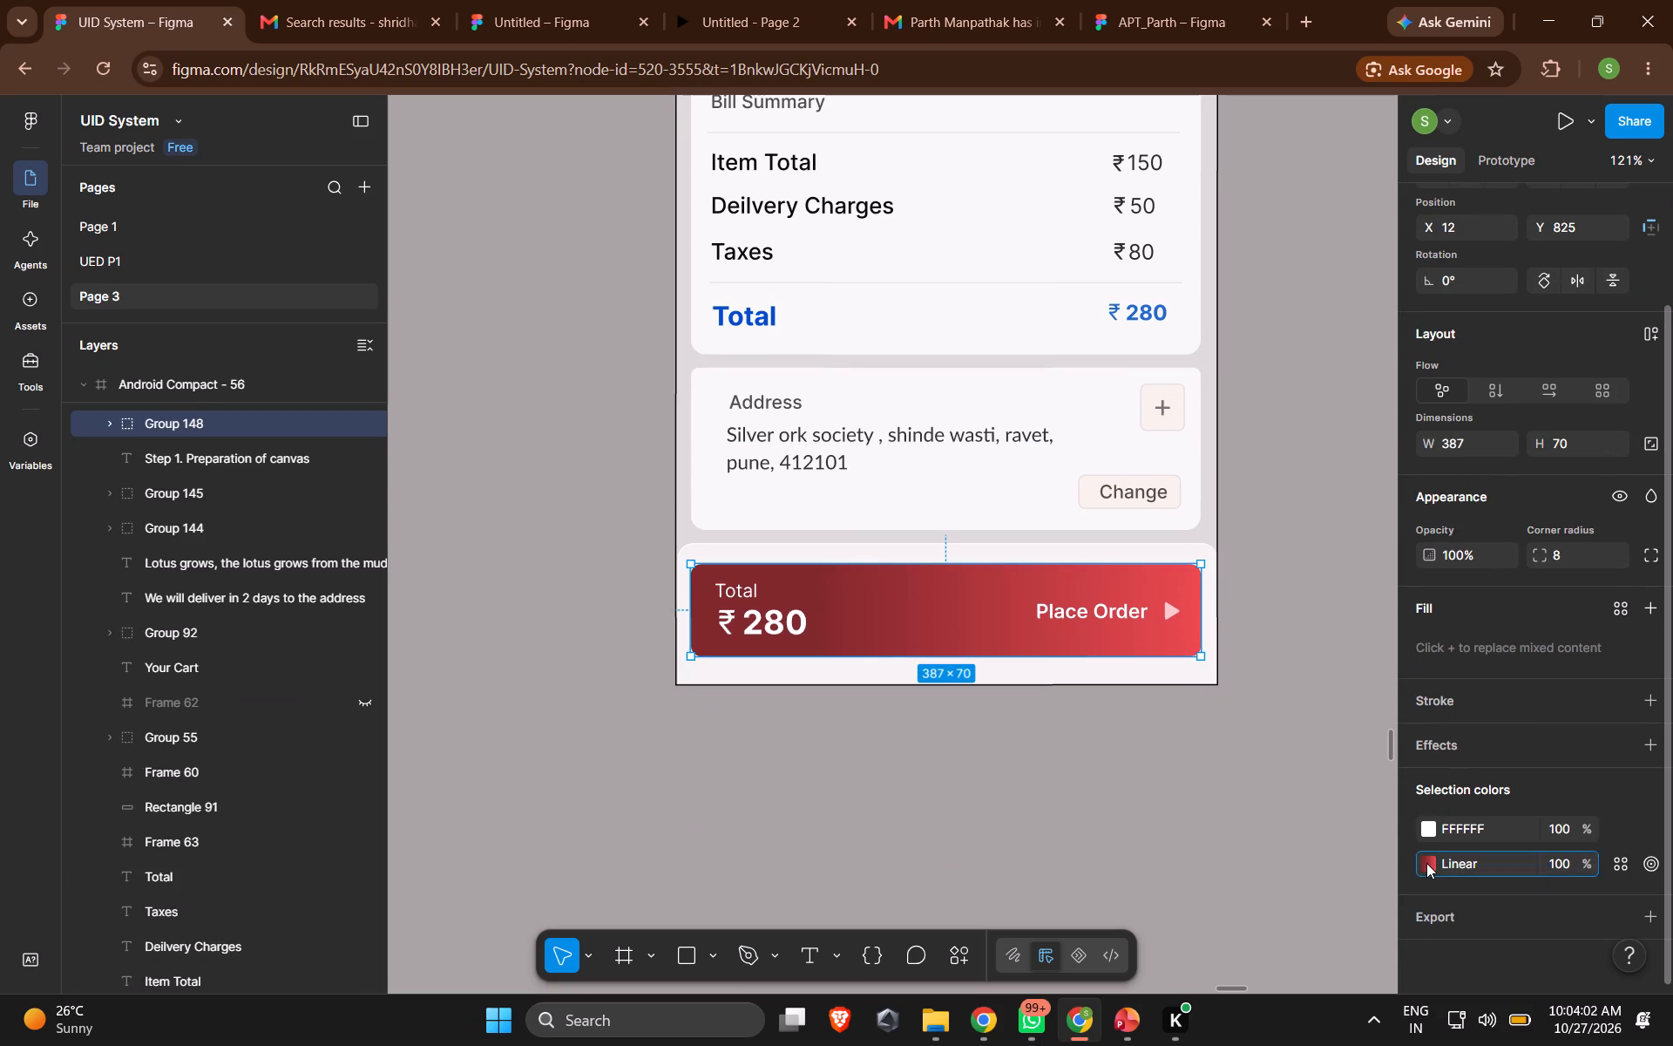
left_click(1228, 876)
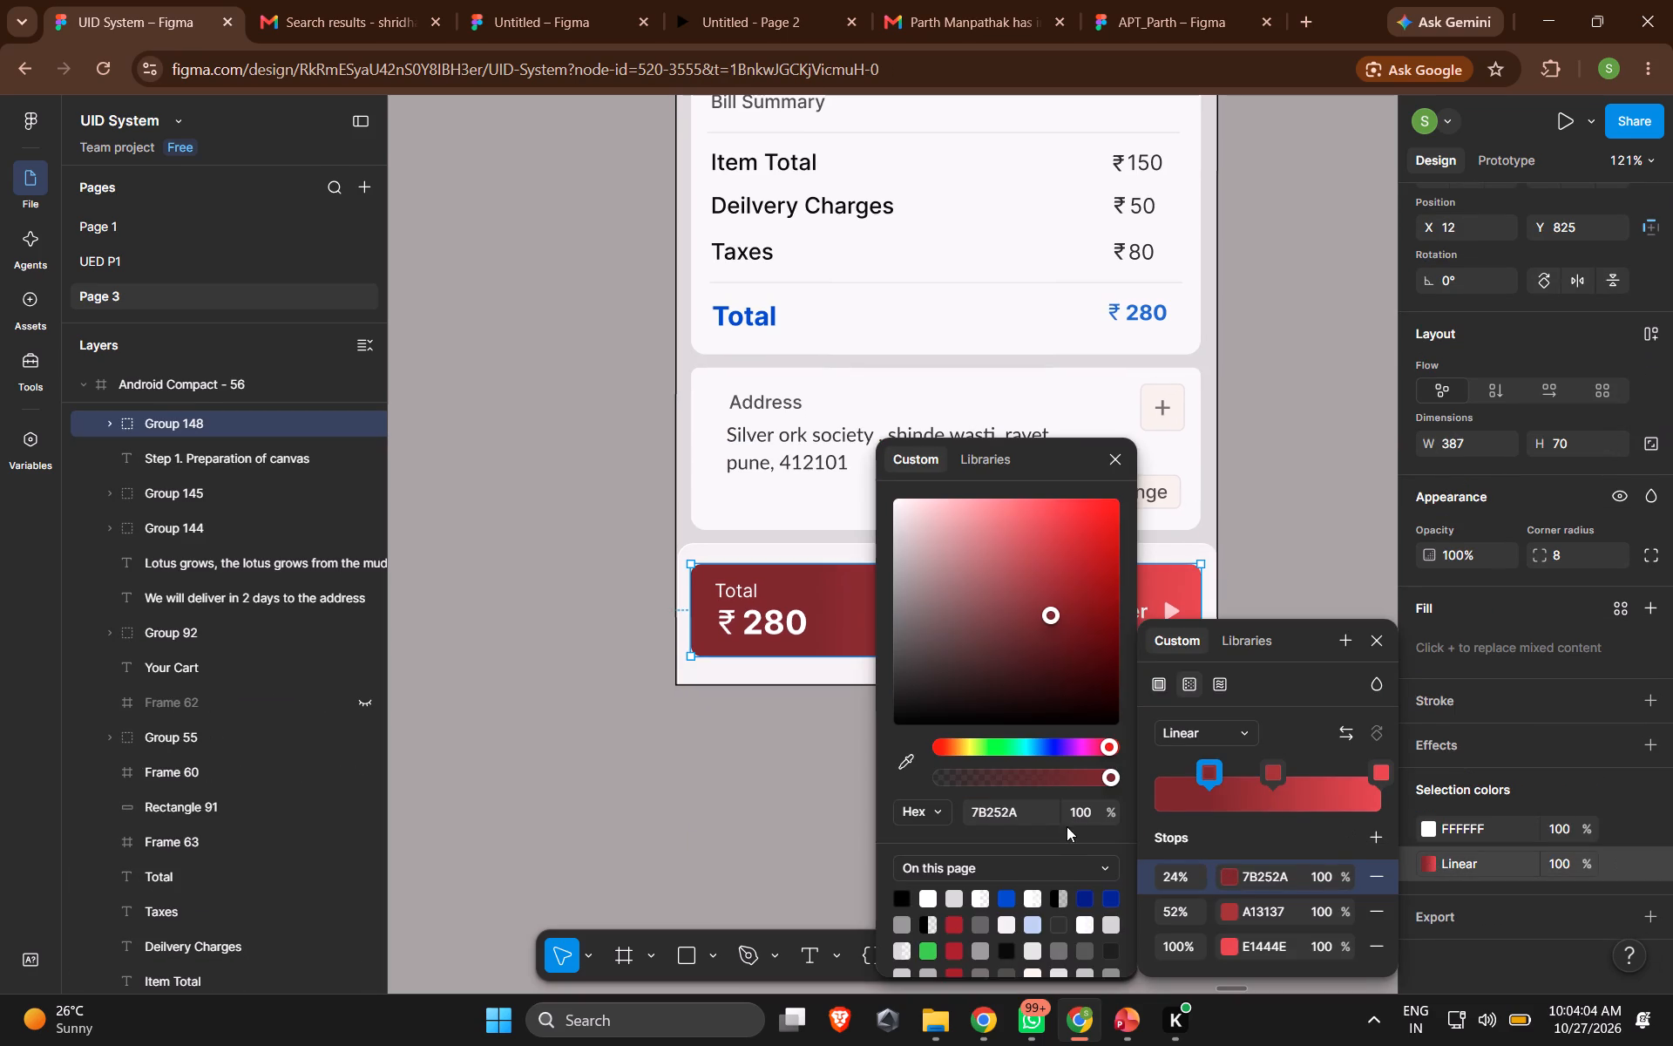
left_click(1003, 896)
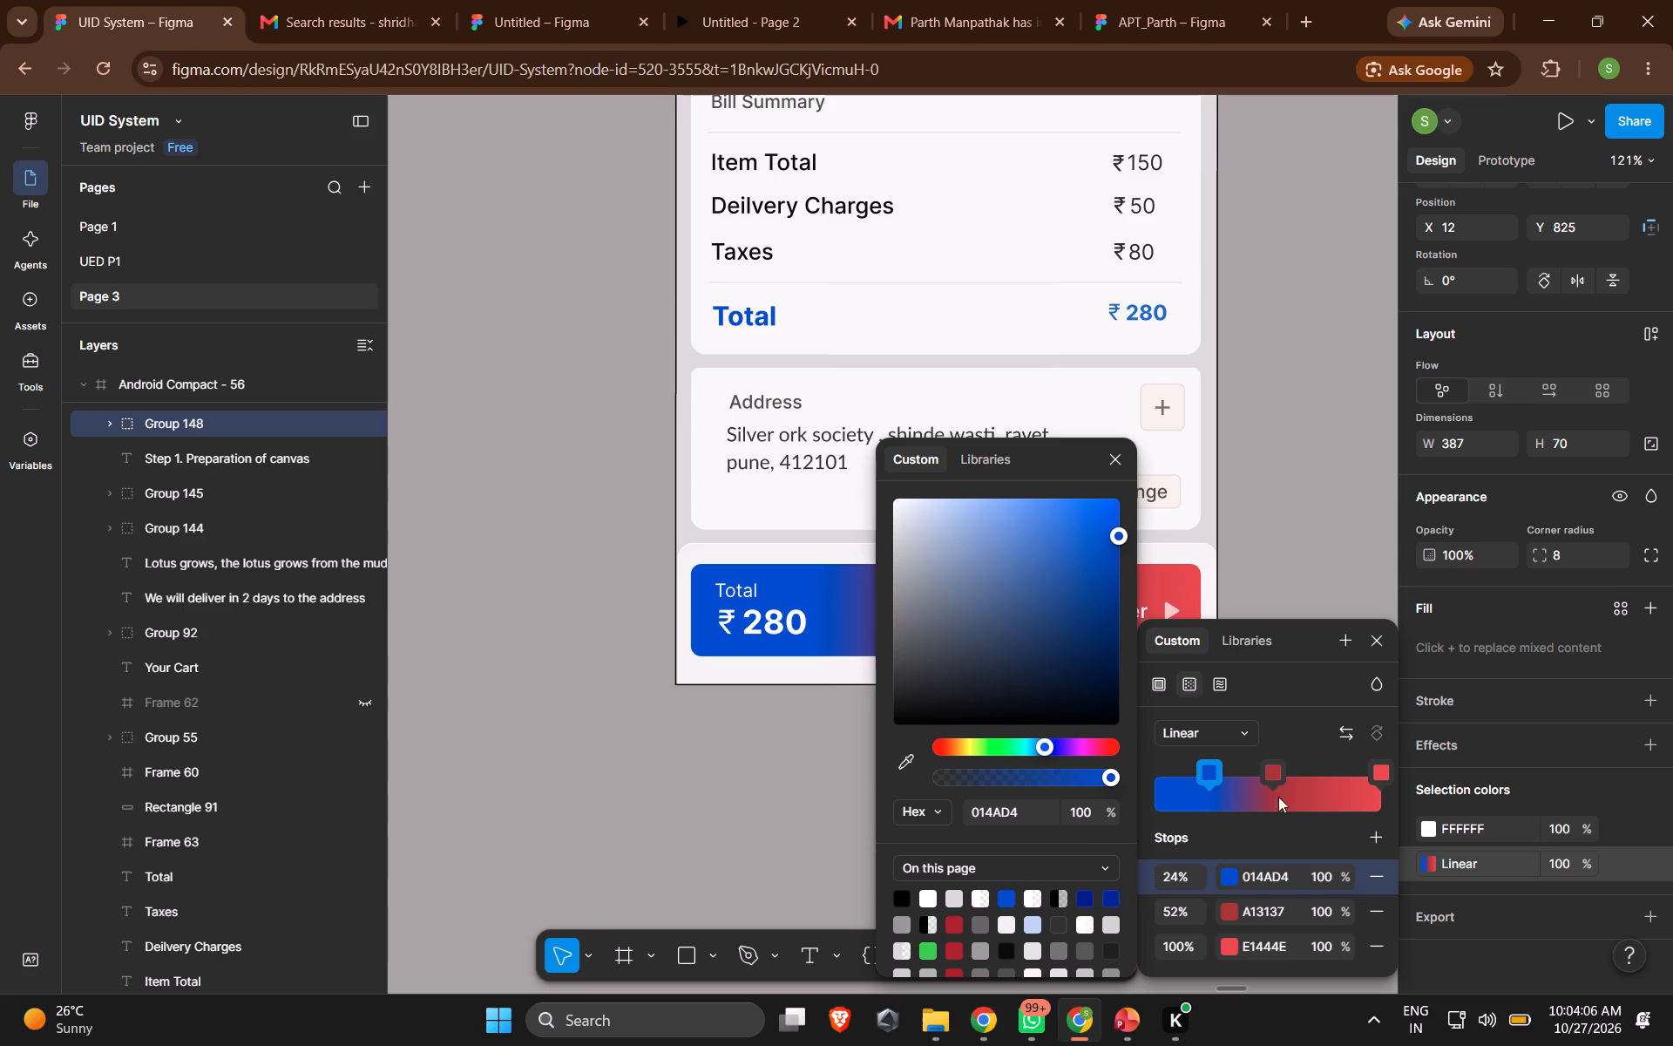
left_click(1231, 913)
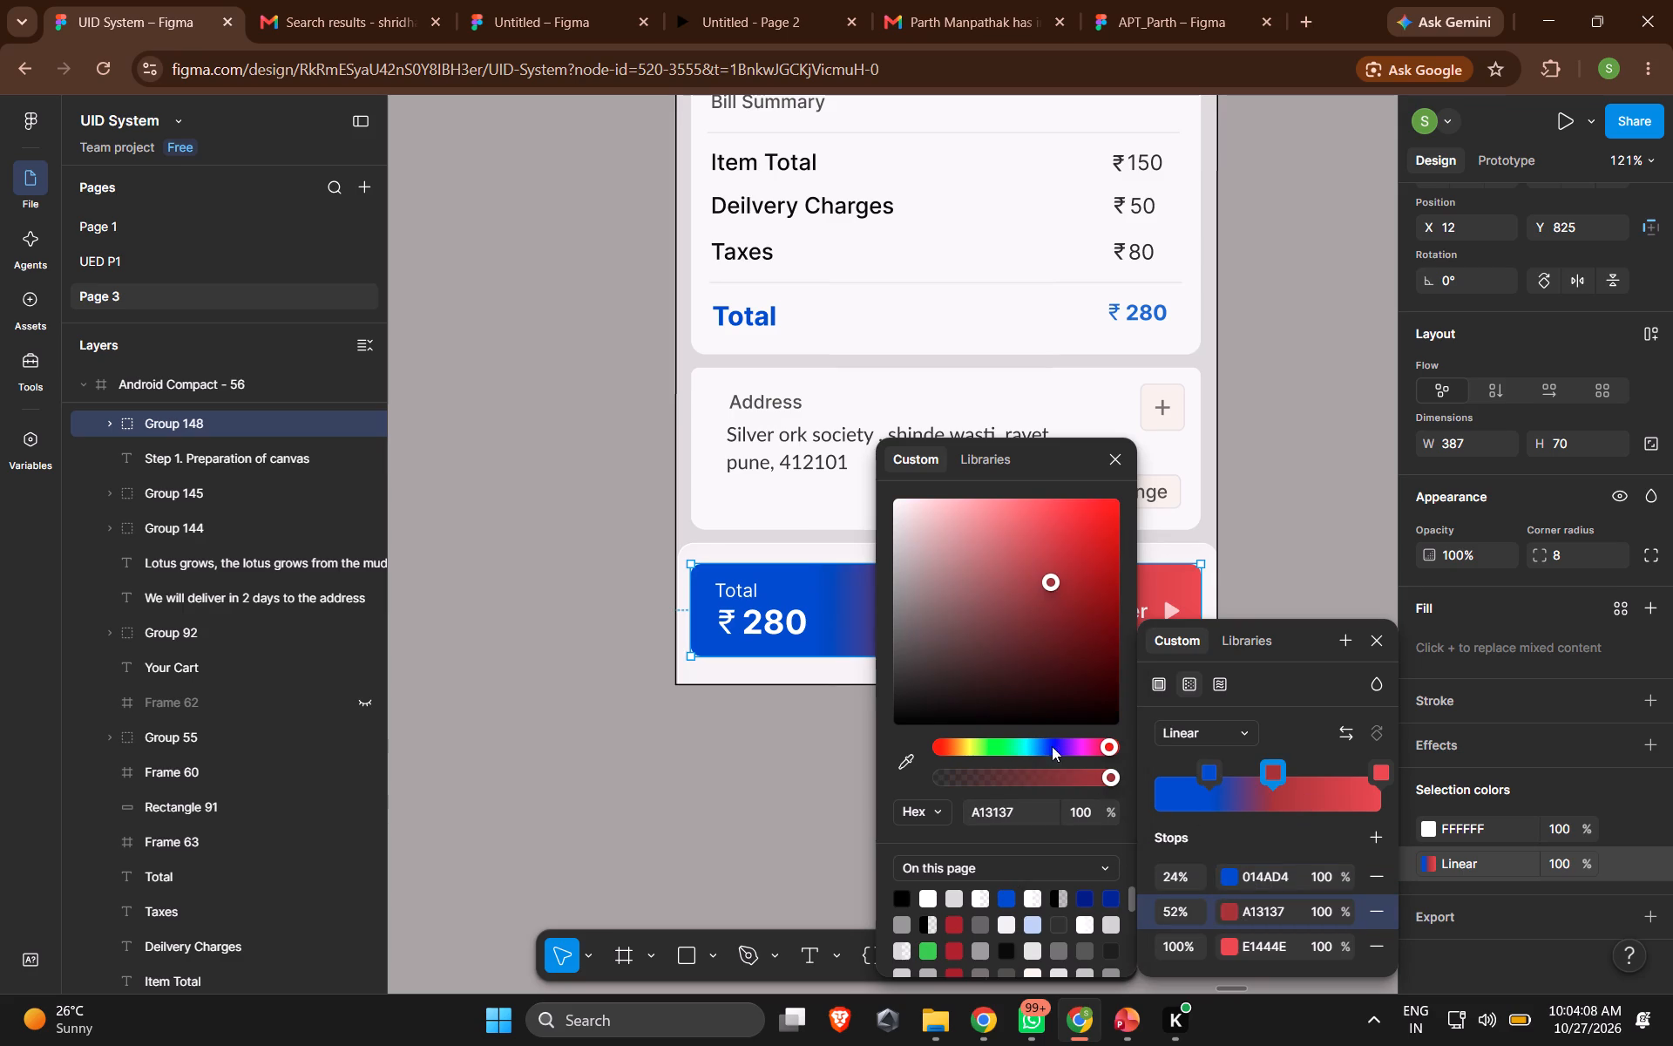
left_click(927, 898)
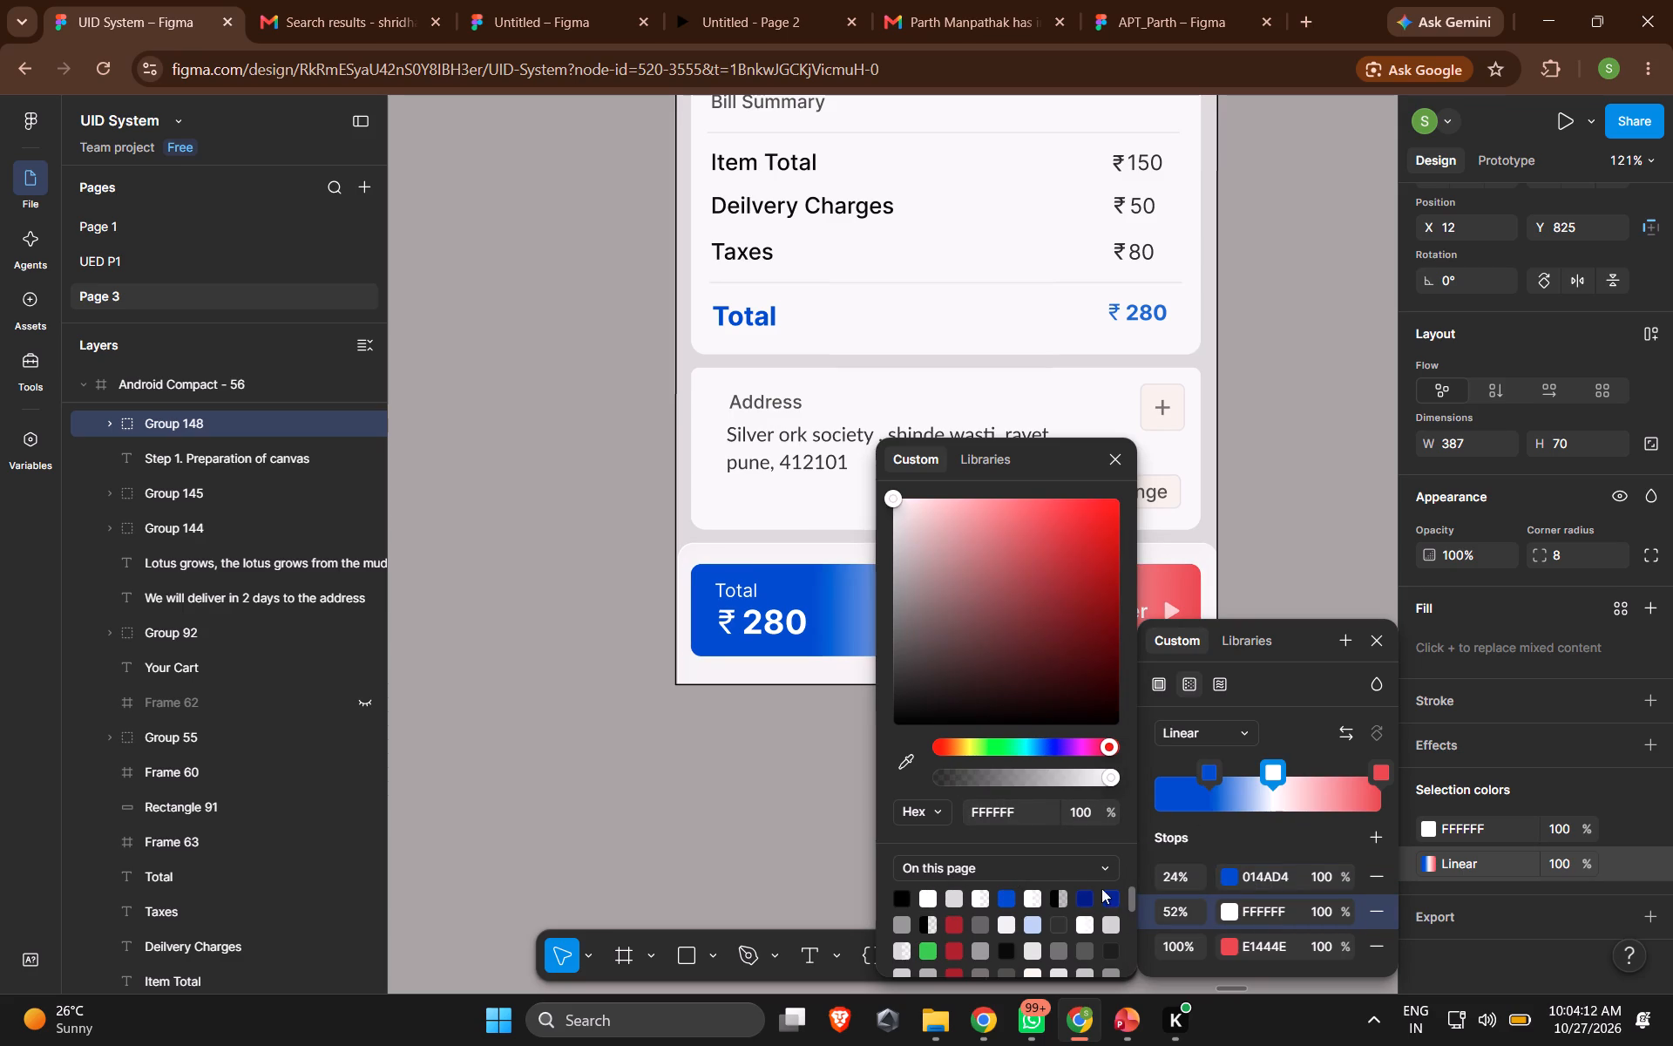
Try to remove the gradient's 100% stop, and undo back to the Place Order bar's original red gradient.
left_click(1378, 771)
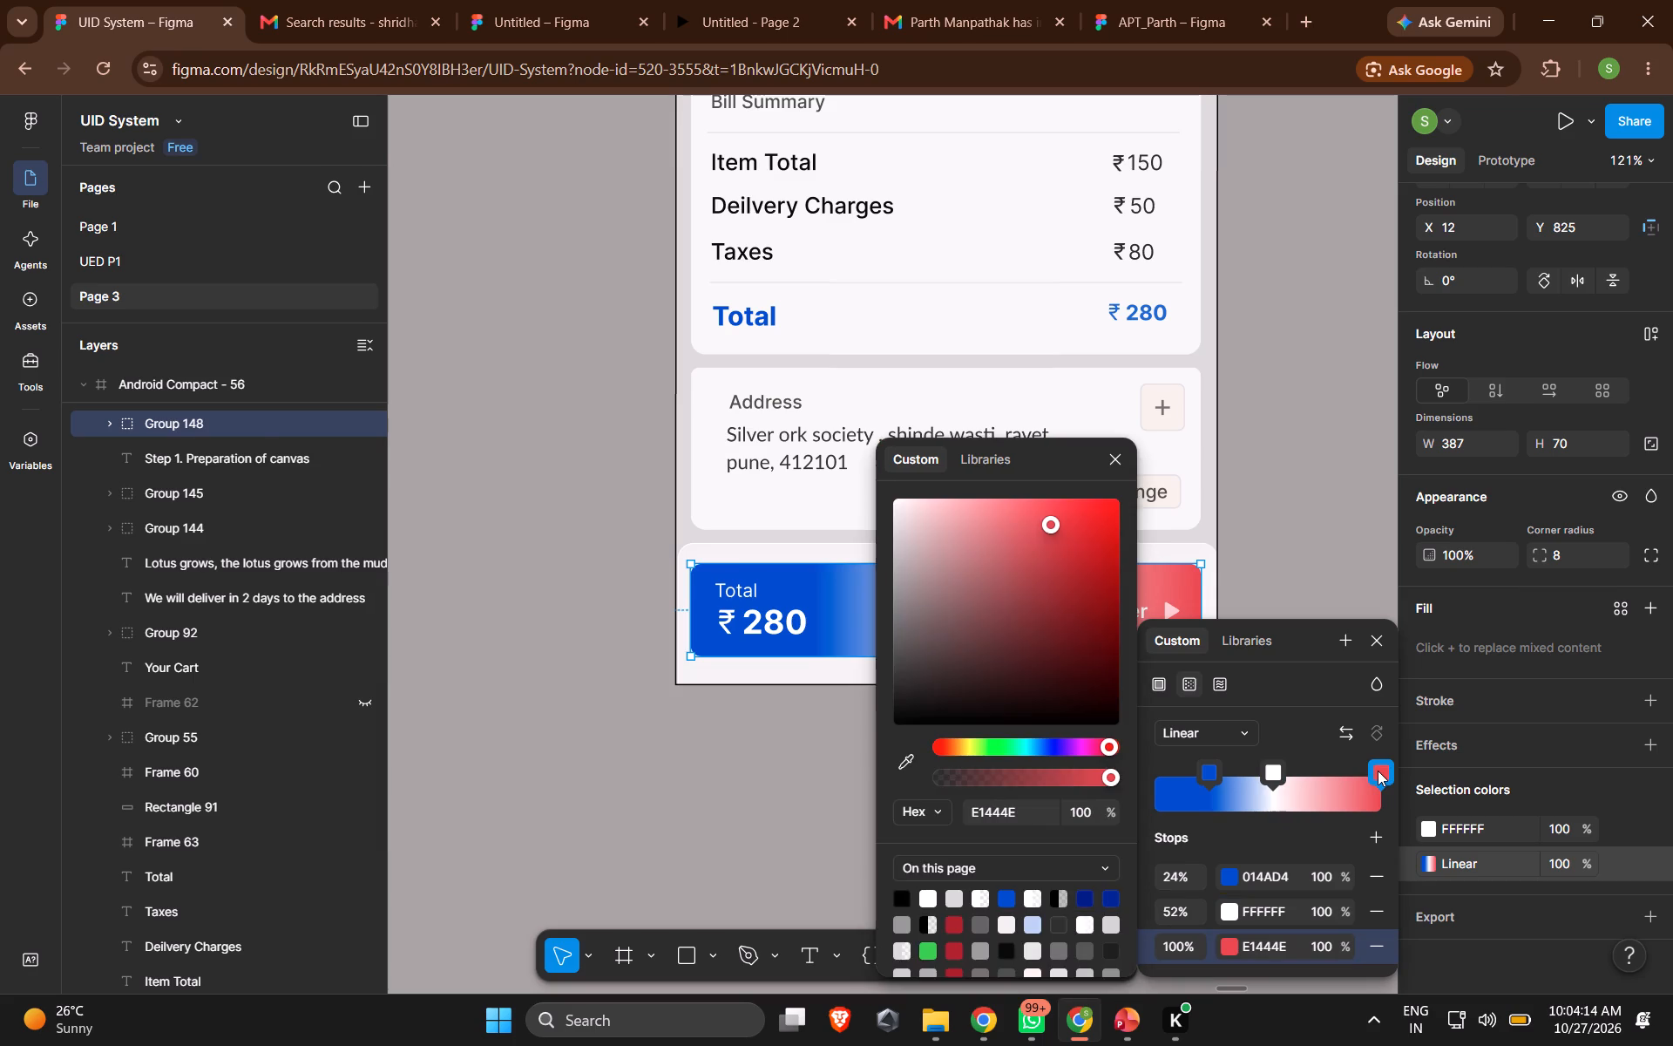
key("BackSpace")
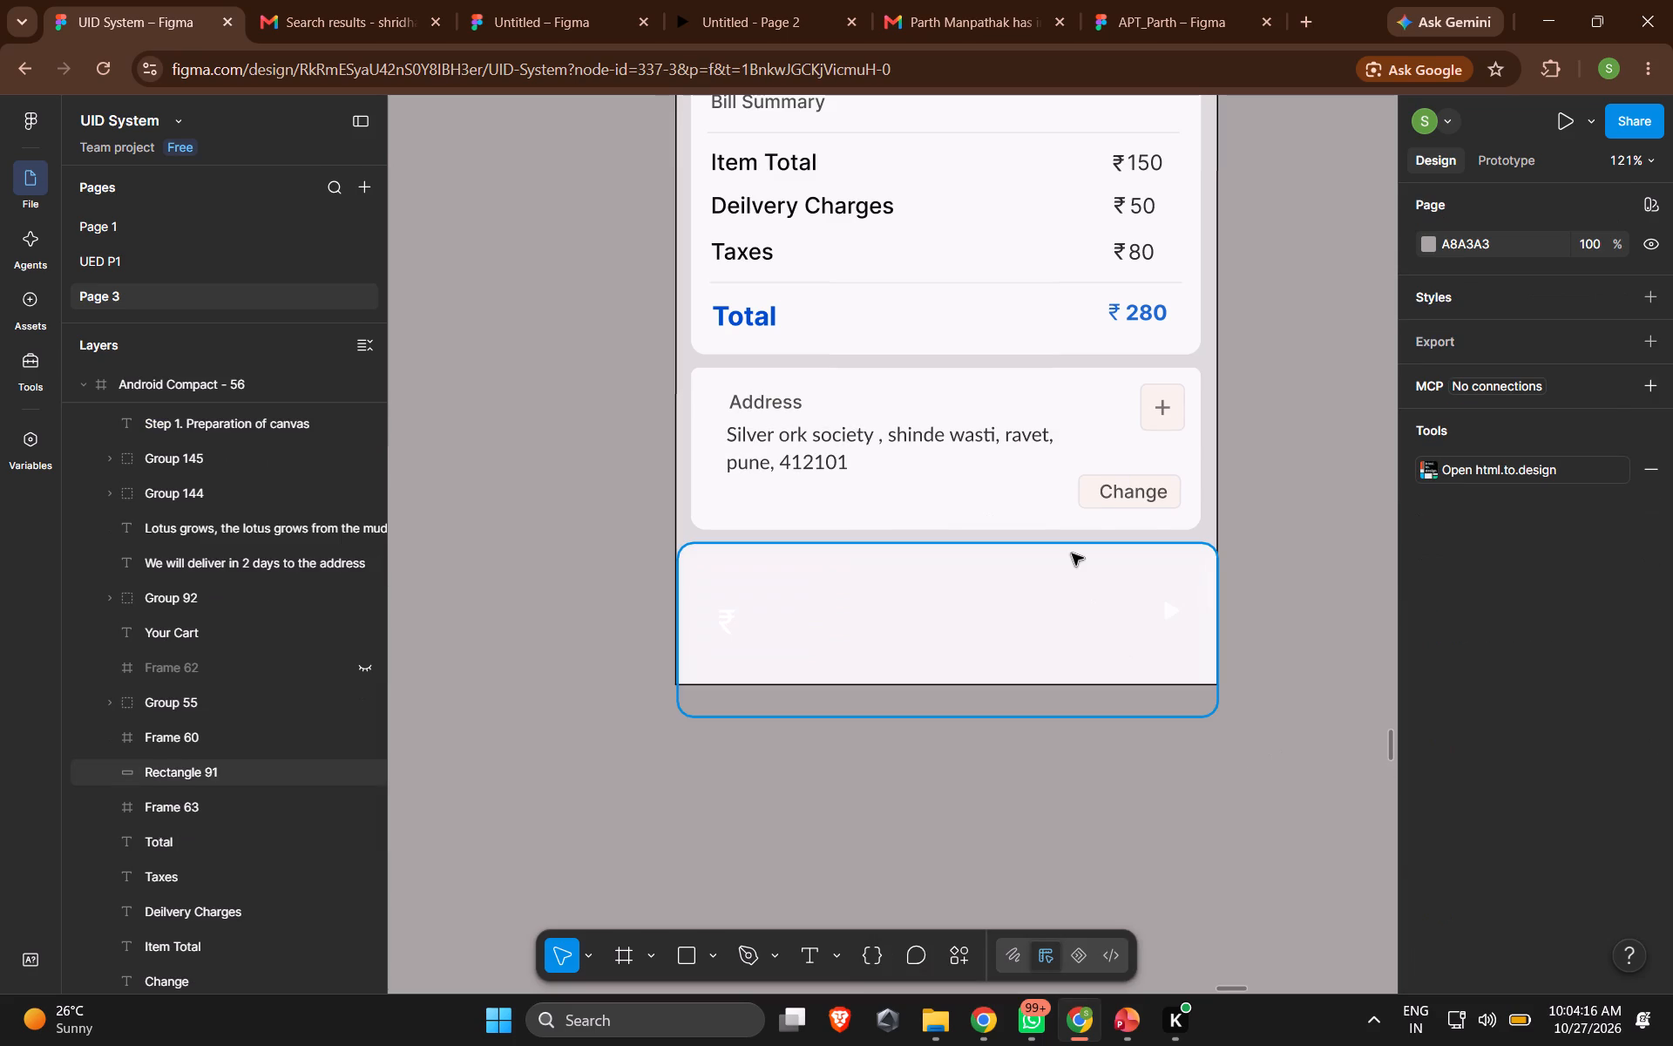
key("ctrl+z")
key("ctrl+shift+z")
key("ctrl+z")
Move the middle A13137 stop of the Place Order bar's linear gradient to about 67%.
left_click(968, 652)
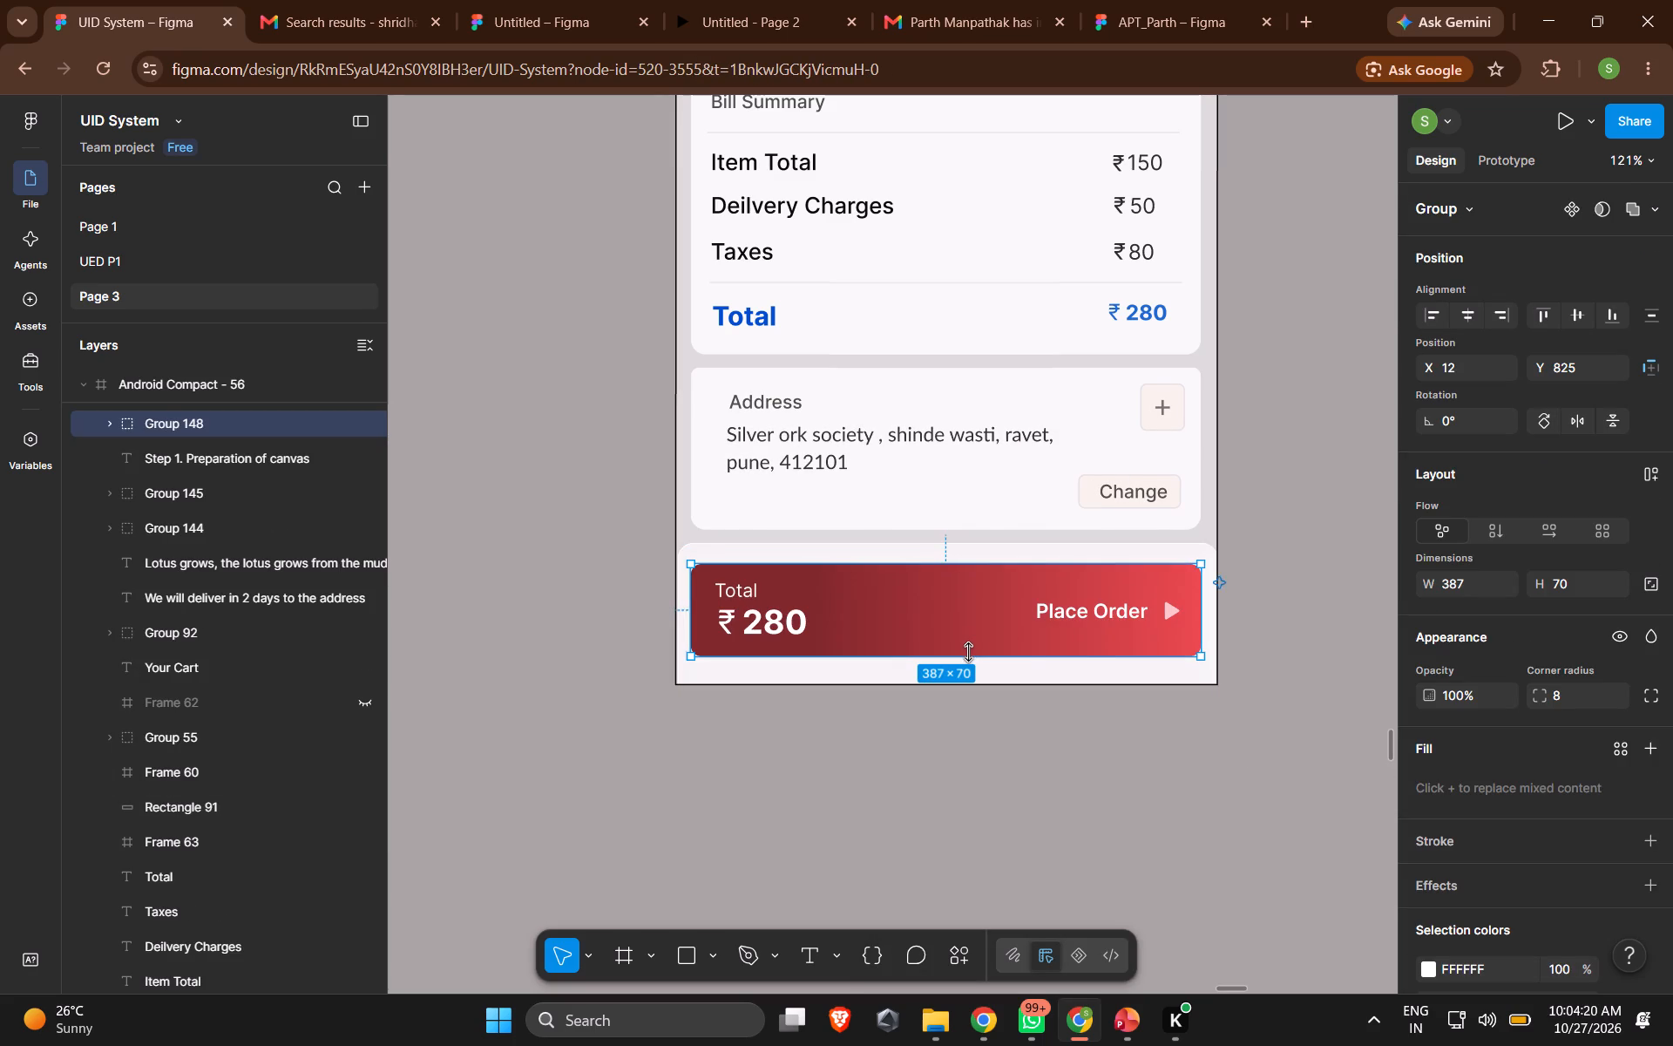
scroll(1314, 880, "down", 1)
scroll(1225, 771, "left", 1)
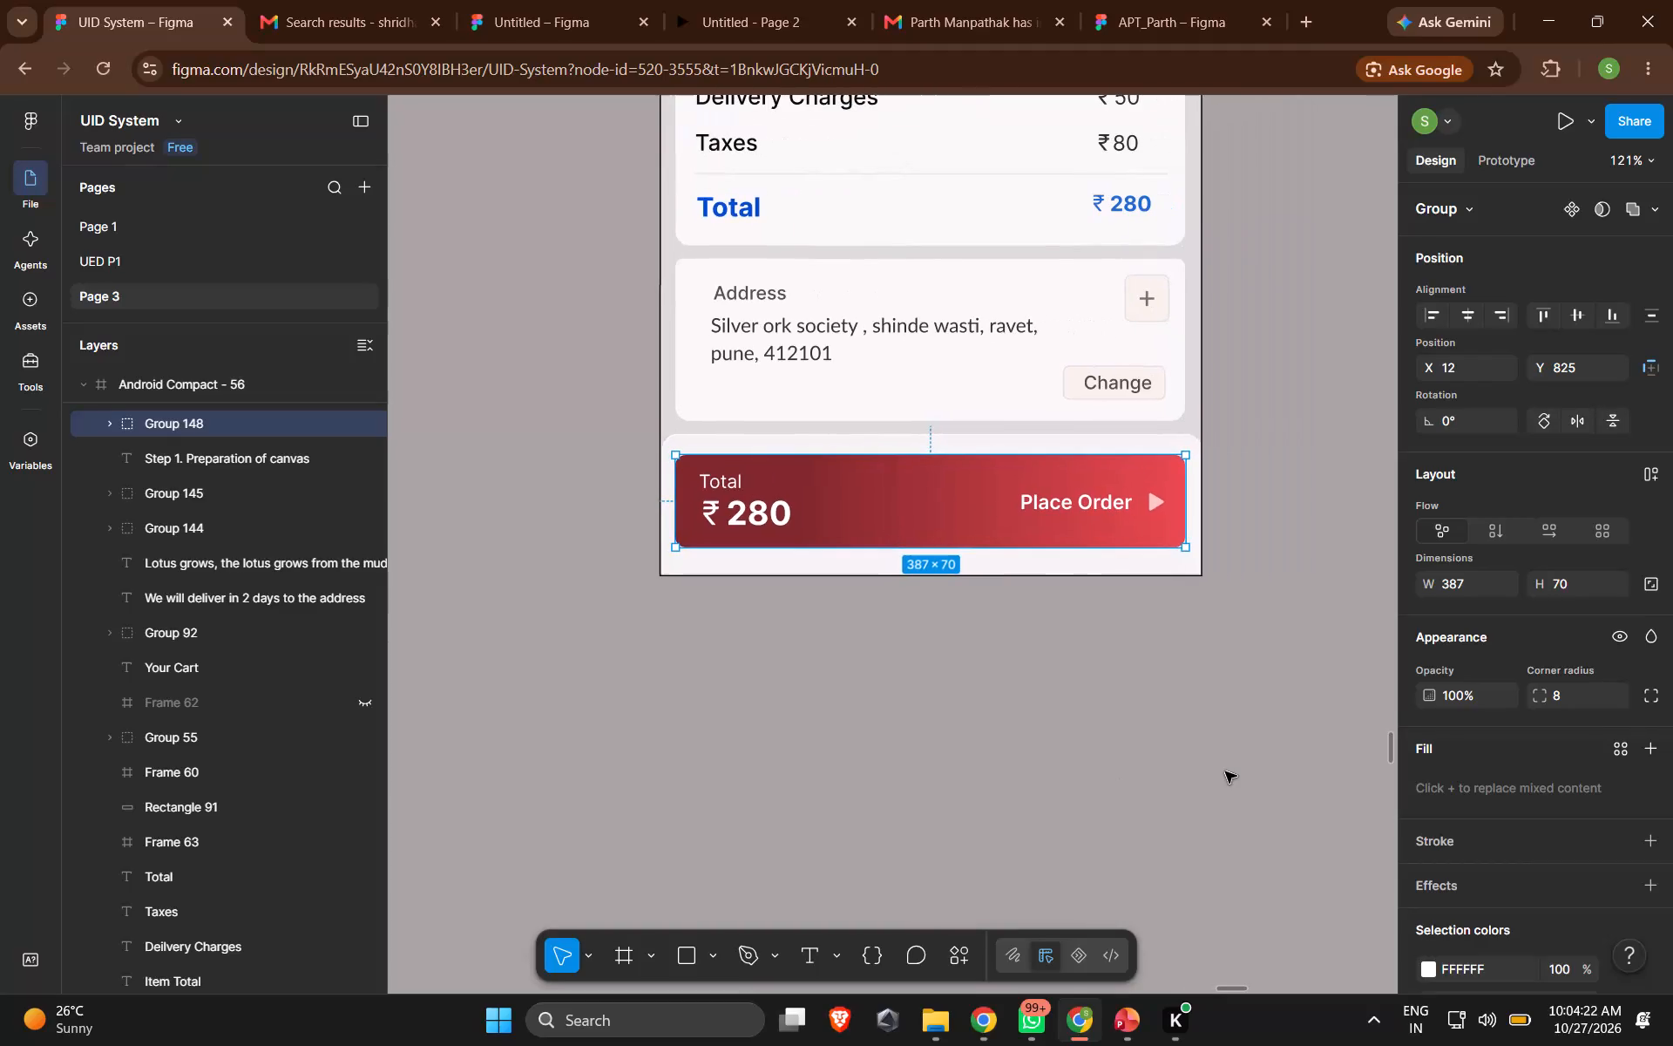
right_click(1225, 771)
left_click(1019, 727)
left_click(913, 550)
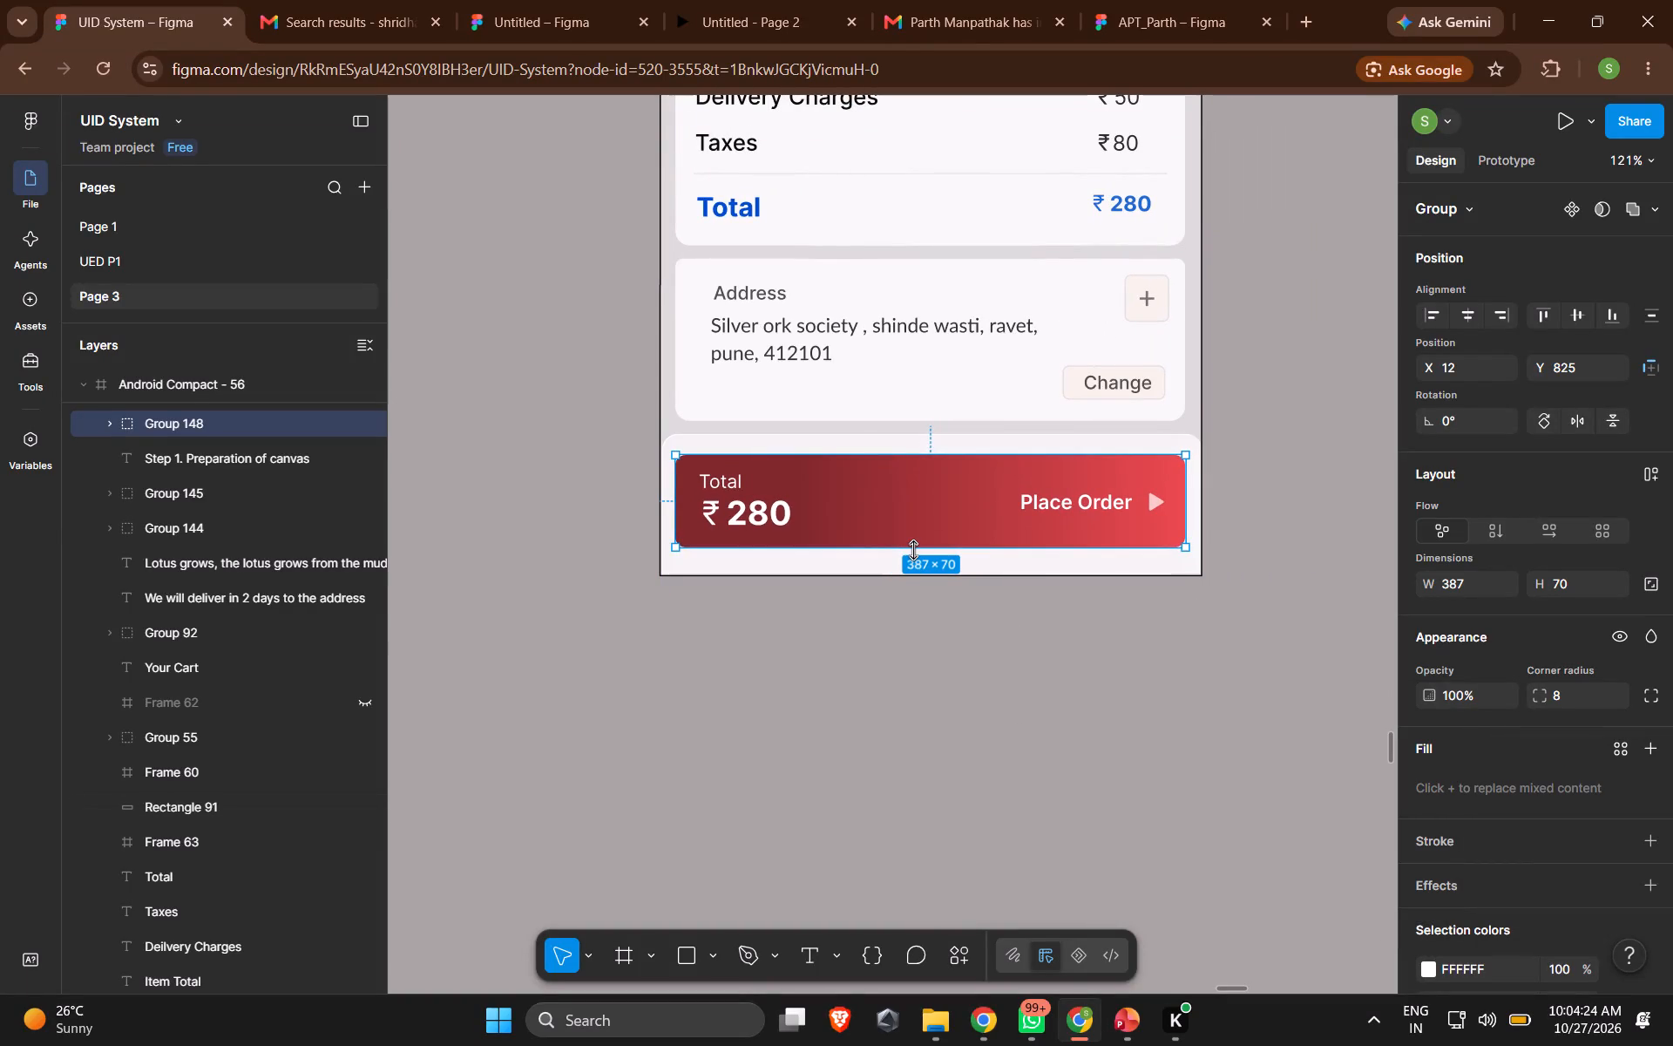
left_click(913, 533)
scroll(1473, 894, "down", 2)
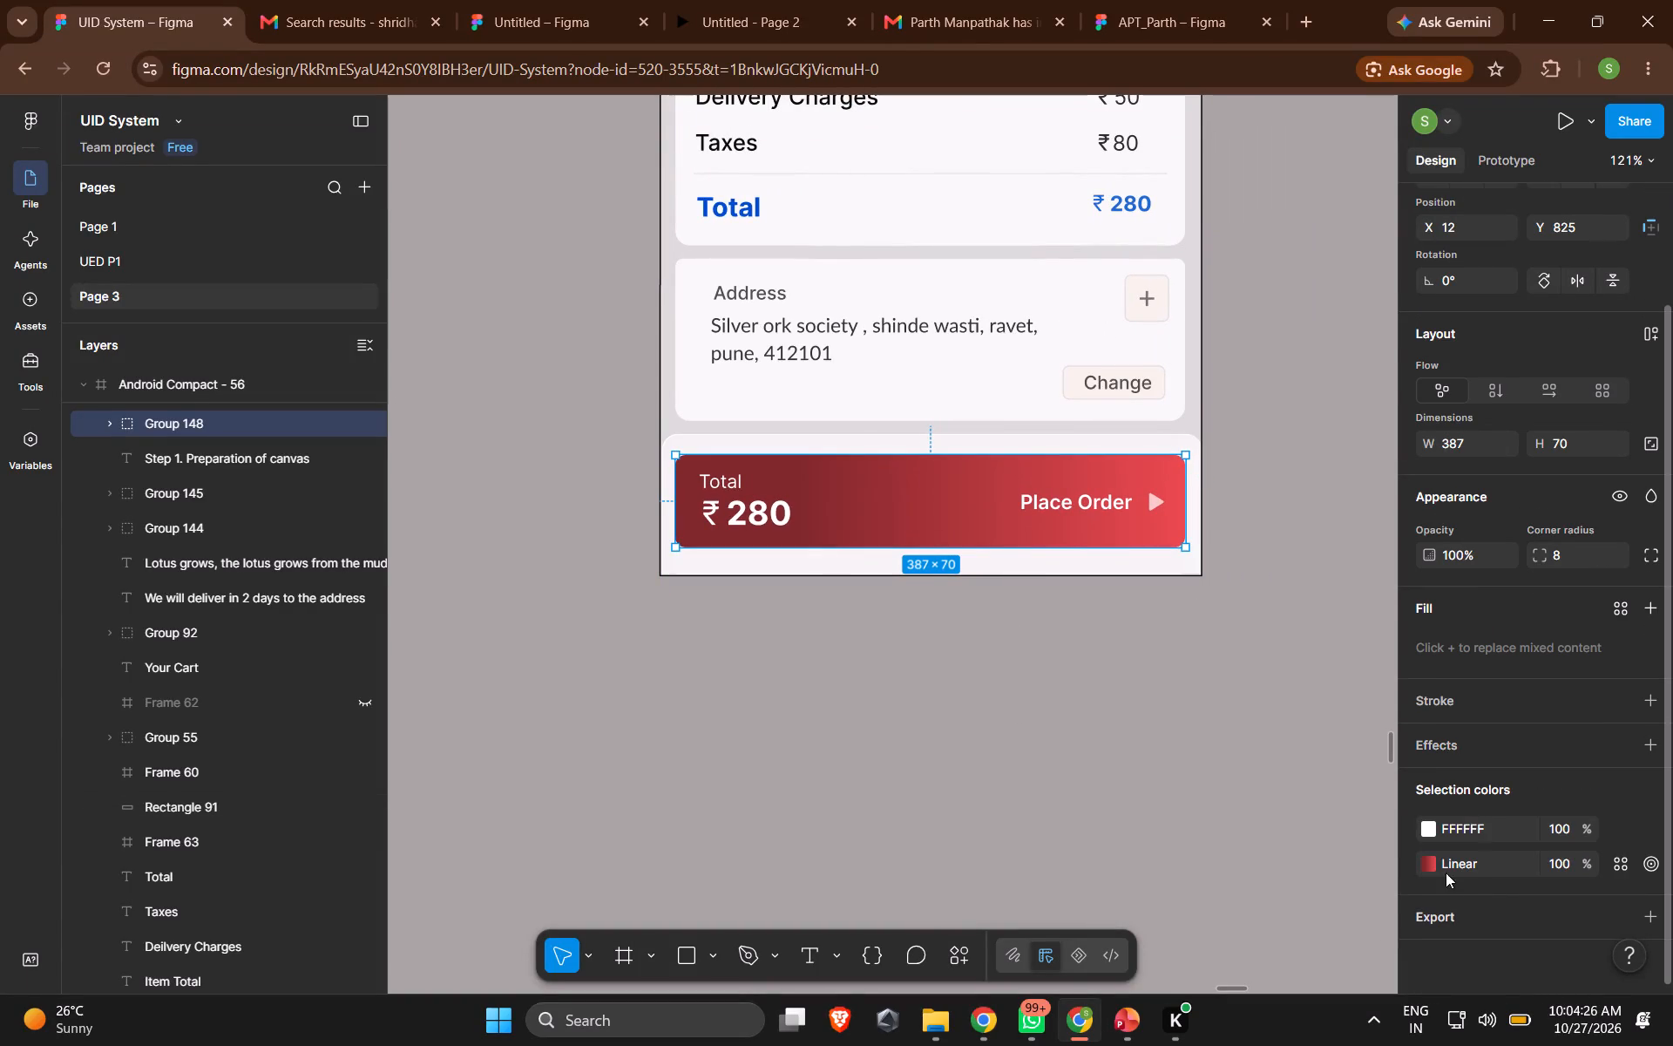
left_click(1433, 859)
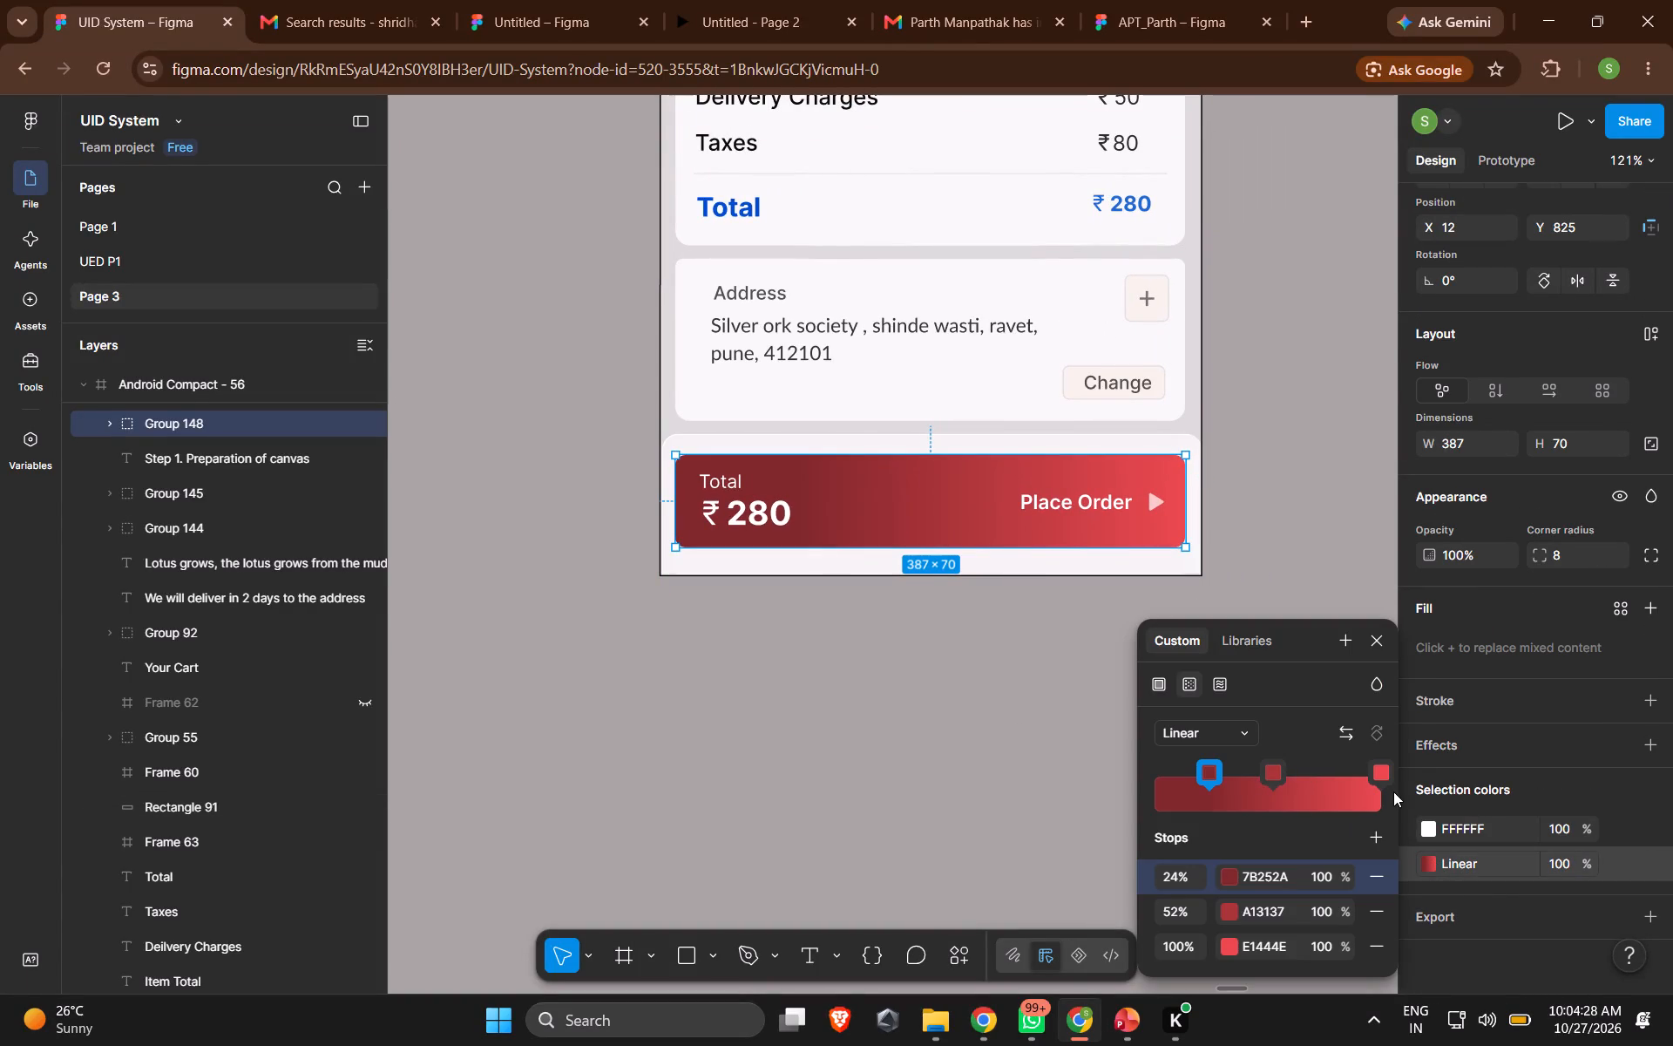
left_click_drag(1276, 771, 1289, 771)
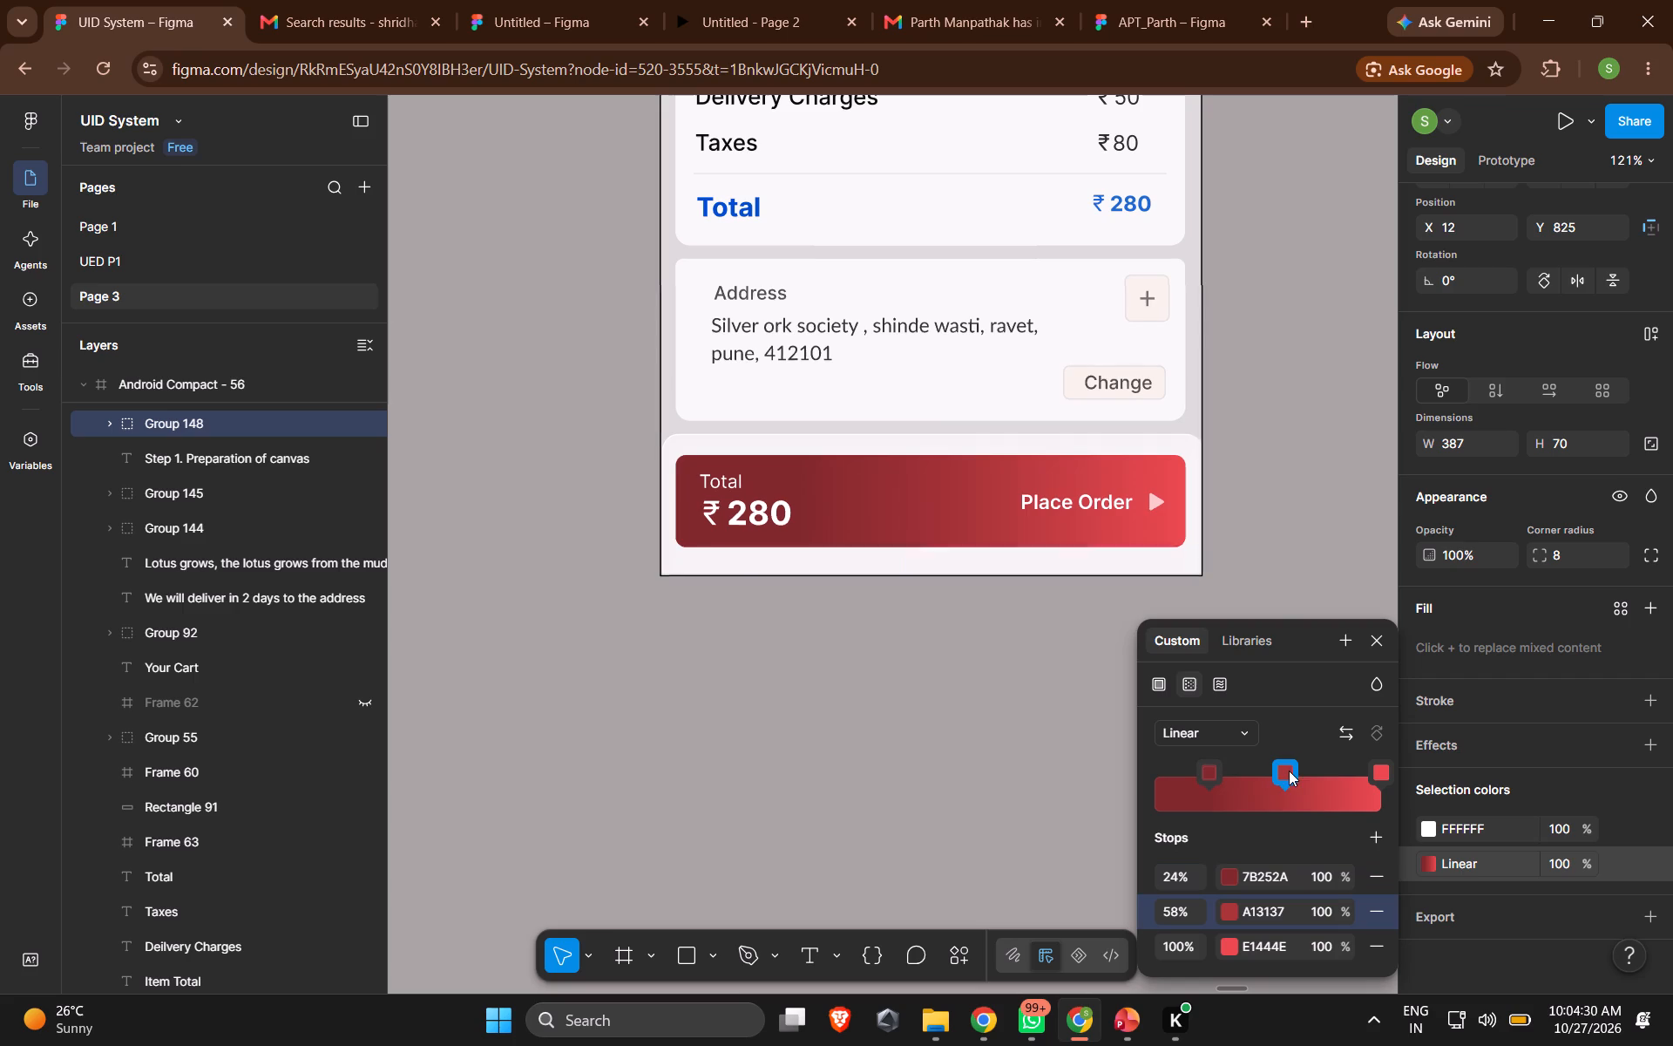
left_click_drag(1289, 771, 1289, 770)
left_click_drag(1290, 770, 1307, 764)
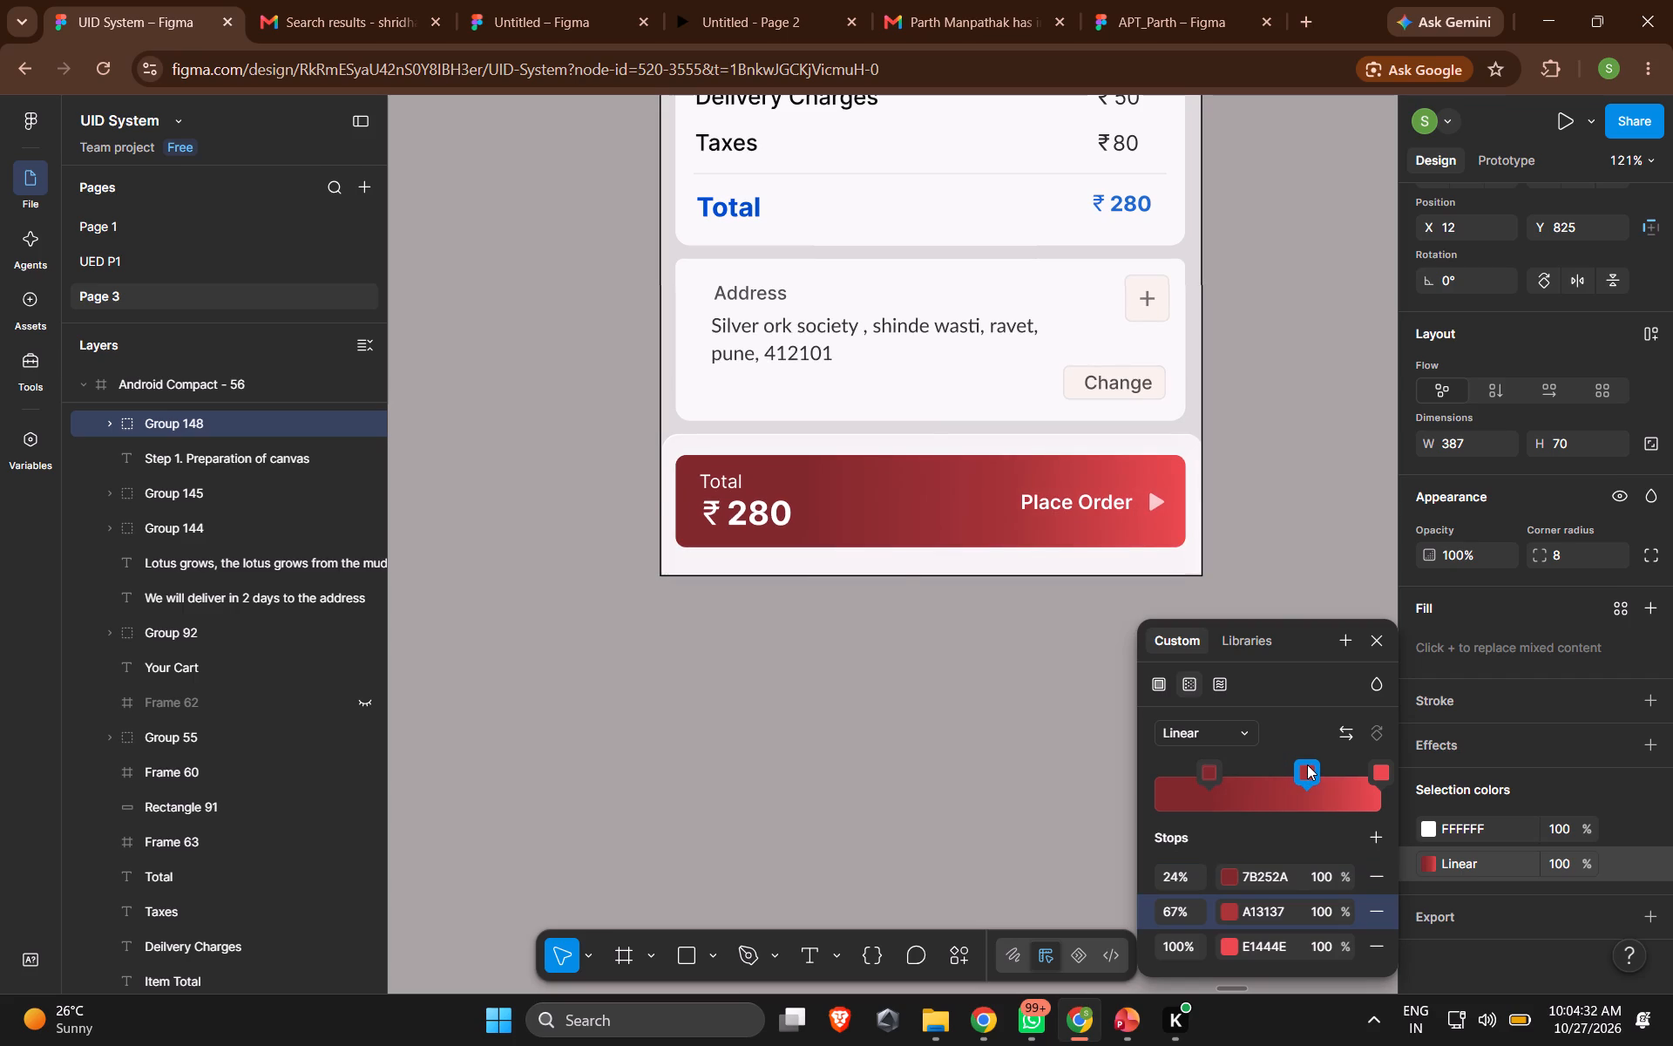
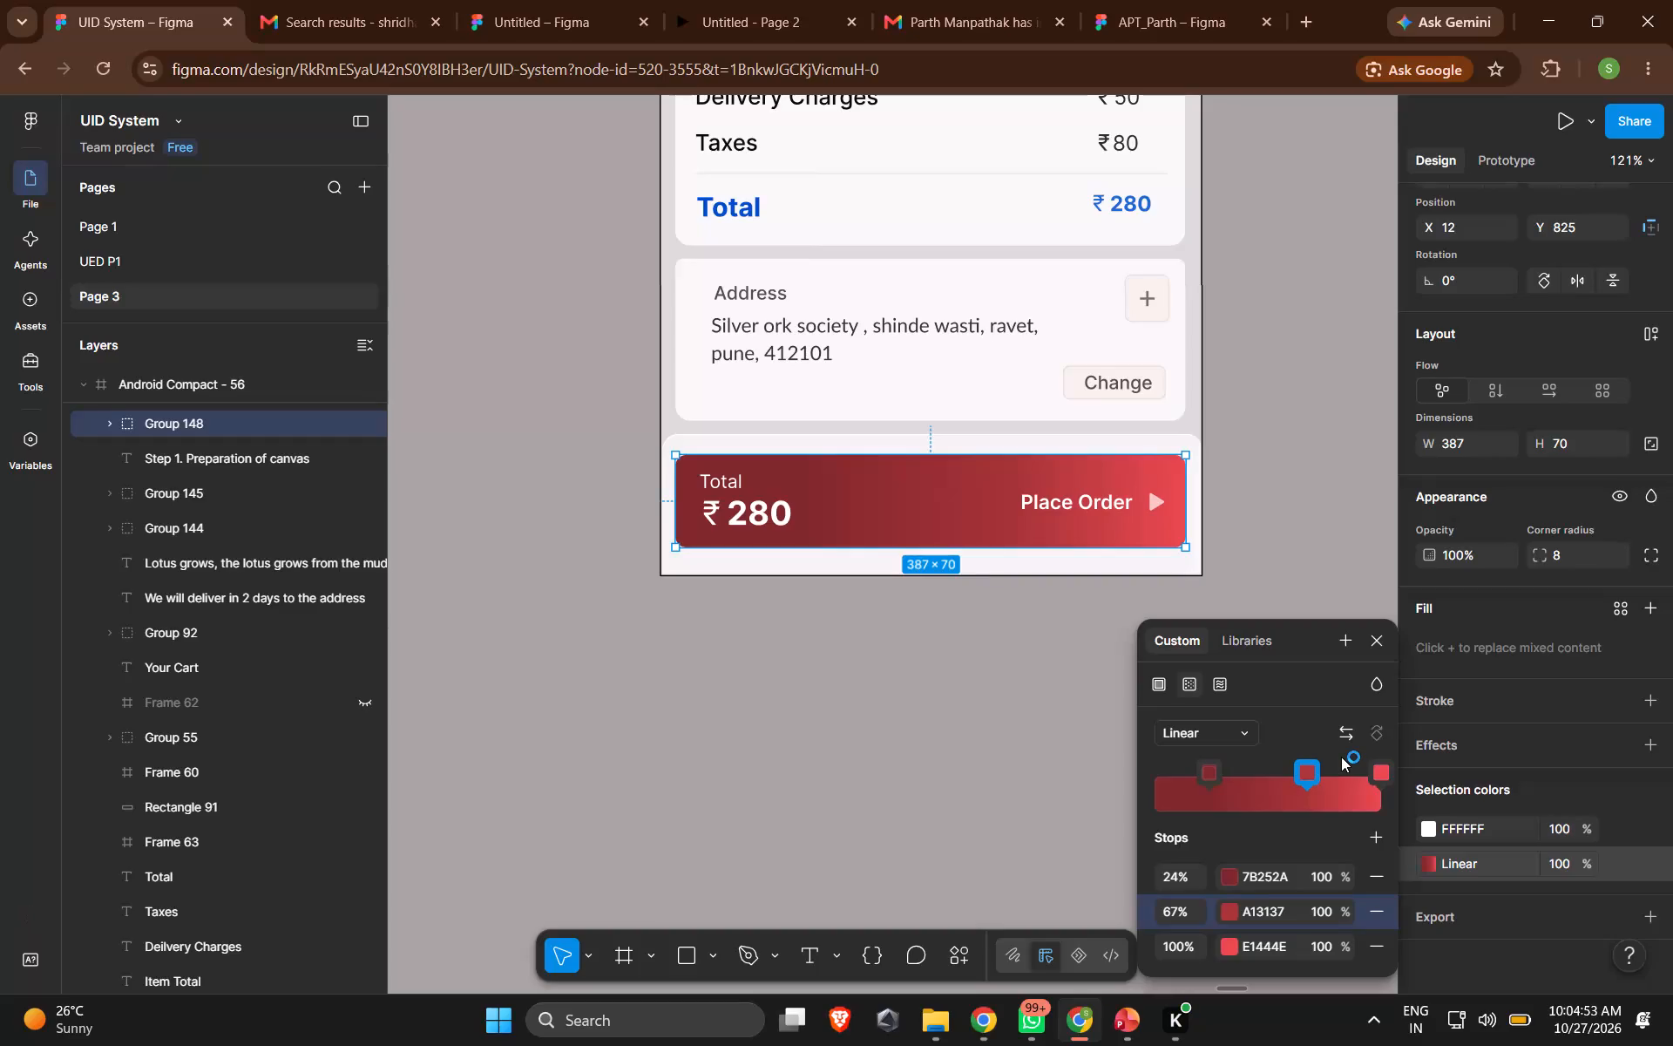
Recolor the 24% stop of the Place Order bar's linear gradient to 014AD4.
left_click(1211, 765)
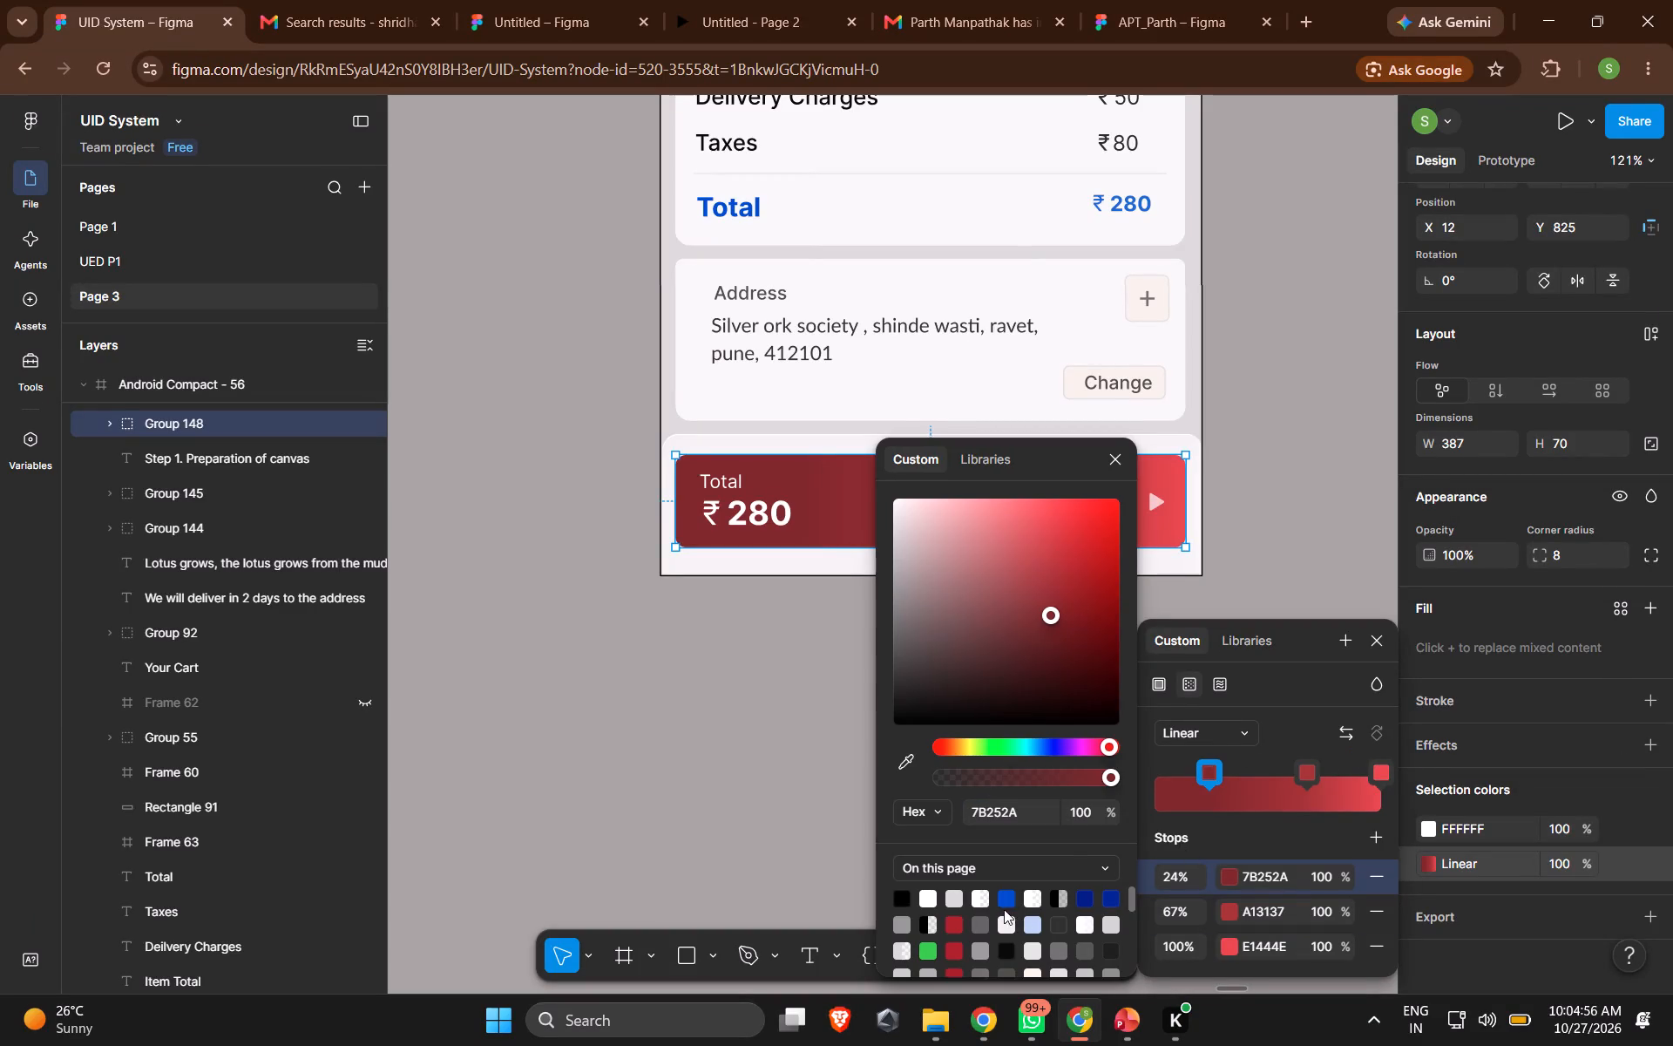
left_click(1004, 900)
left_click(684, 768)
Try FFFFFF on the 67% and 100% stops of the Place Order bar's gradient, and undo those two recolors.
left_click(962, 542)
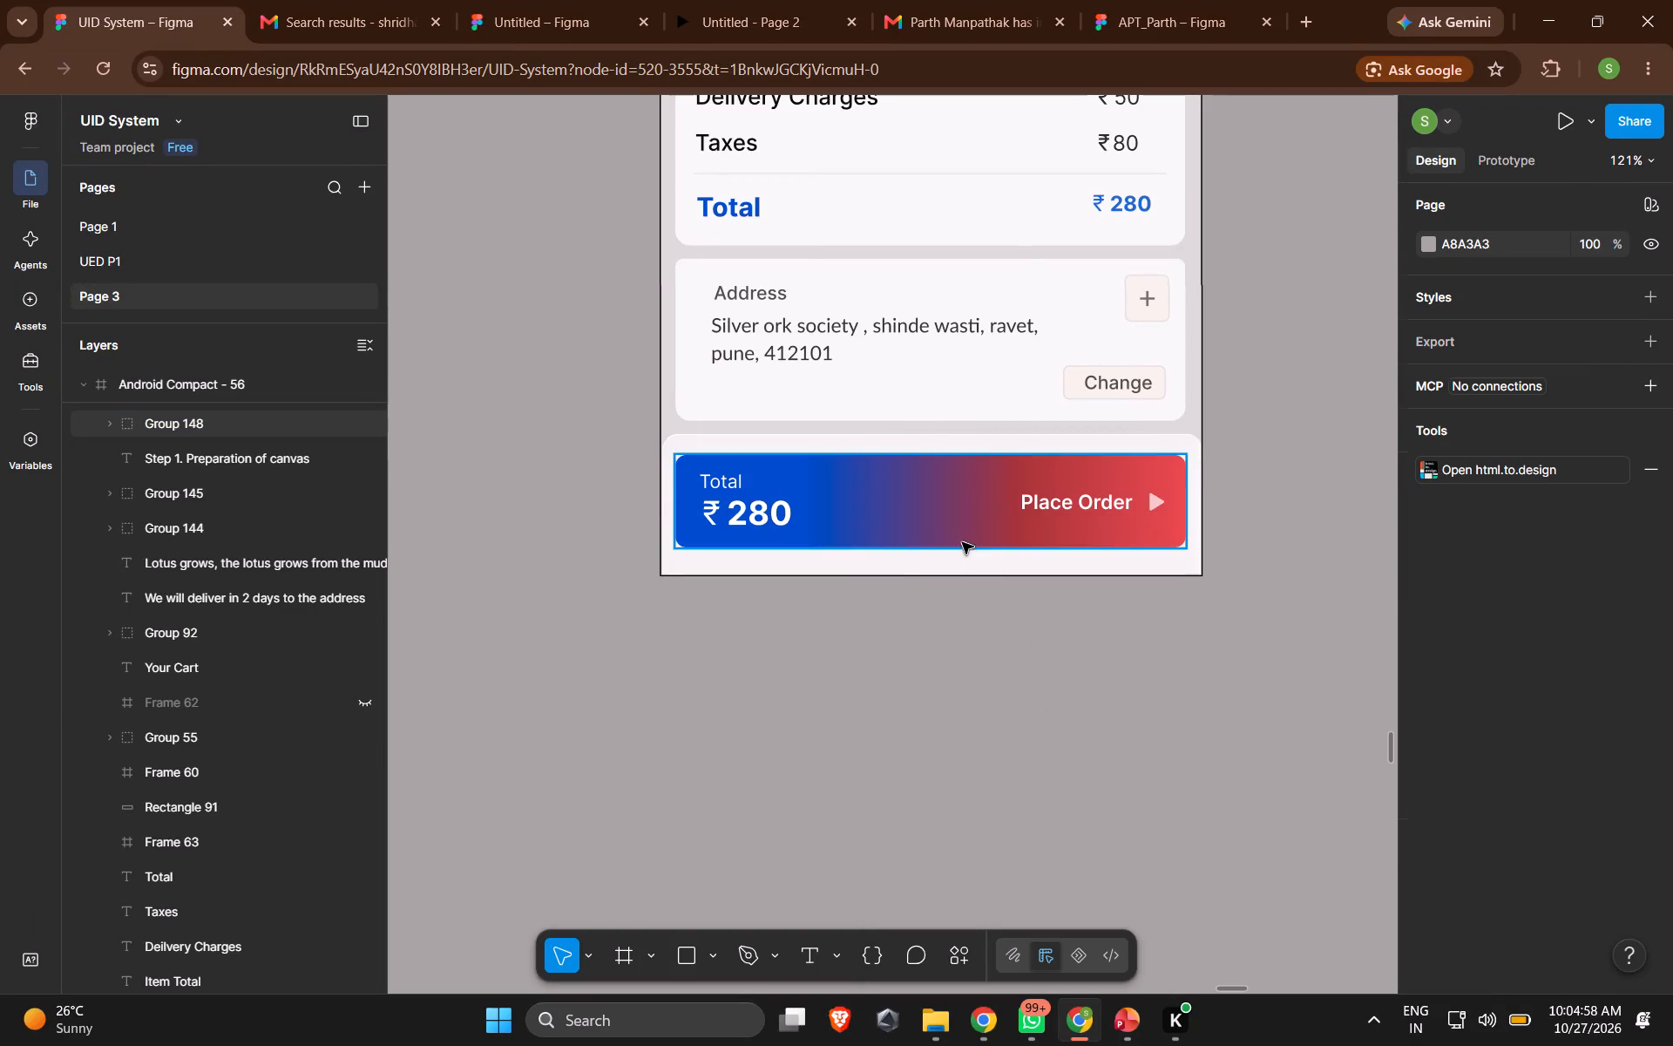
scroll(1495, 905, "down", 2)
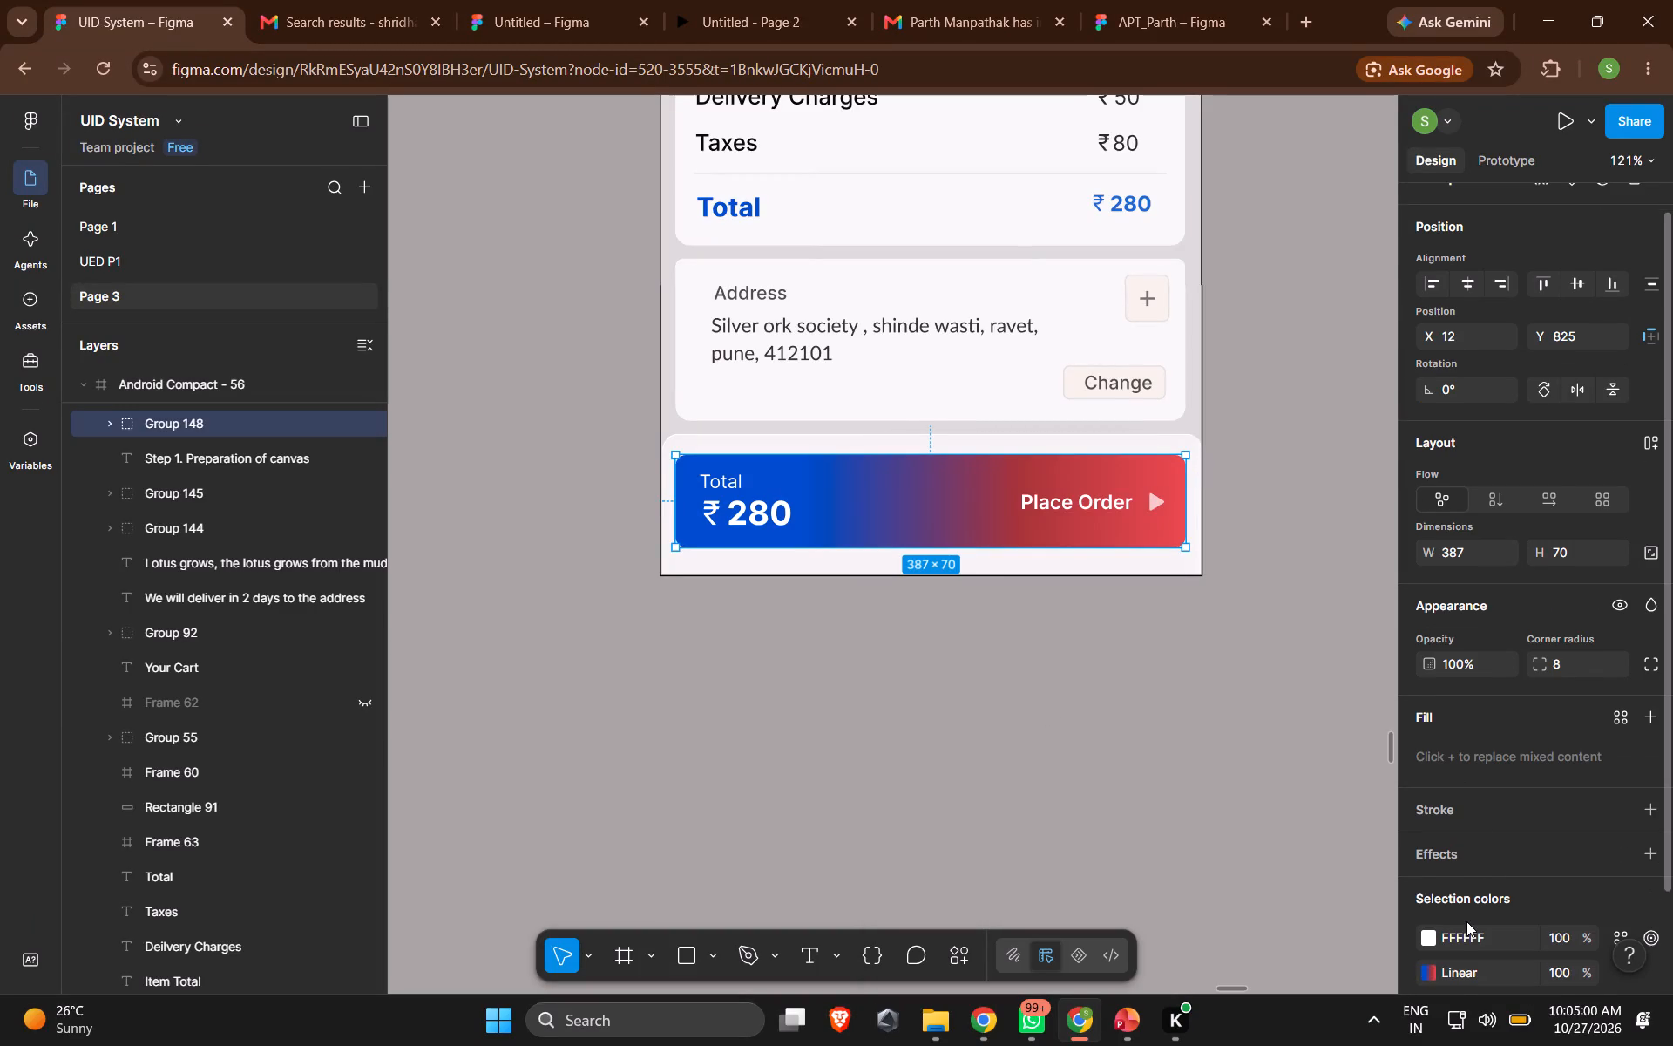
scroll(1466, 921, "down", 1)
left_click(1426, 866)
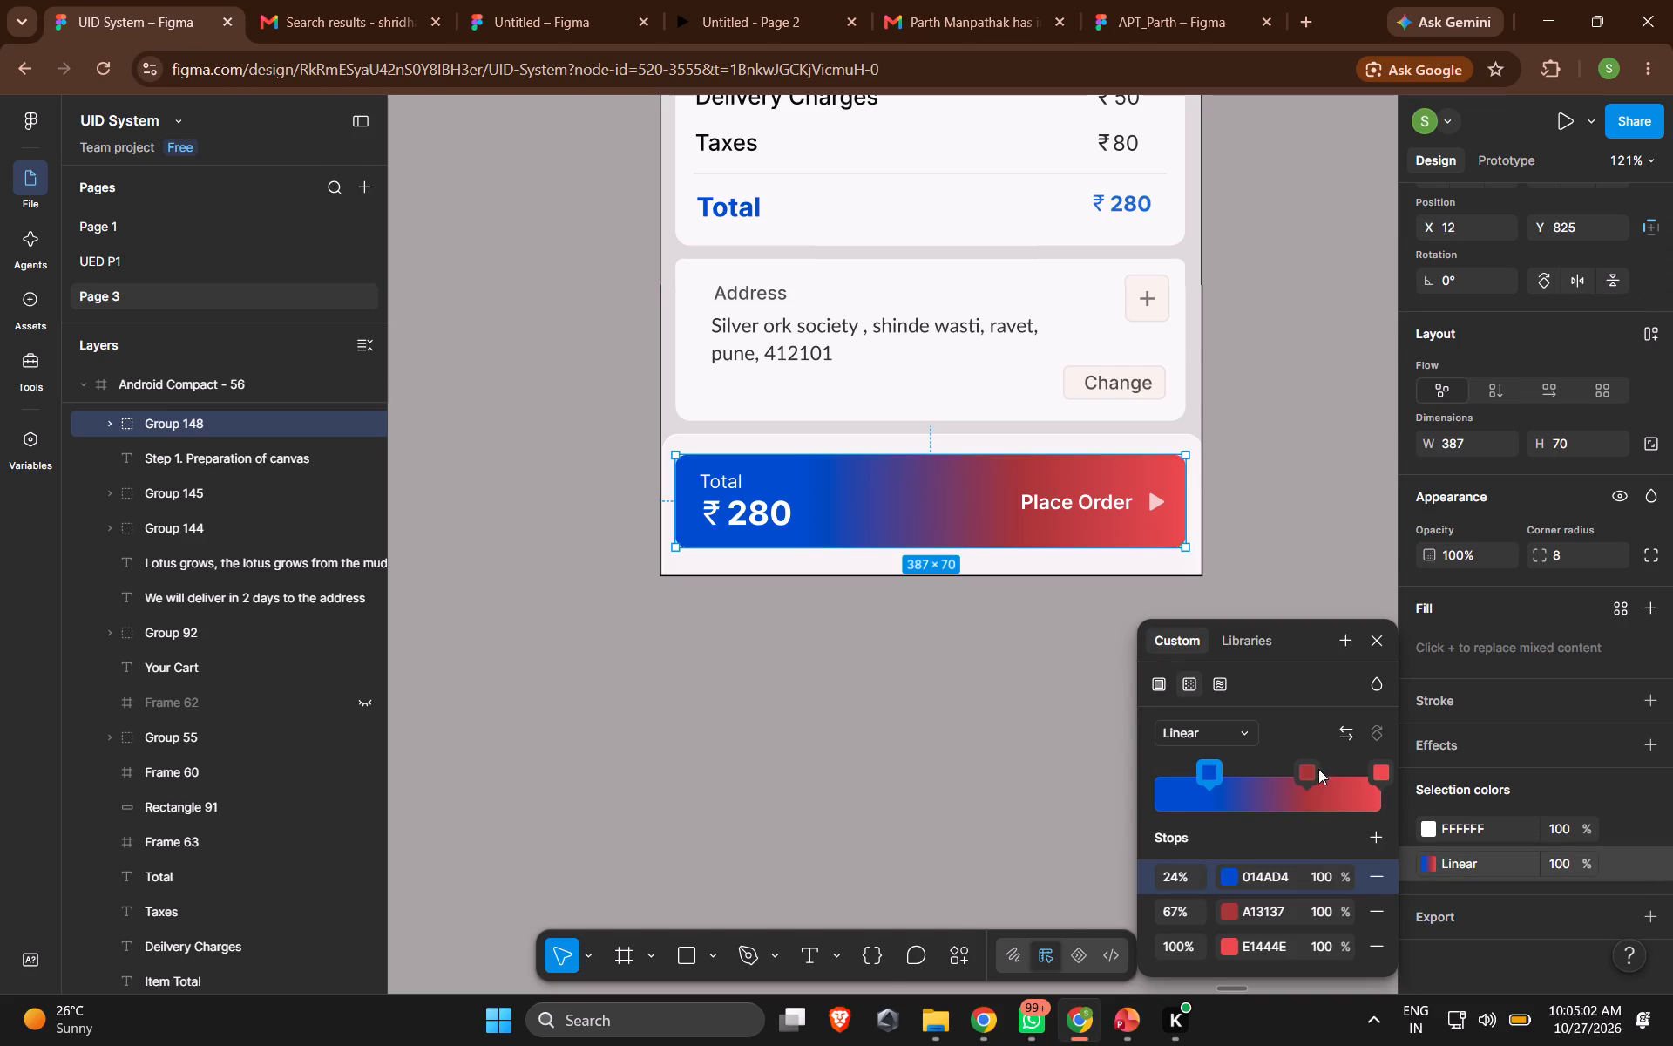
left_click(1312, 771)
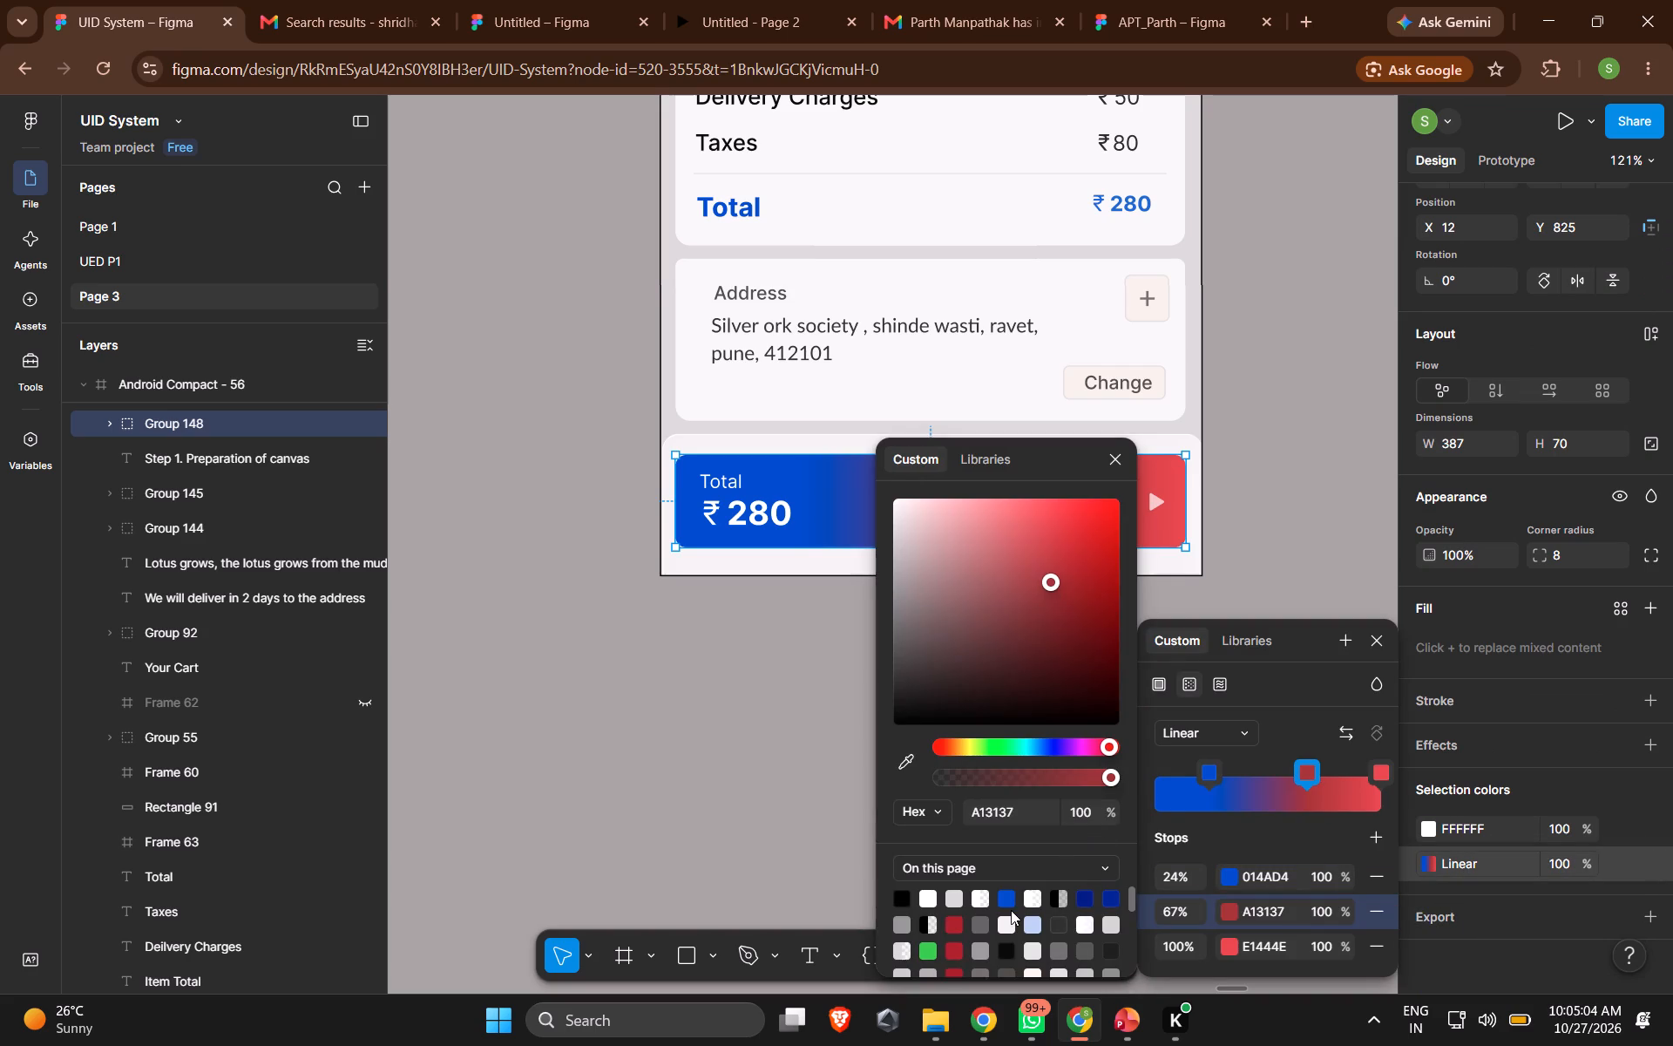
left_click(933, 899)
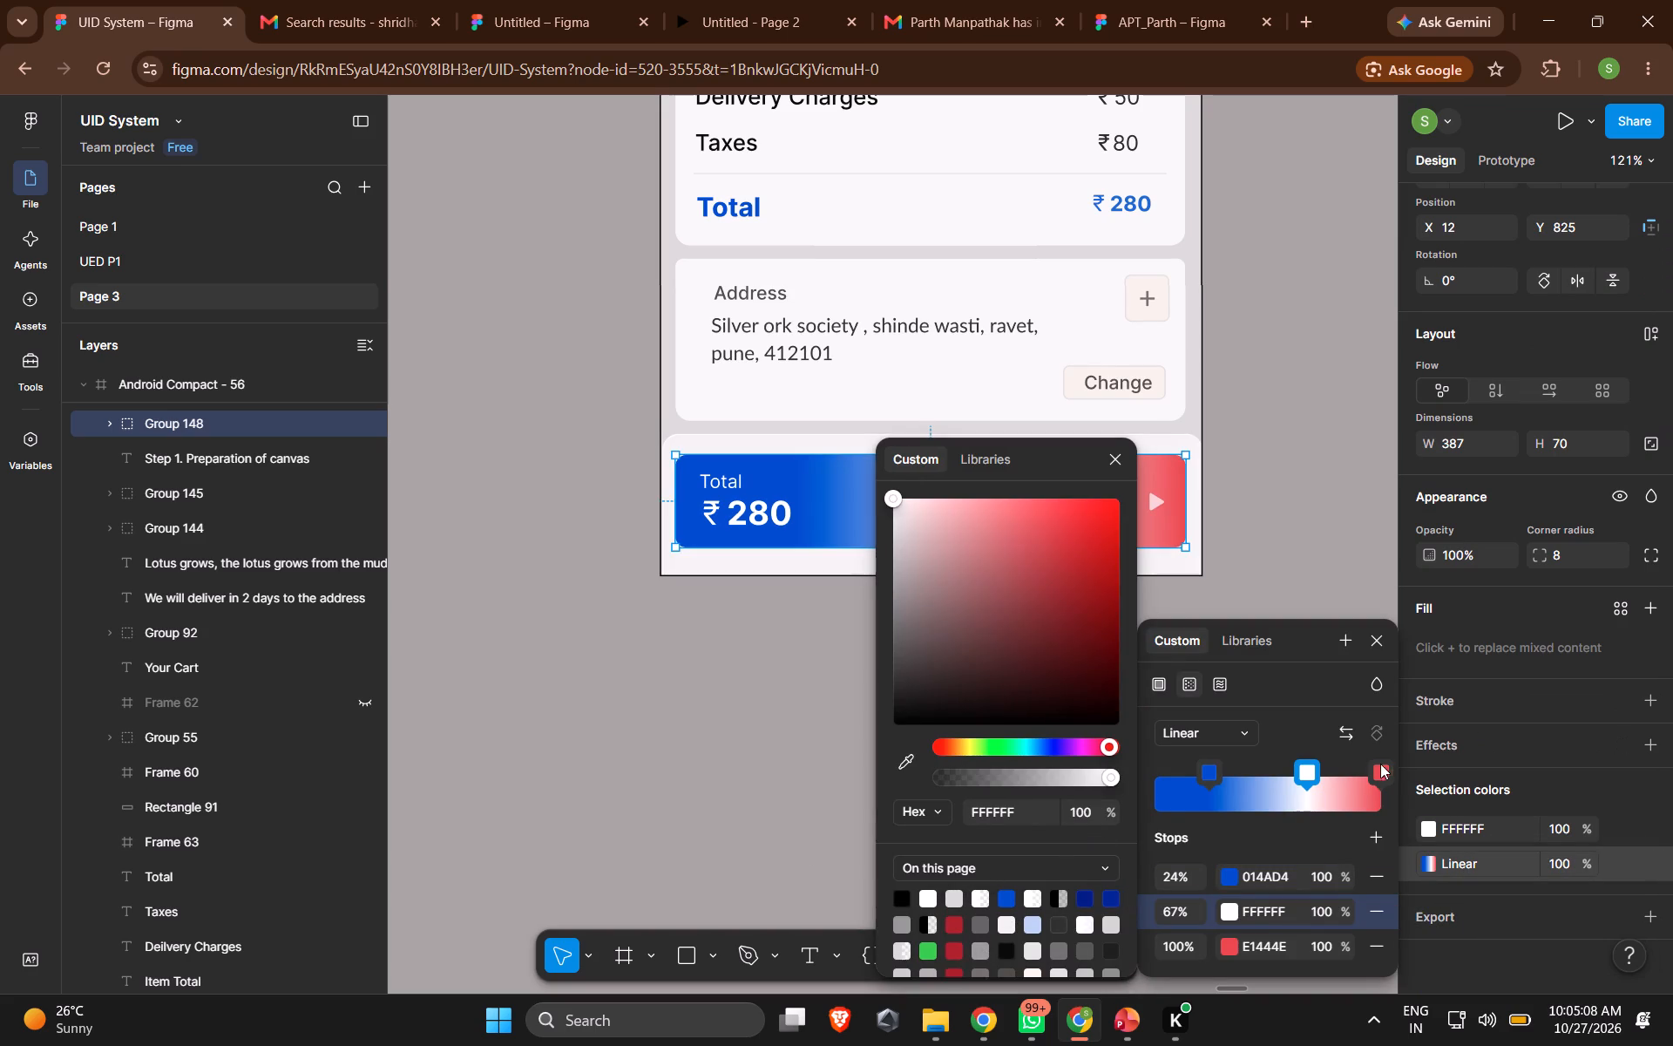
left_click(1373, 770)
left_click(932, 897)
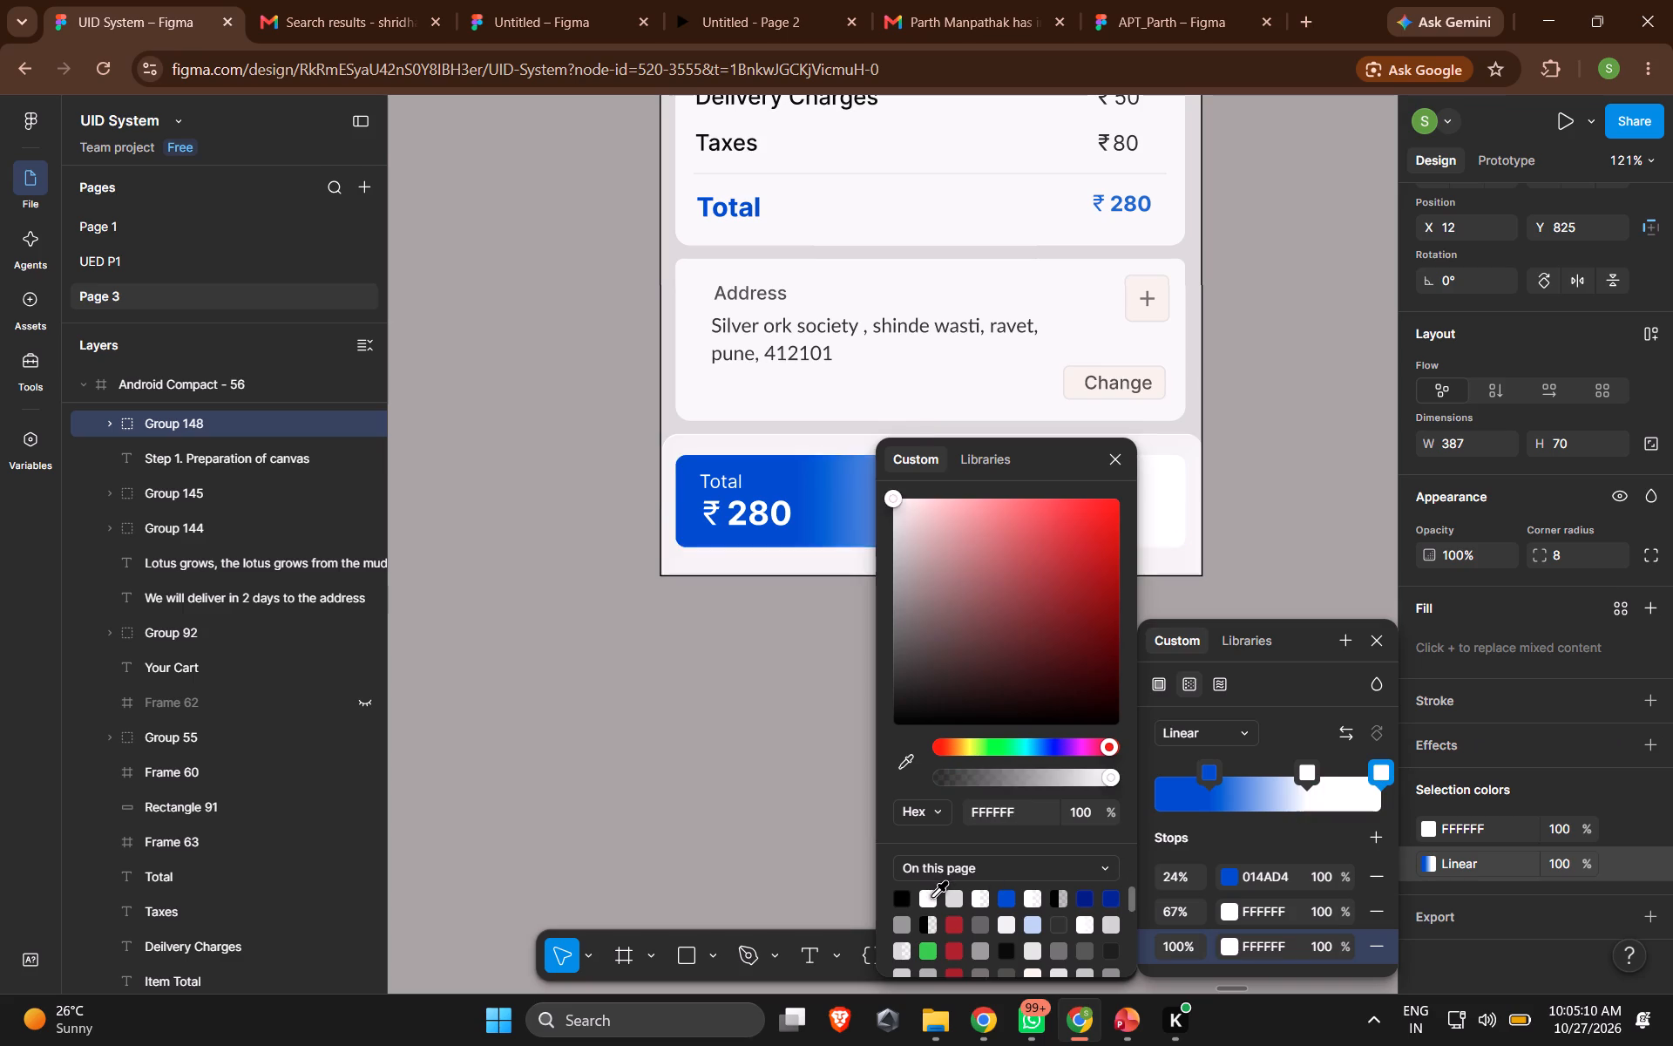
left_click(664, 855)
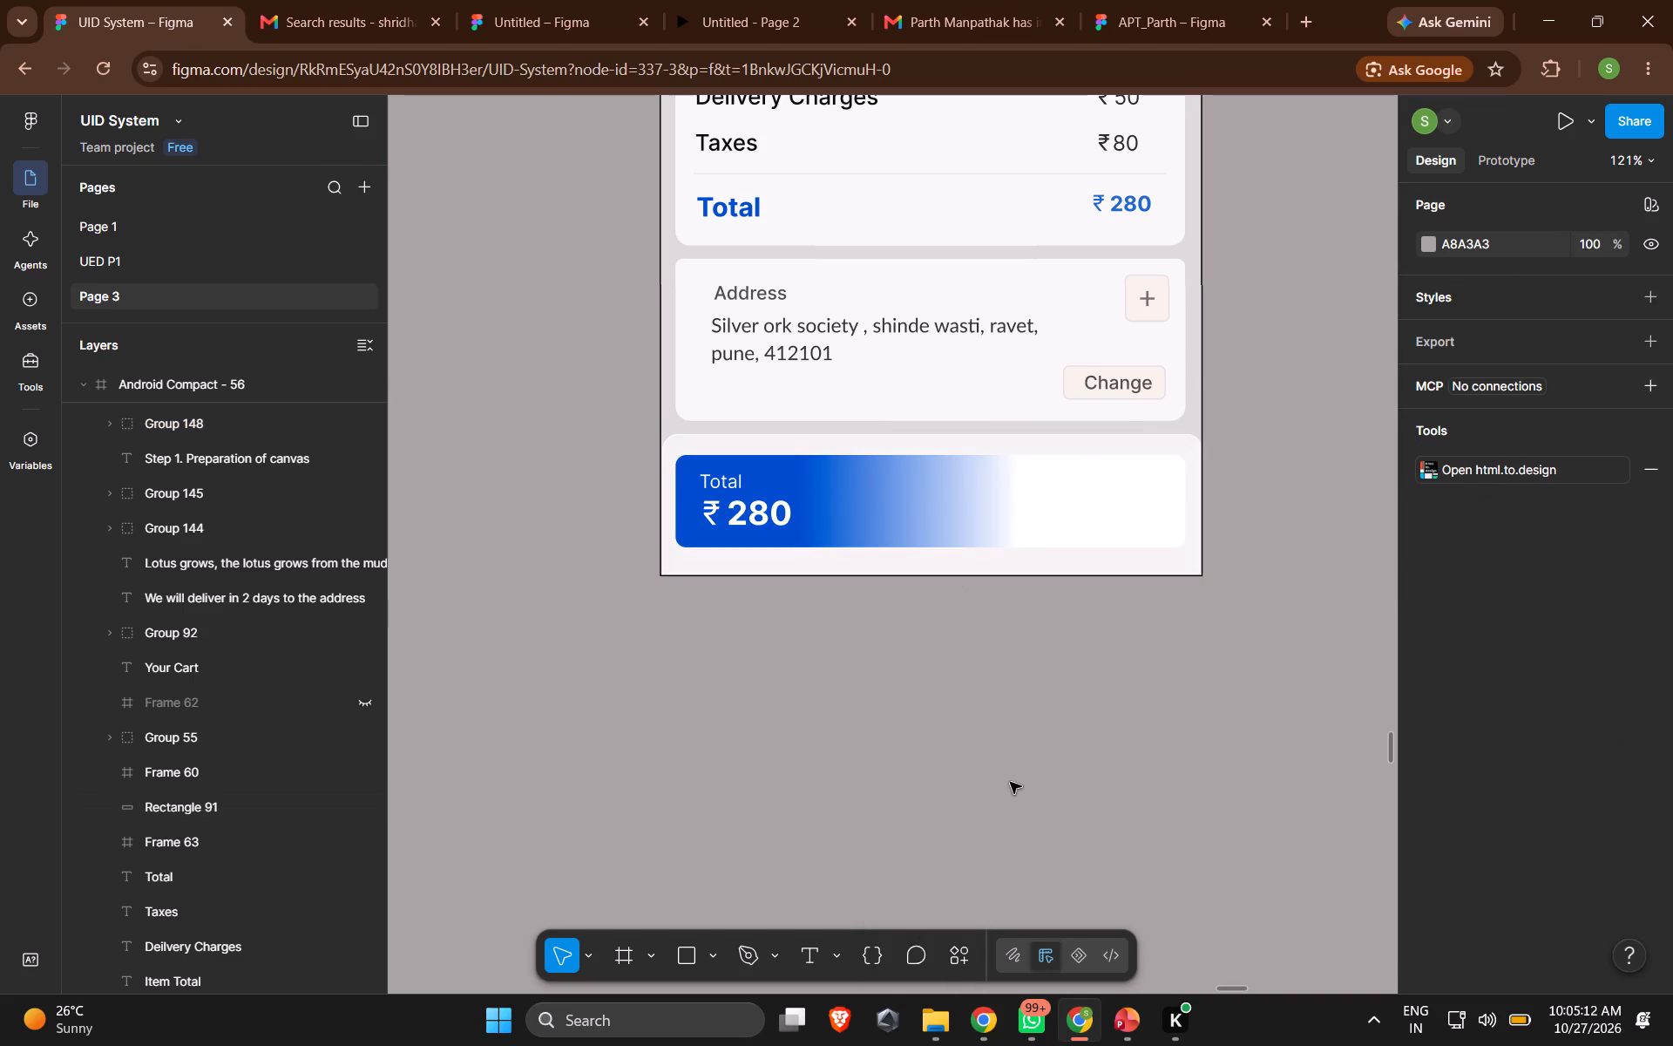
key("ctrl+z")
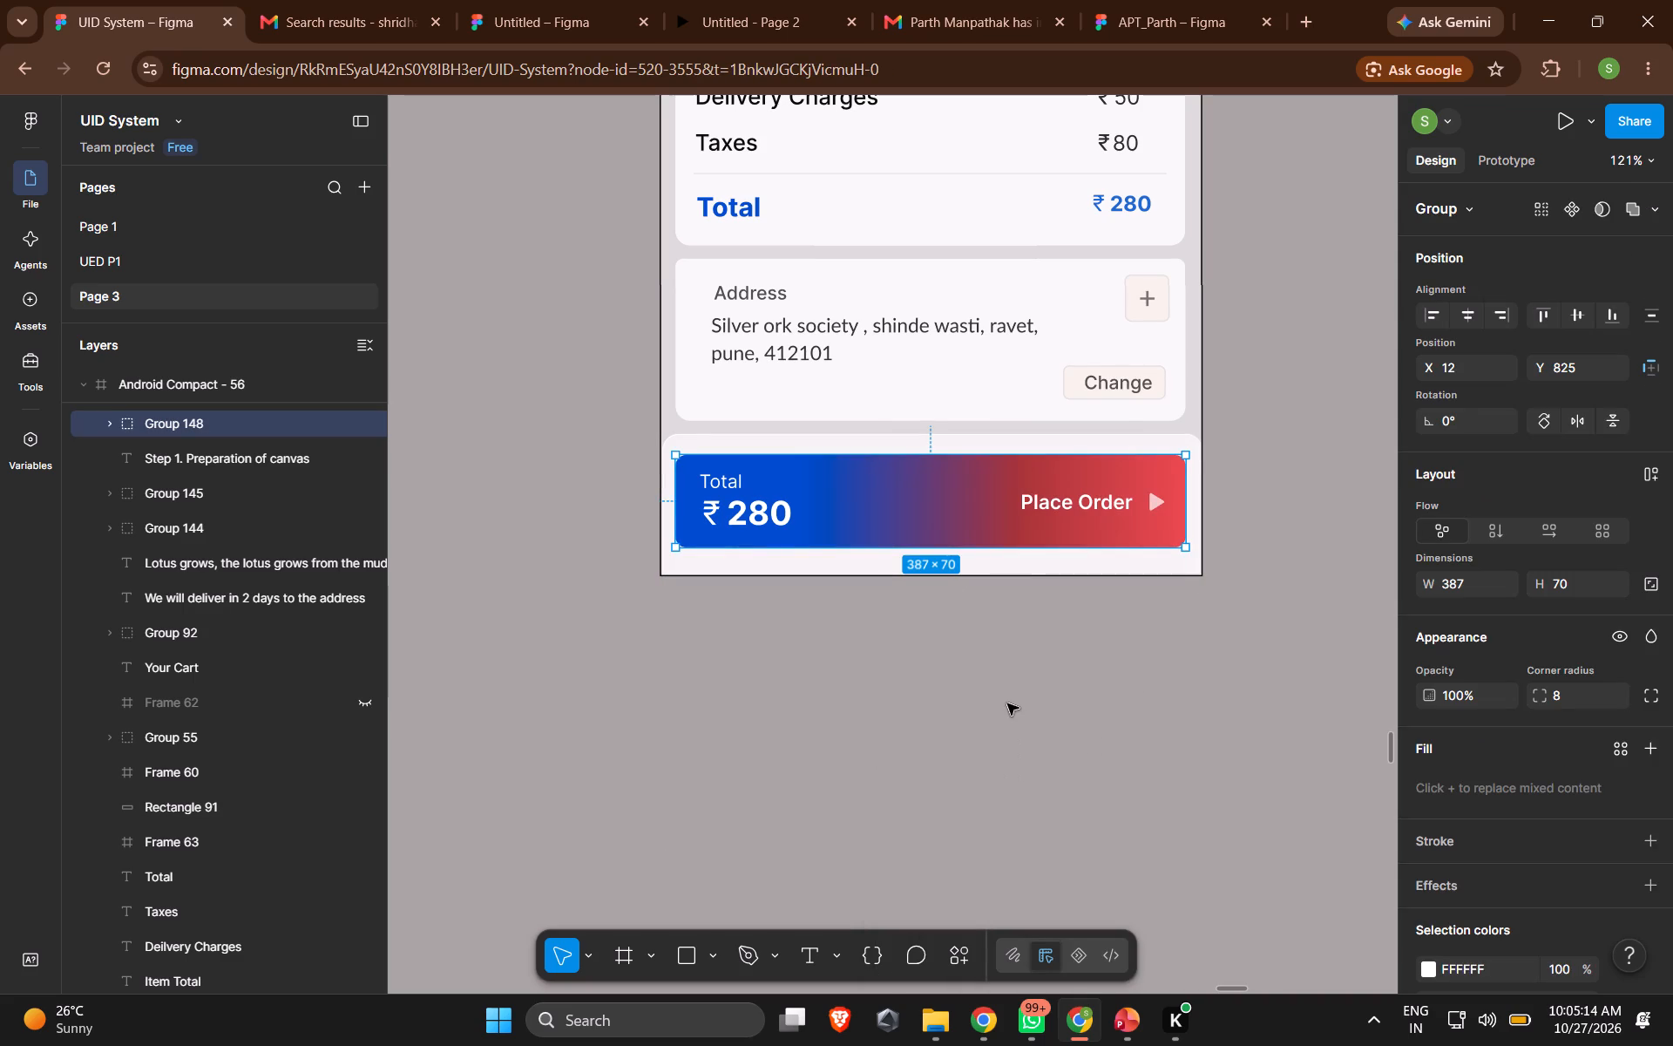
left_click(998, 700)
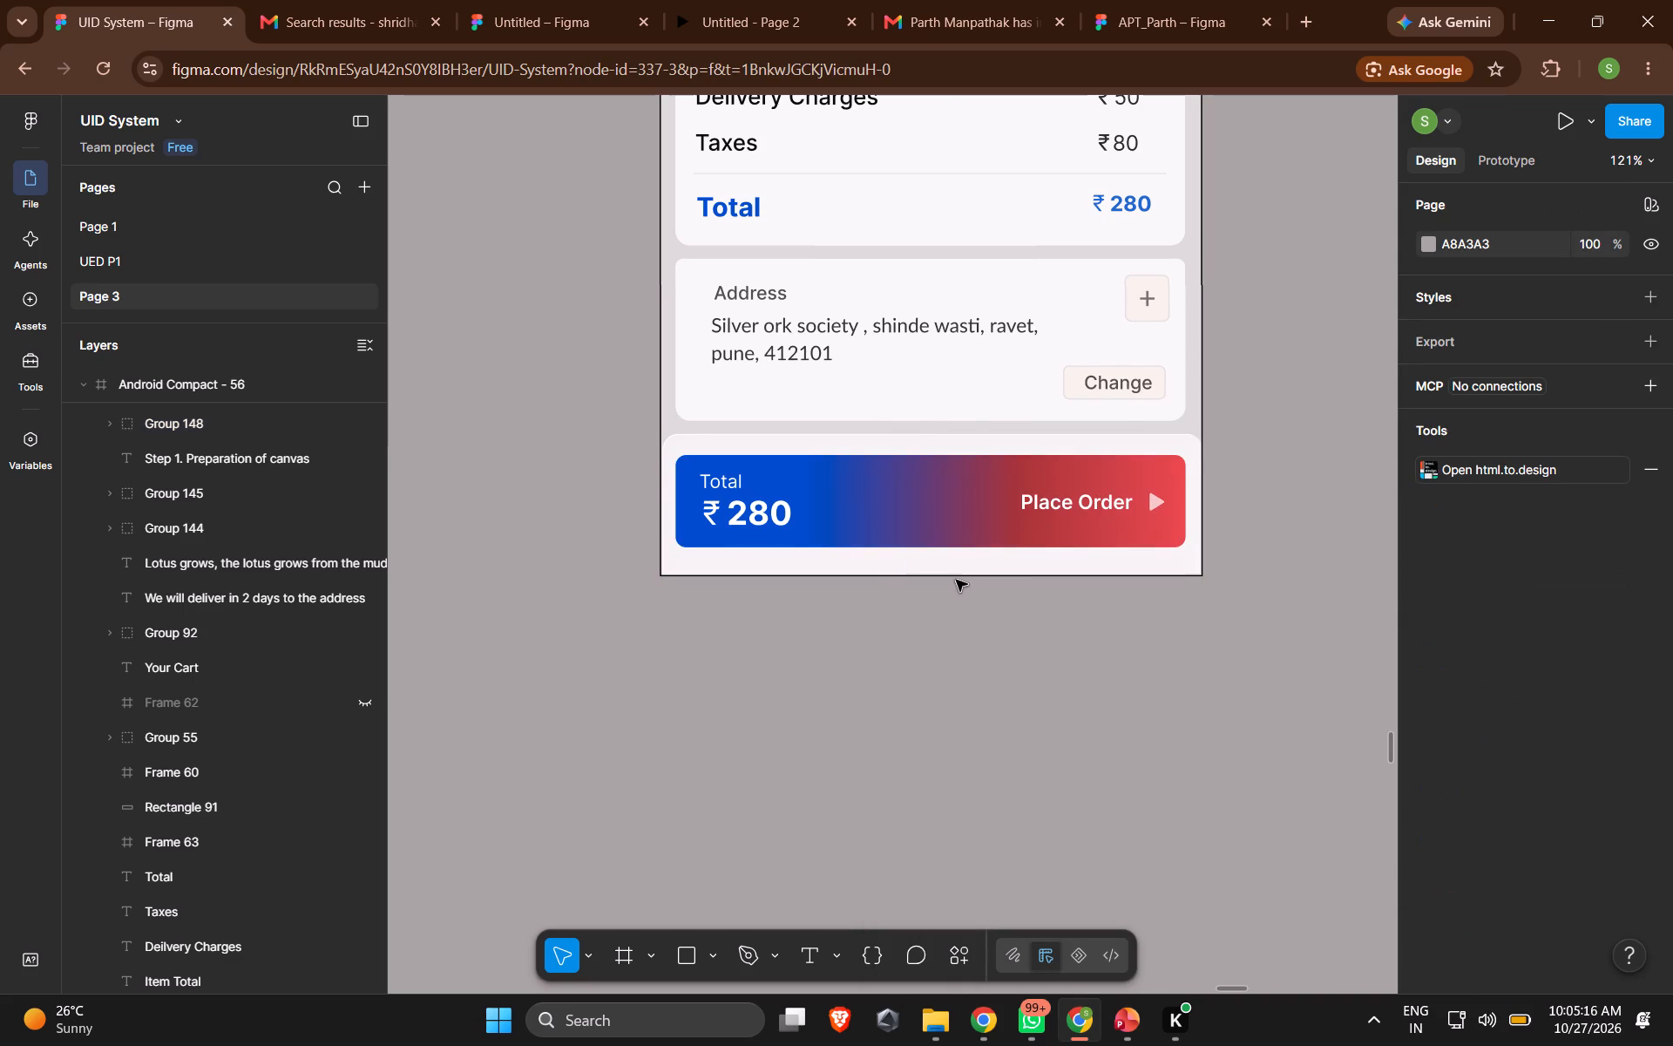
Recolor the Place Order bar's gradient stops: 24% to 061A8A, 67% to 014AD4 and 100% to FFFFFF.
left_click(922, 546)
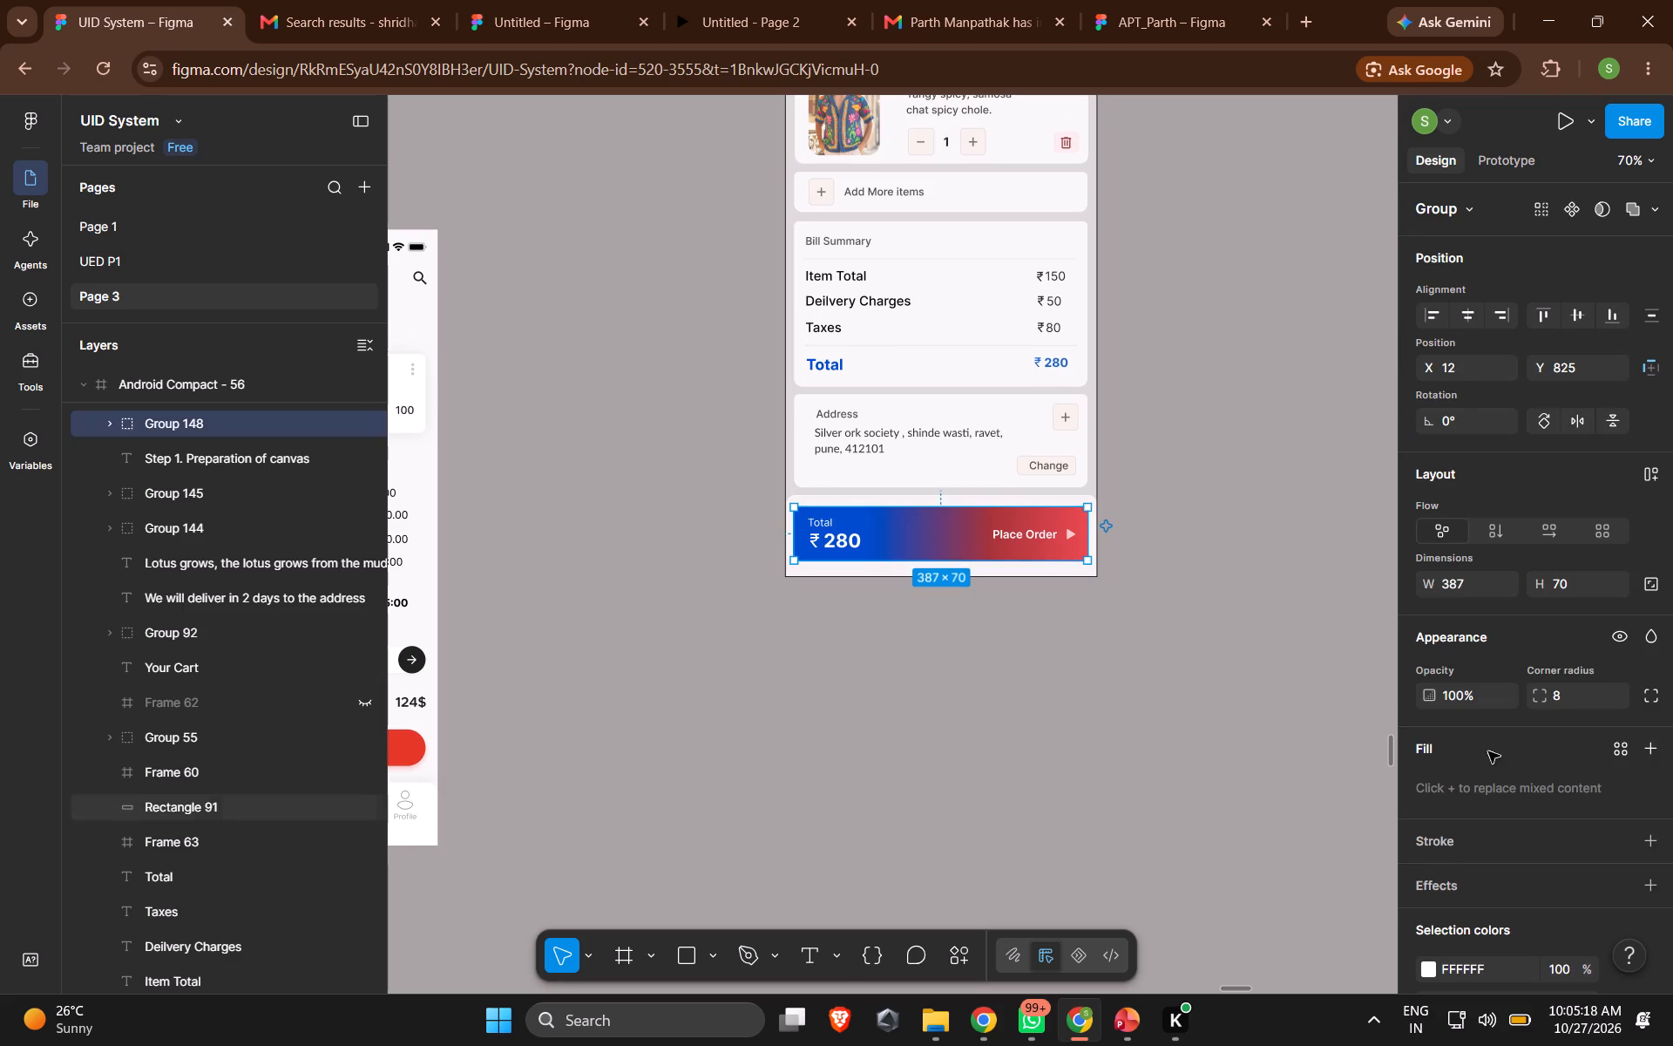
left_click(1493, 778)
scroll(1493, 778, "down", 1)
left_click(1426, 854)
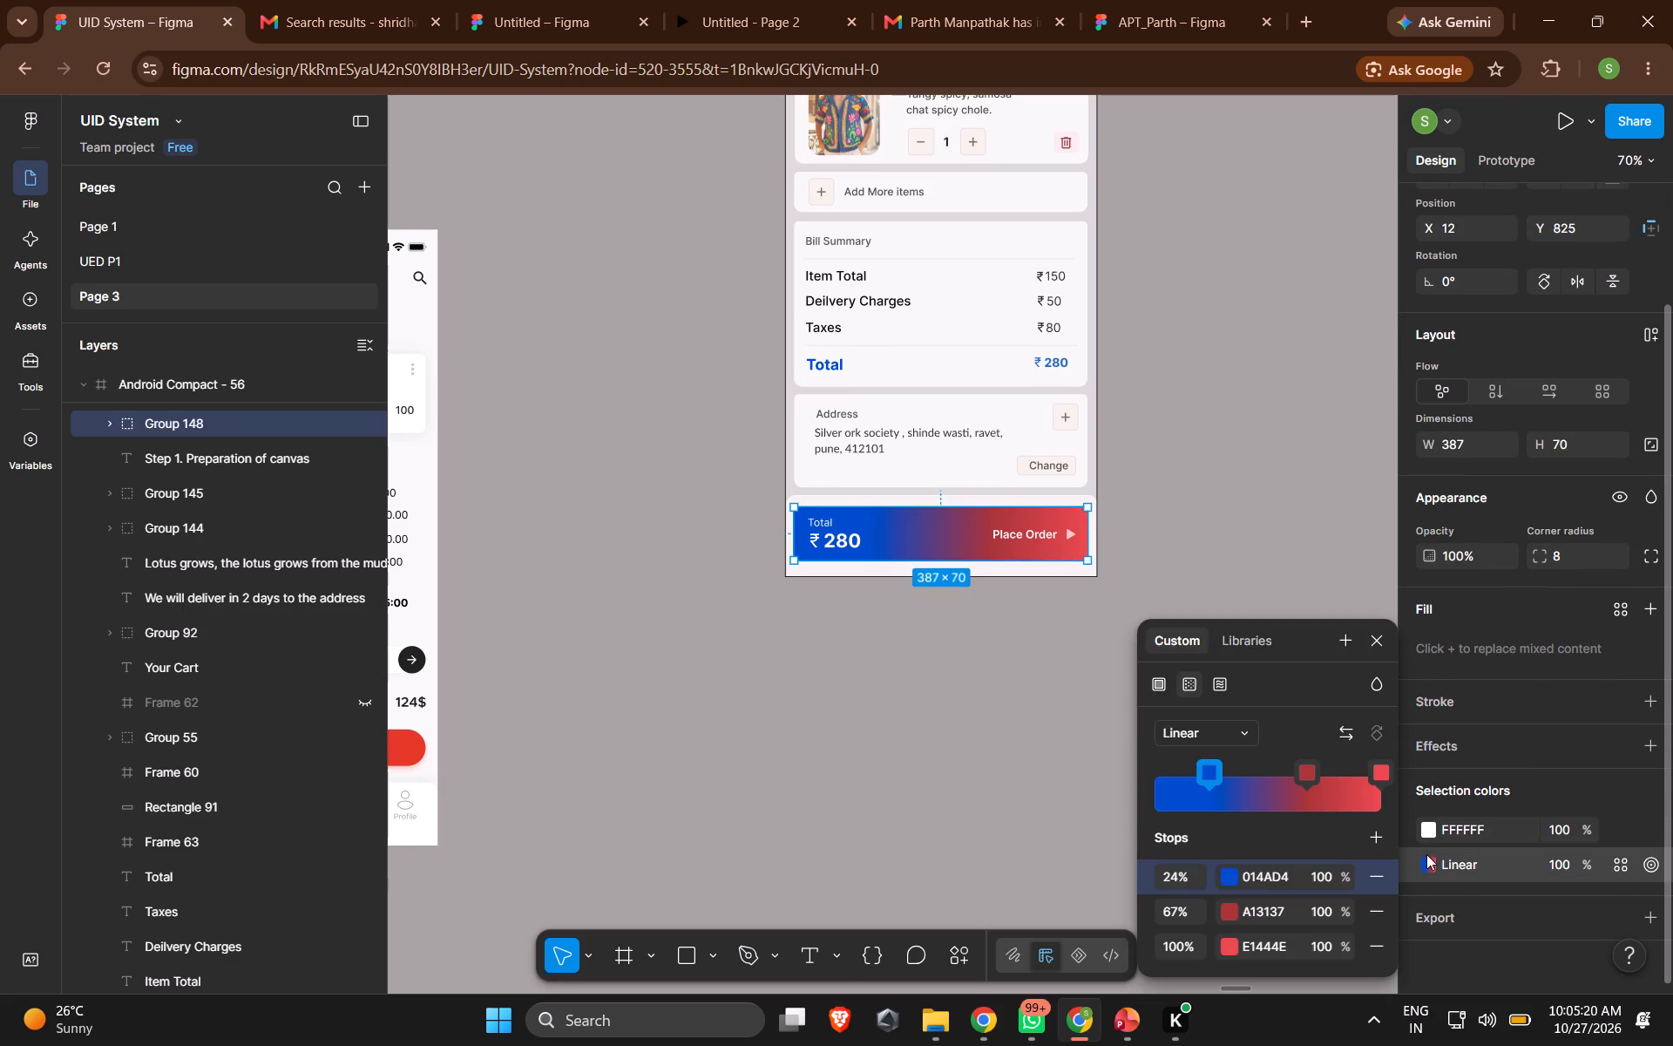
left_click(1225, 872)
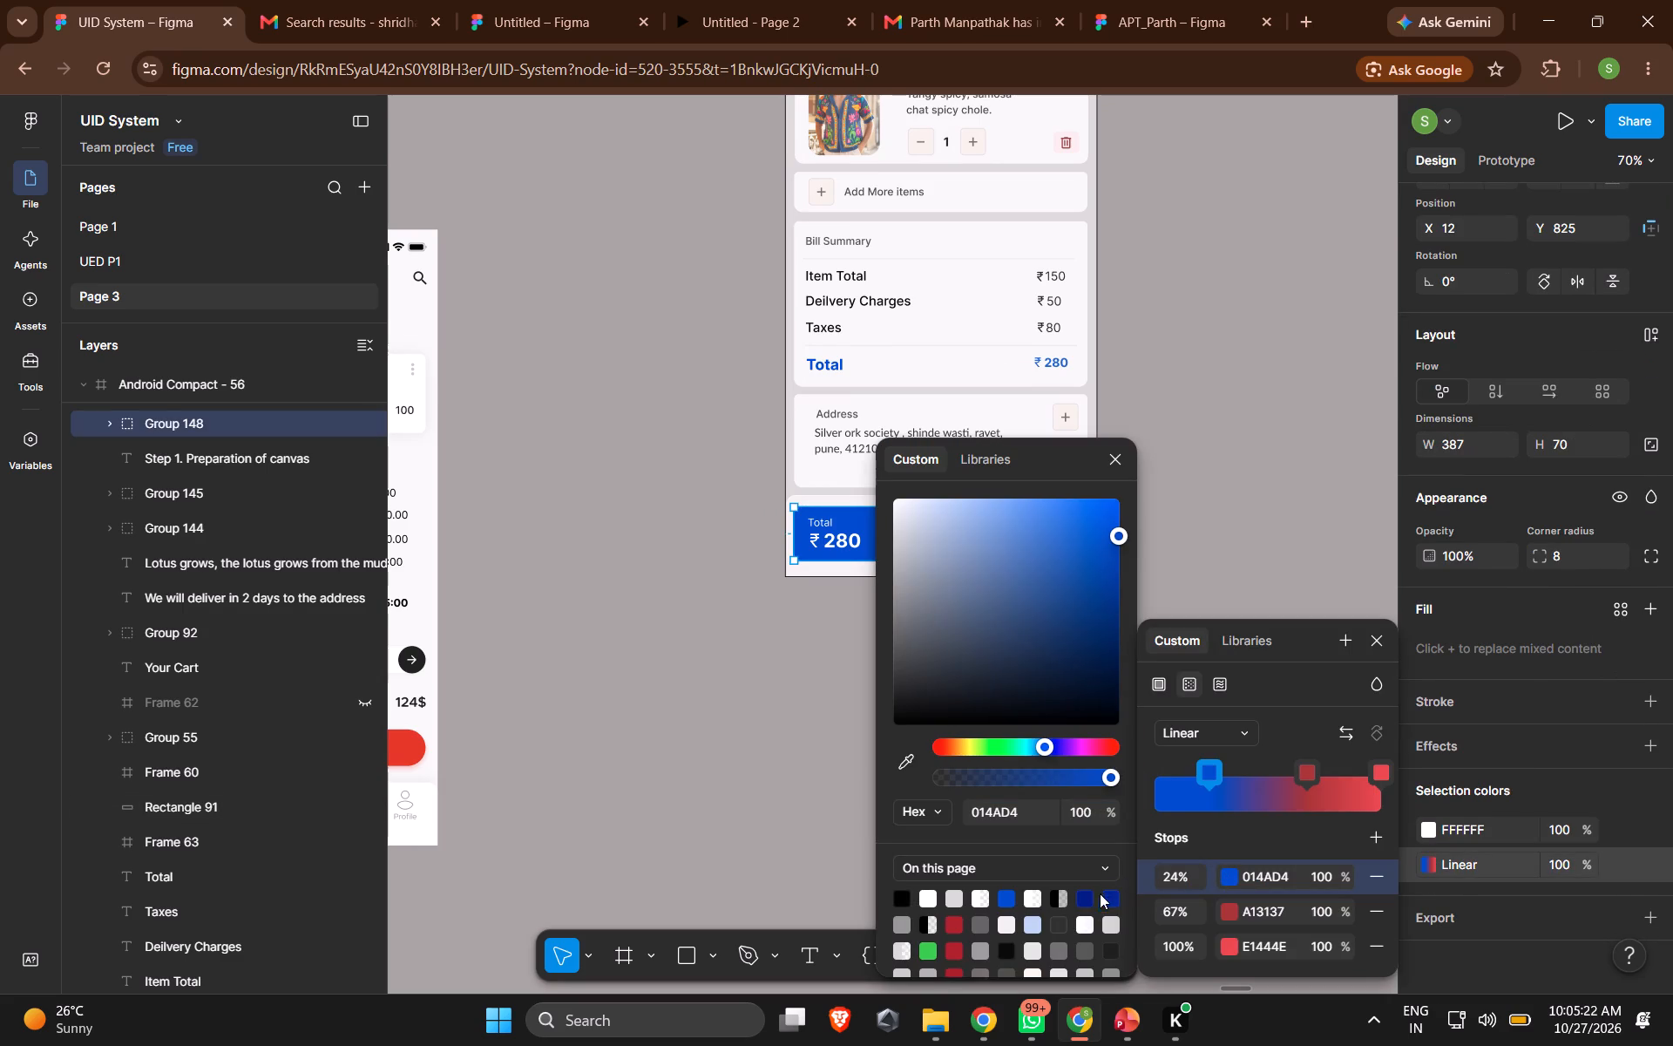
left_click(1083, 893)
left_click(1083, 893)
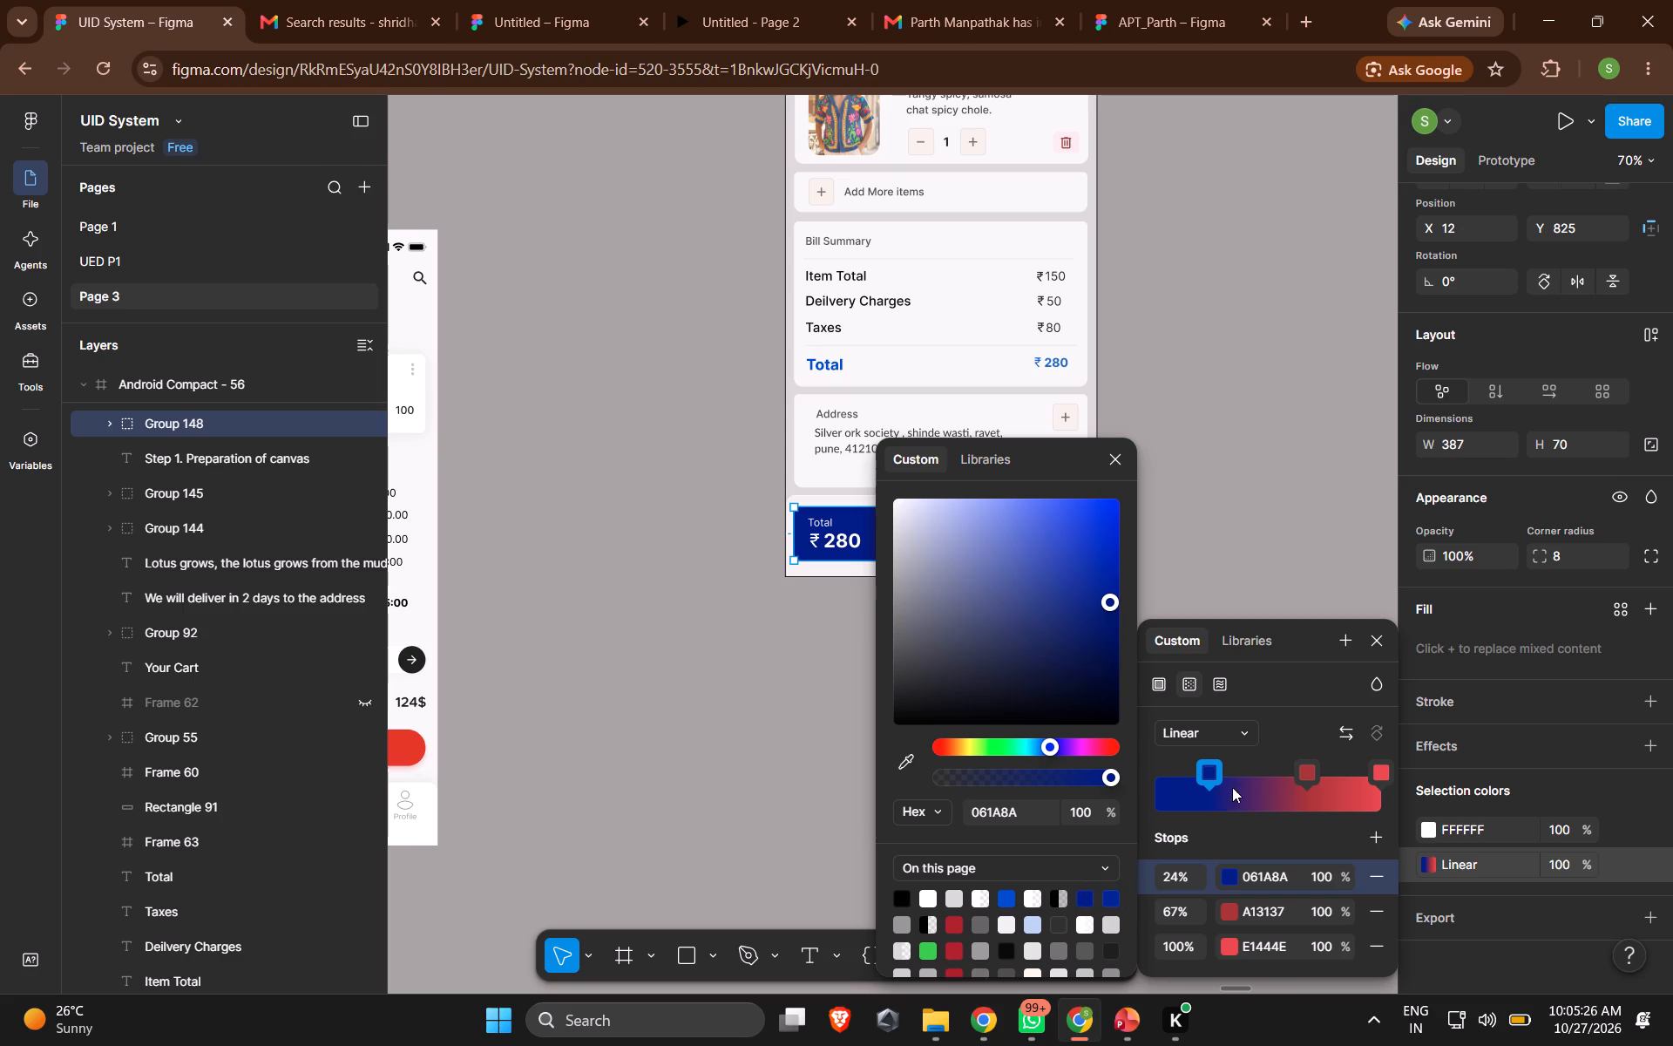
left_click(1300, 767)
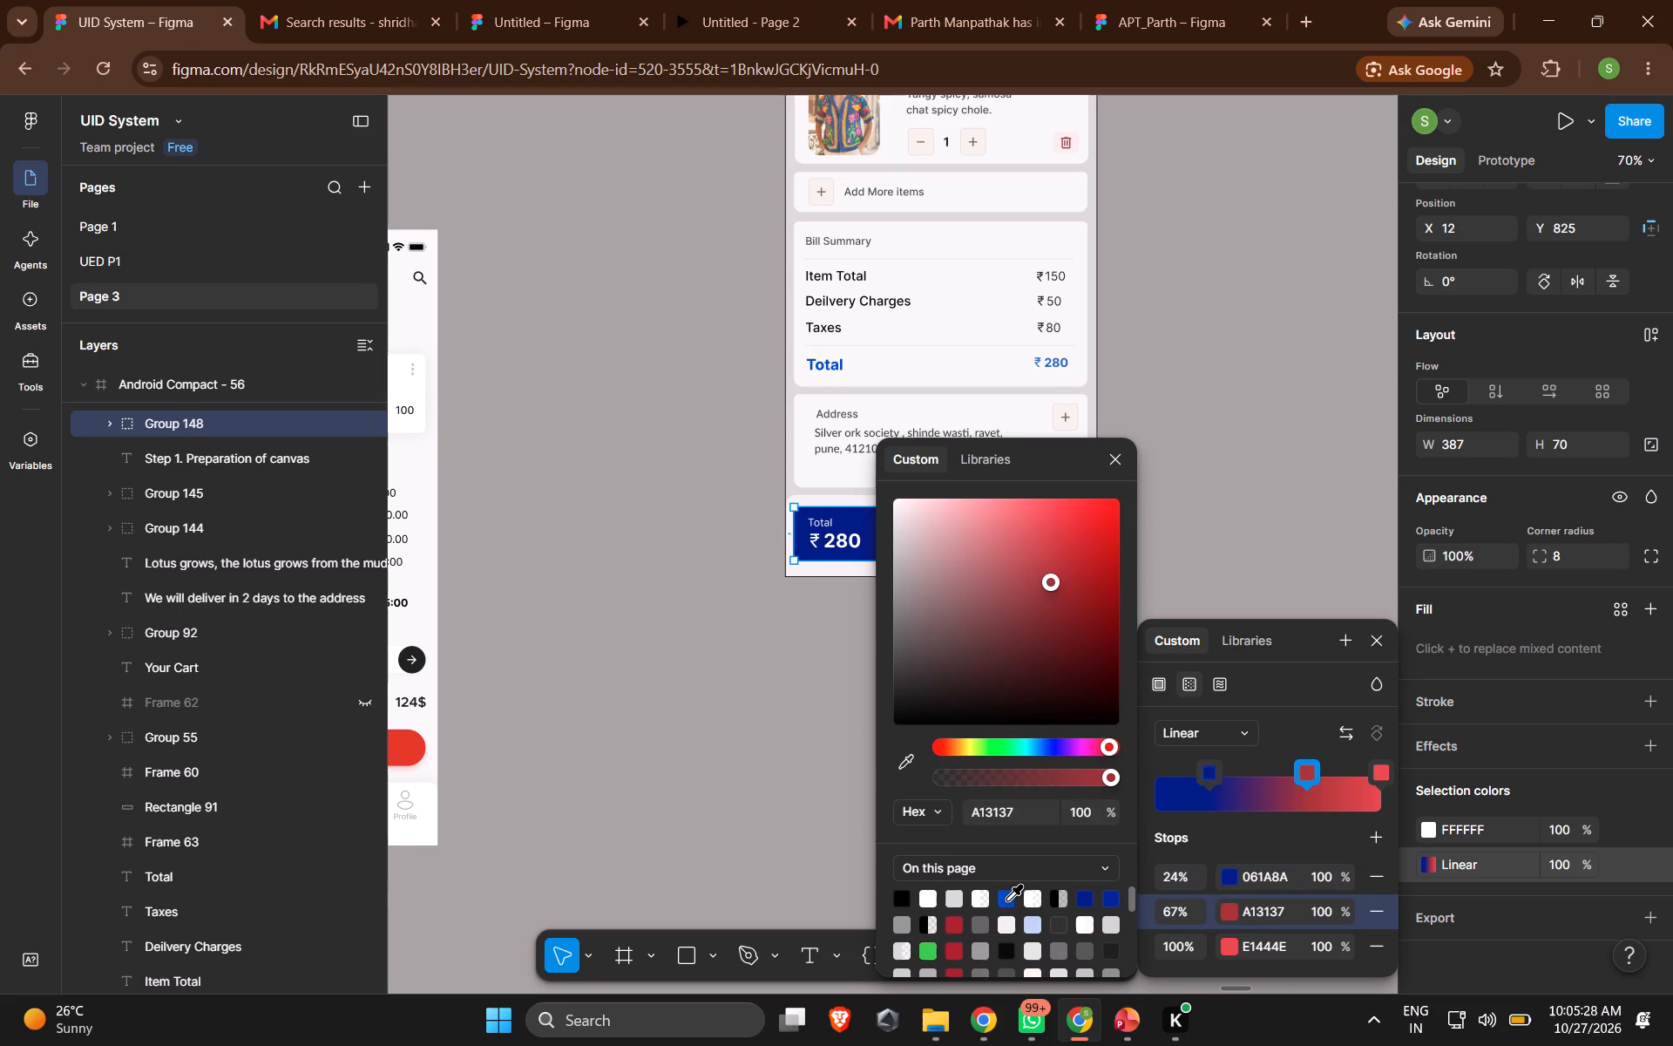
left_click(1008, 900)
left_click(1385, 767)
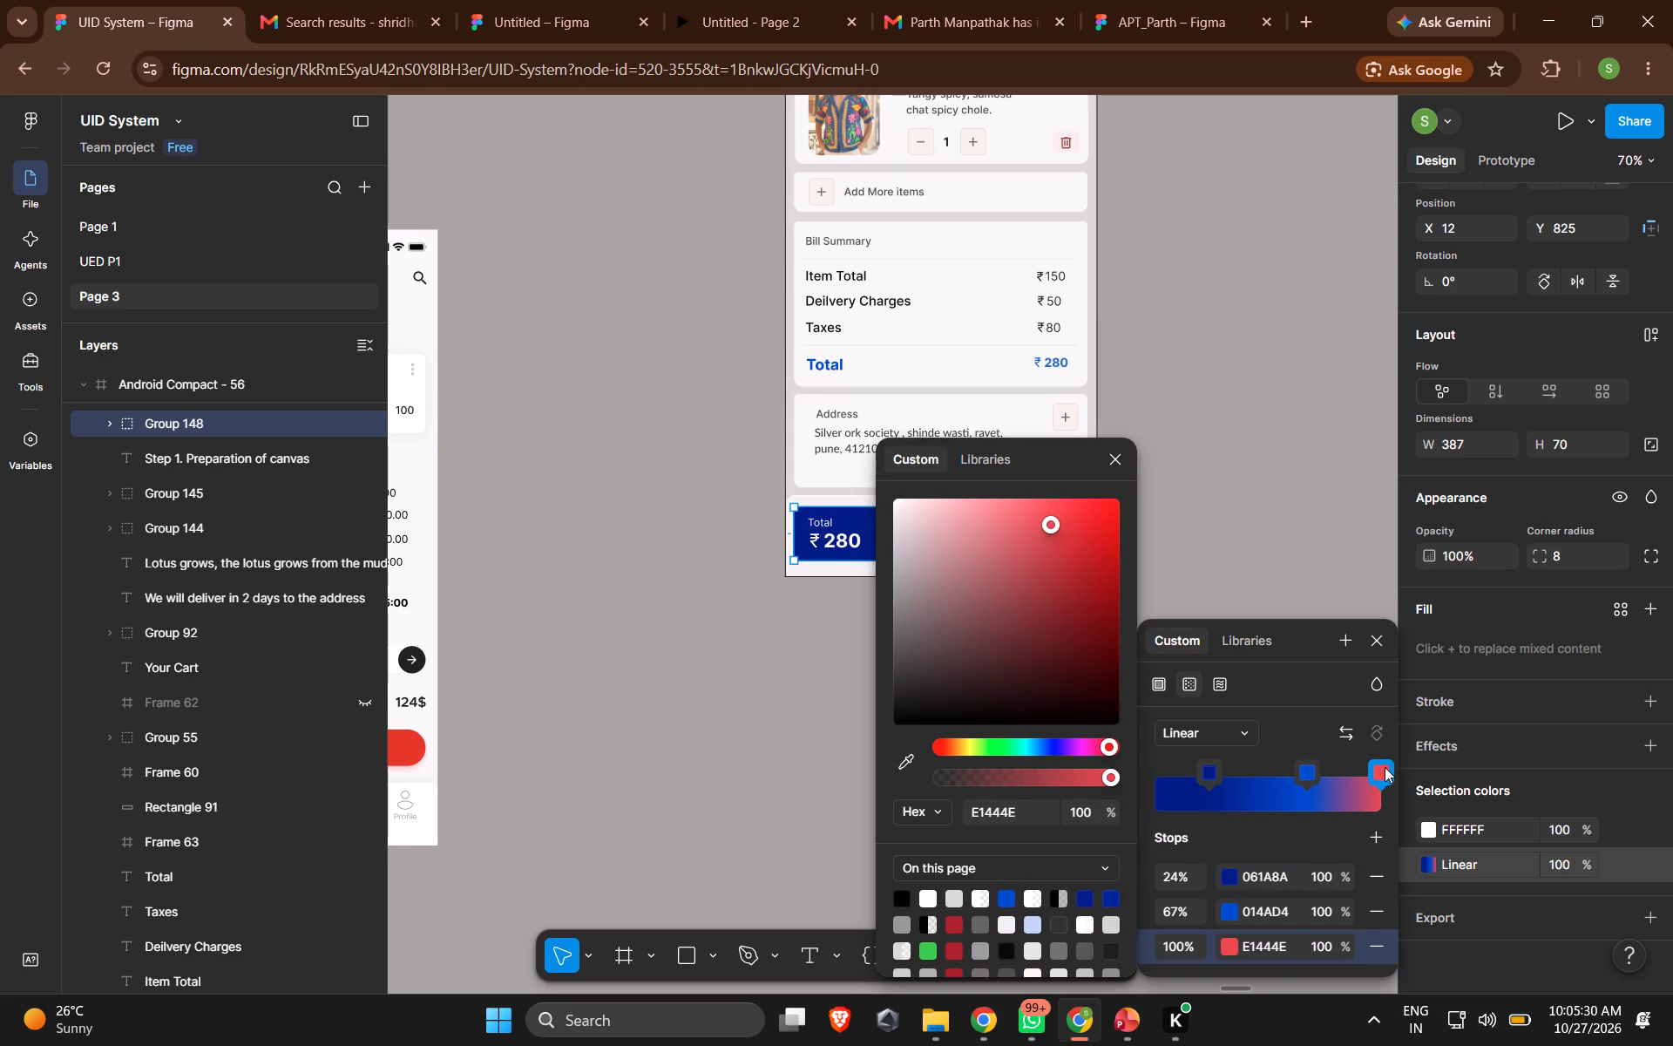
left_click(930, 900)
left_click(724, 815)
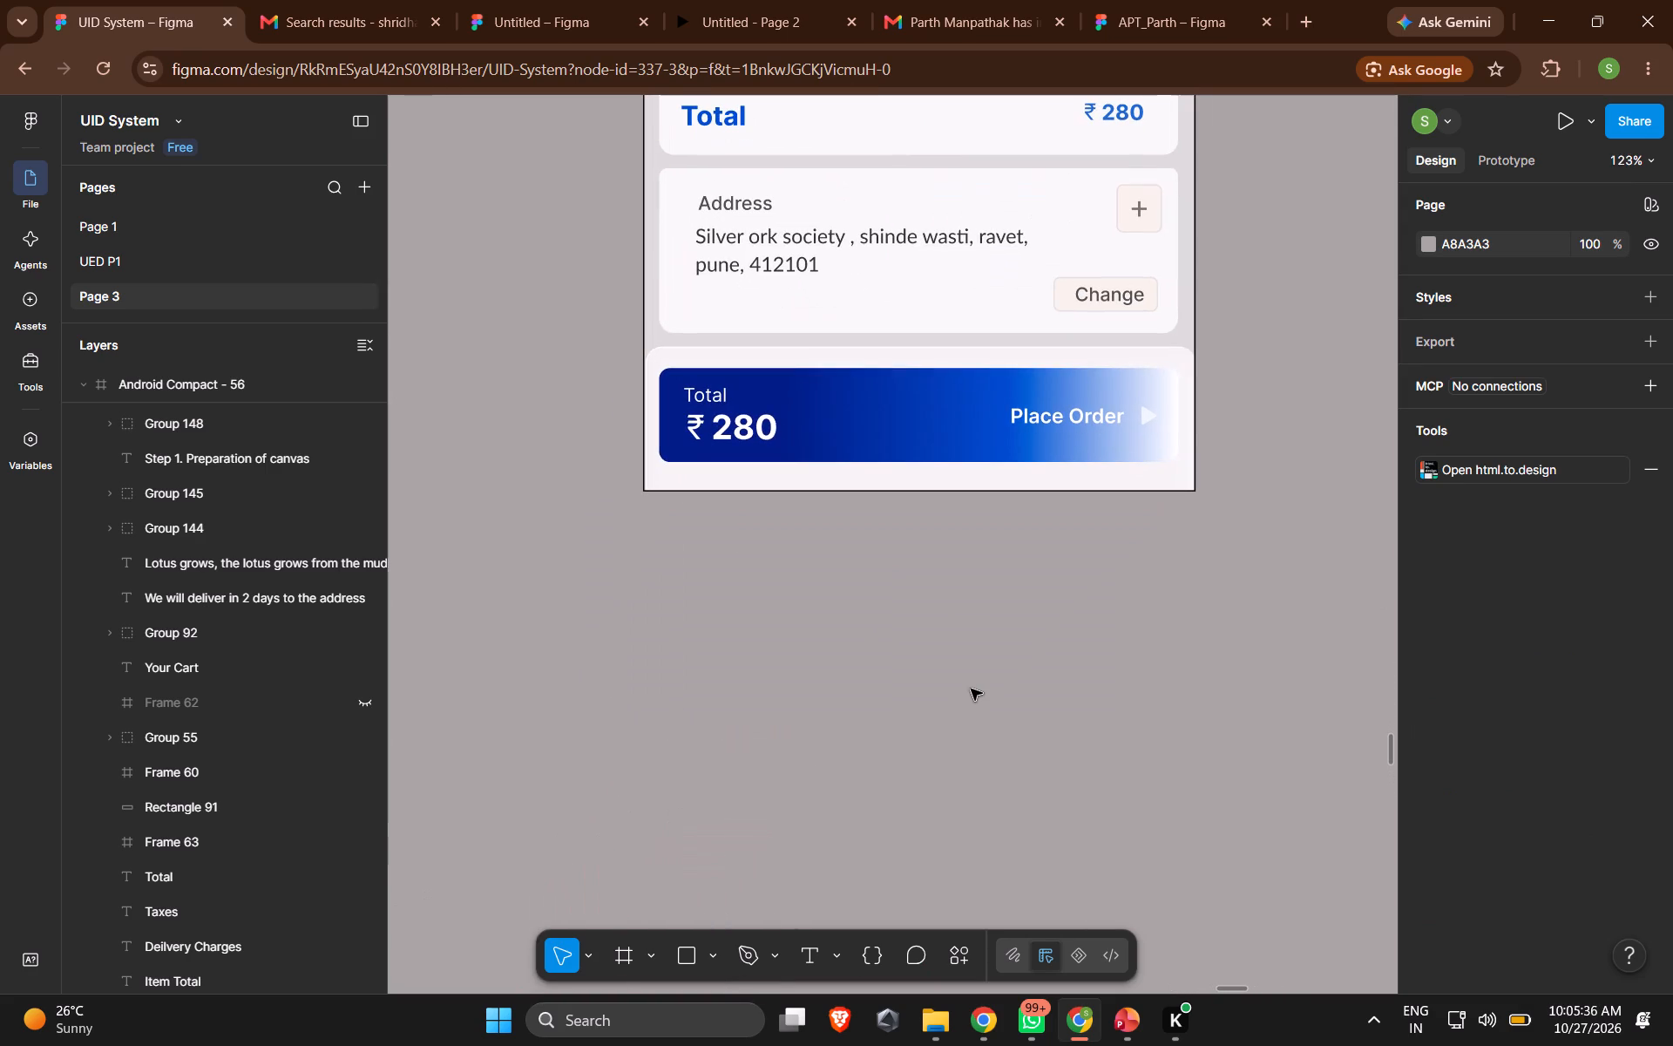
Move the Place Order gradient's 061A8A stop to about 54% and its 014AD4 stop to 100%.
left_click(956, 447)
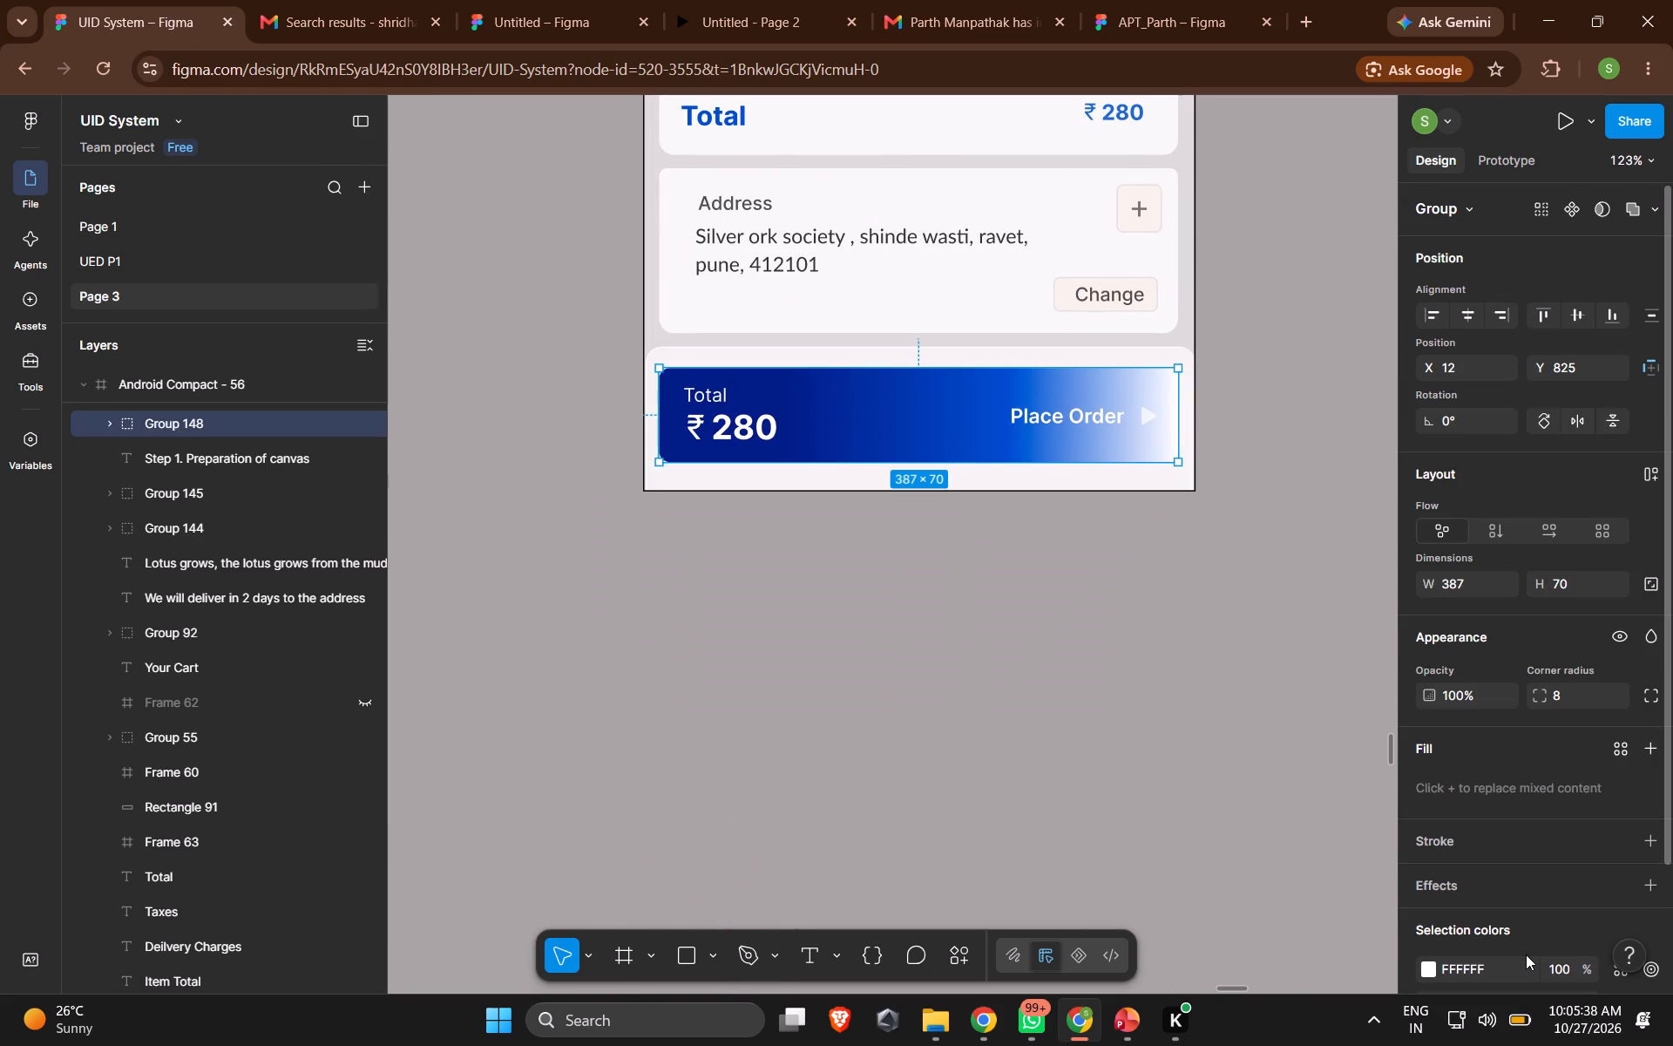
scroll(1526, 954, "down", 1)
left_click(1433, 865)
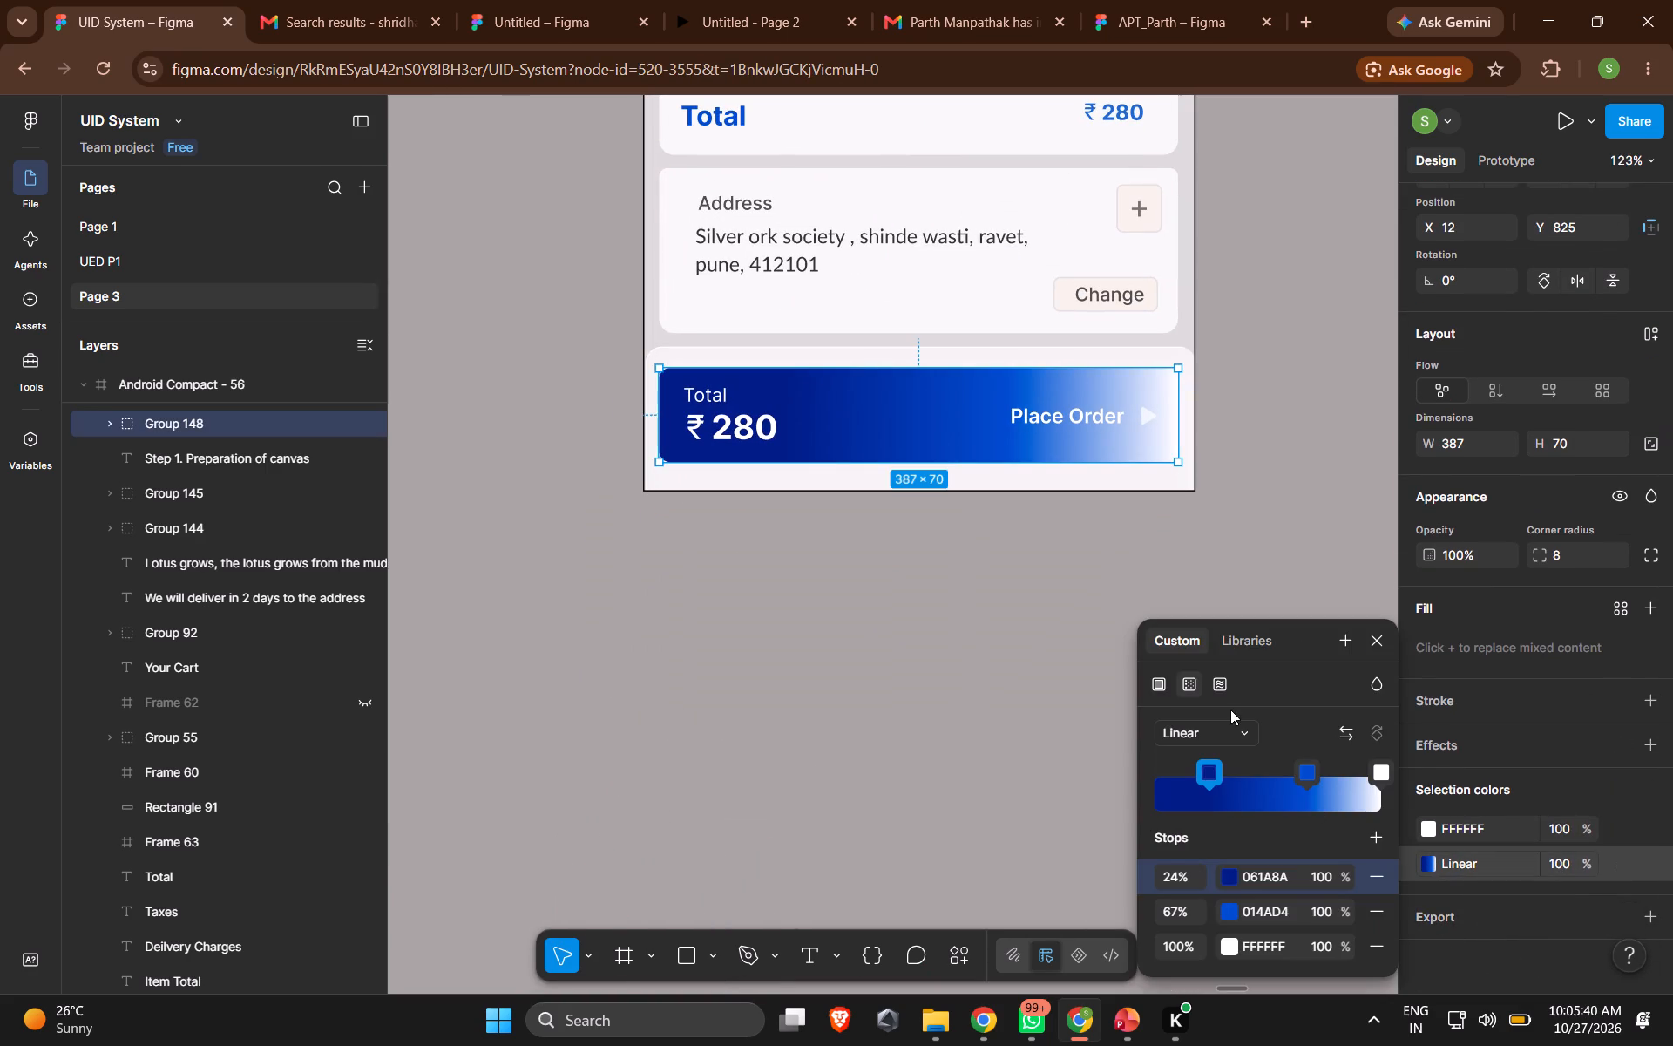
left_click_drag(1207, 766, 1419, 742)
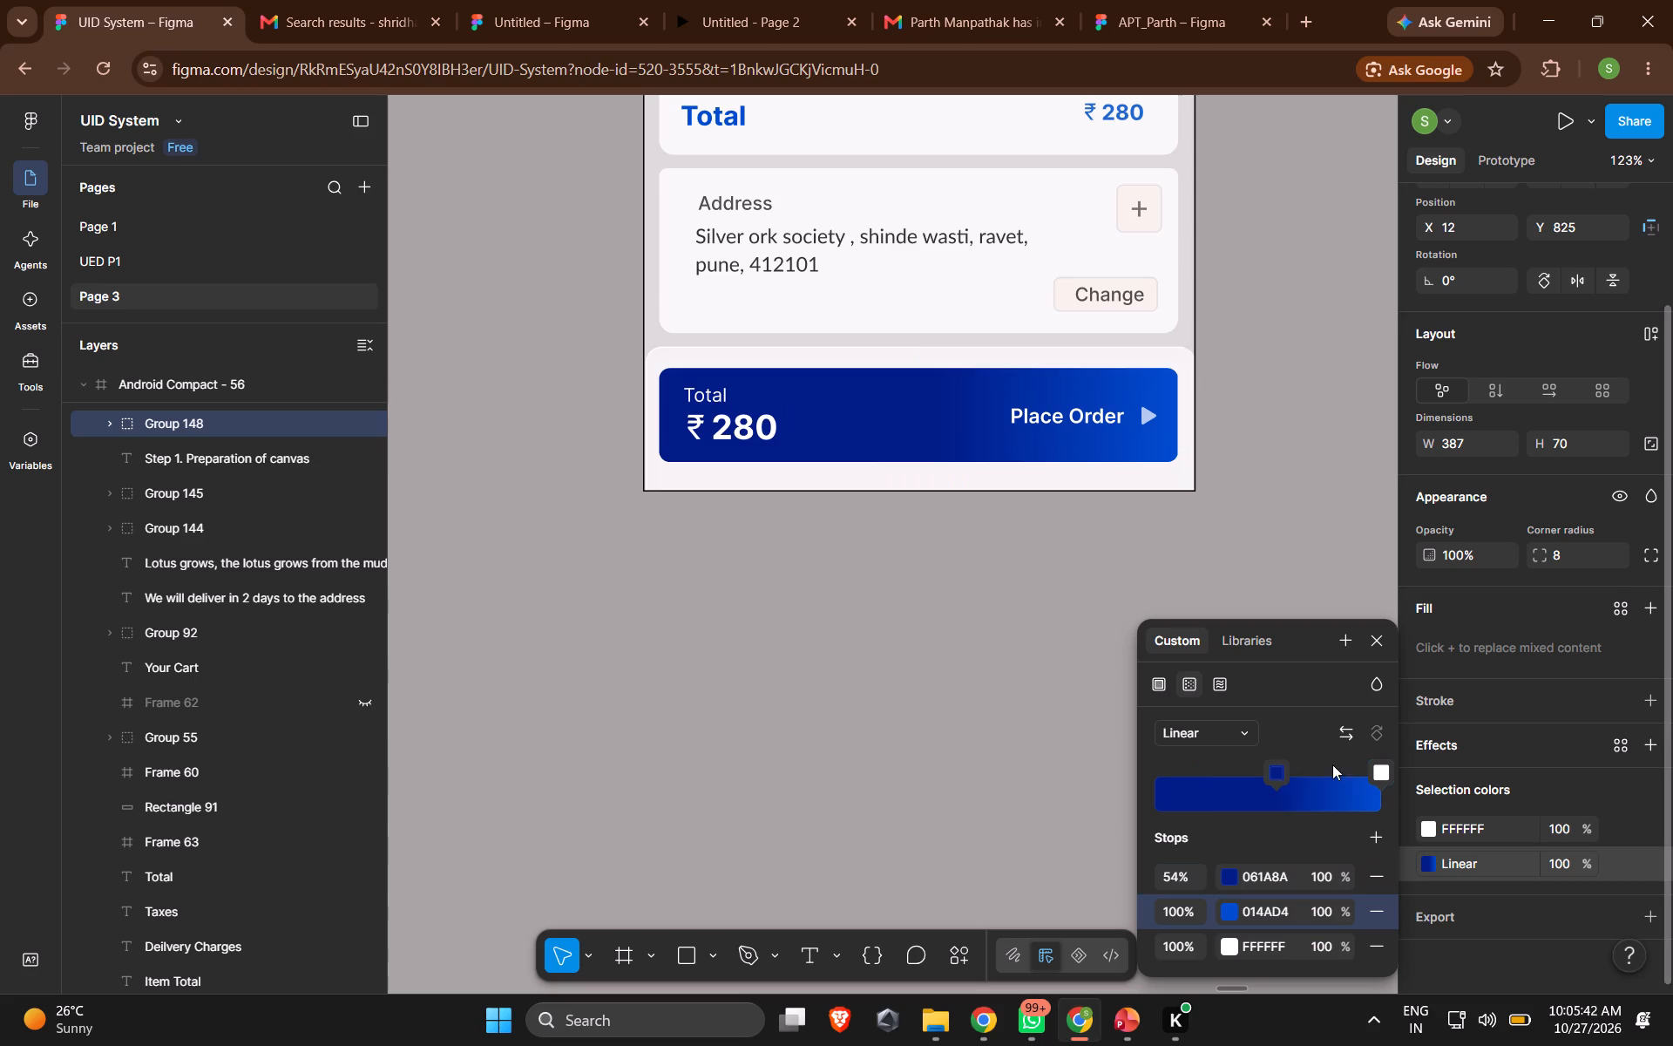
left_click(1018, 753)
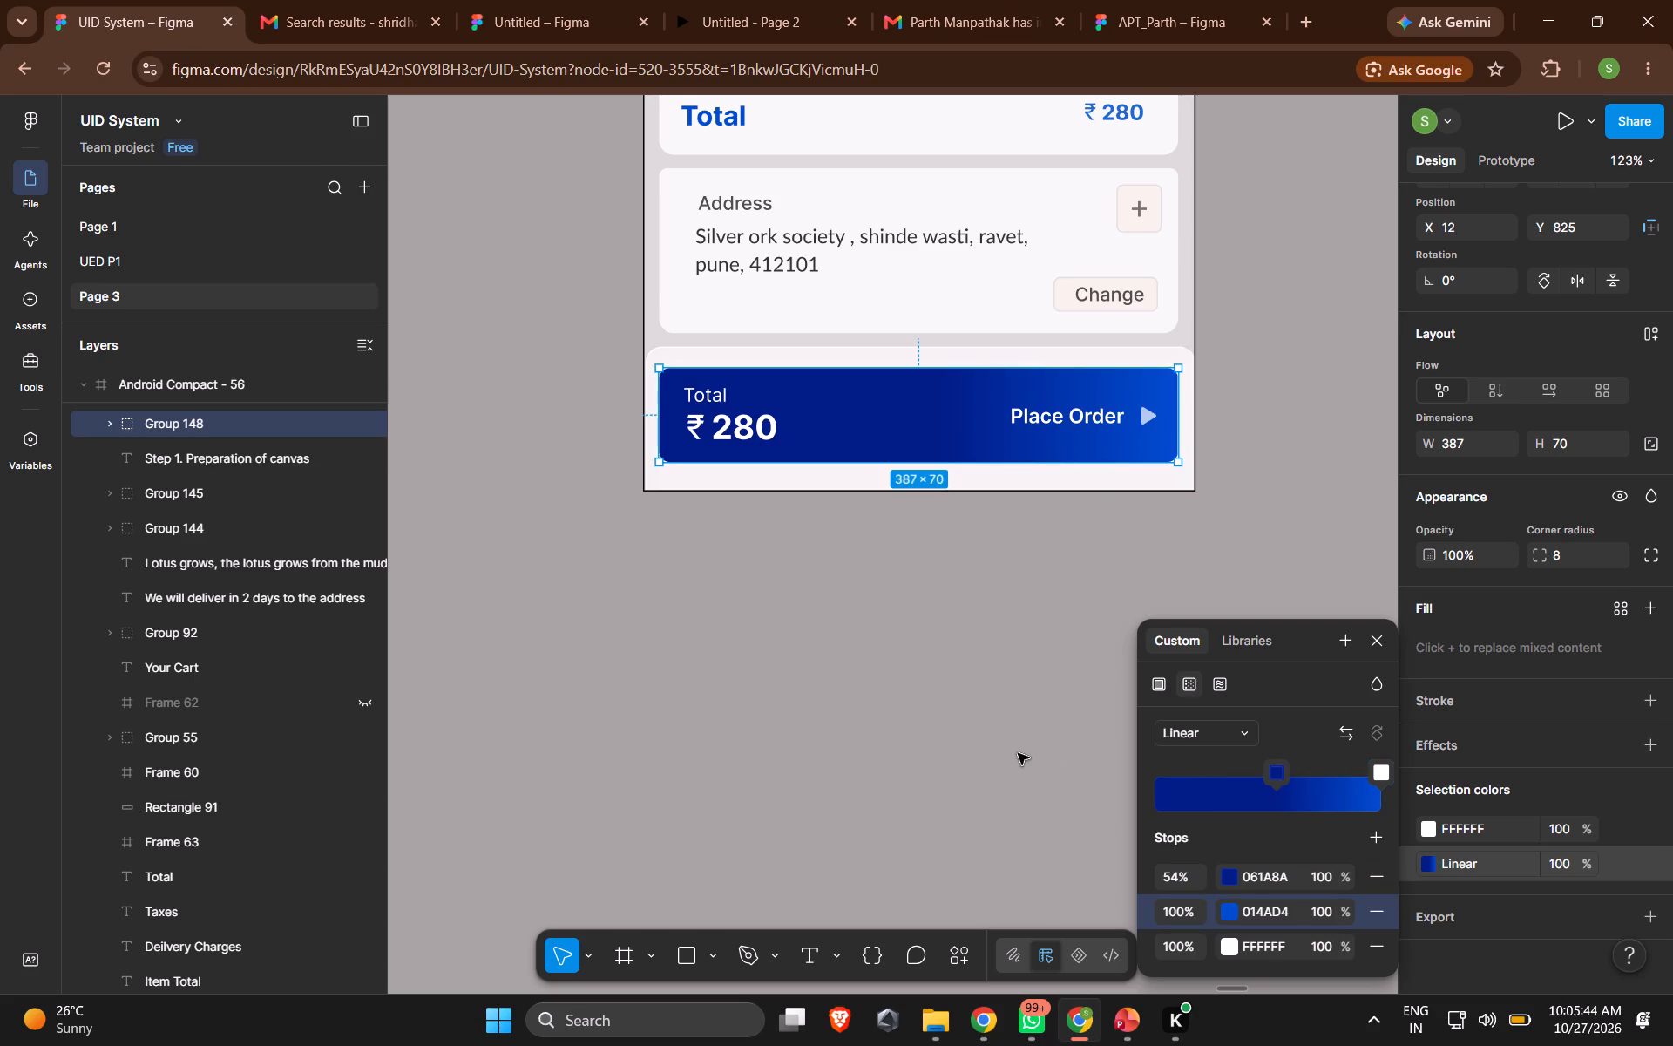
left_click(976, 646)
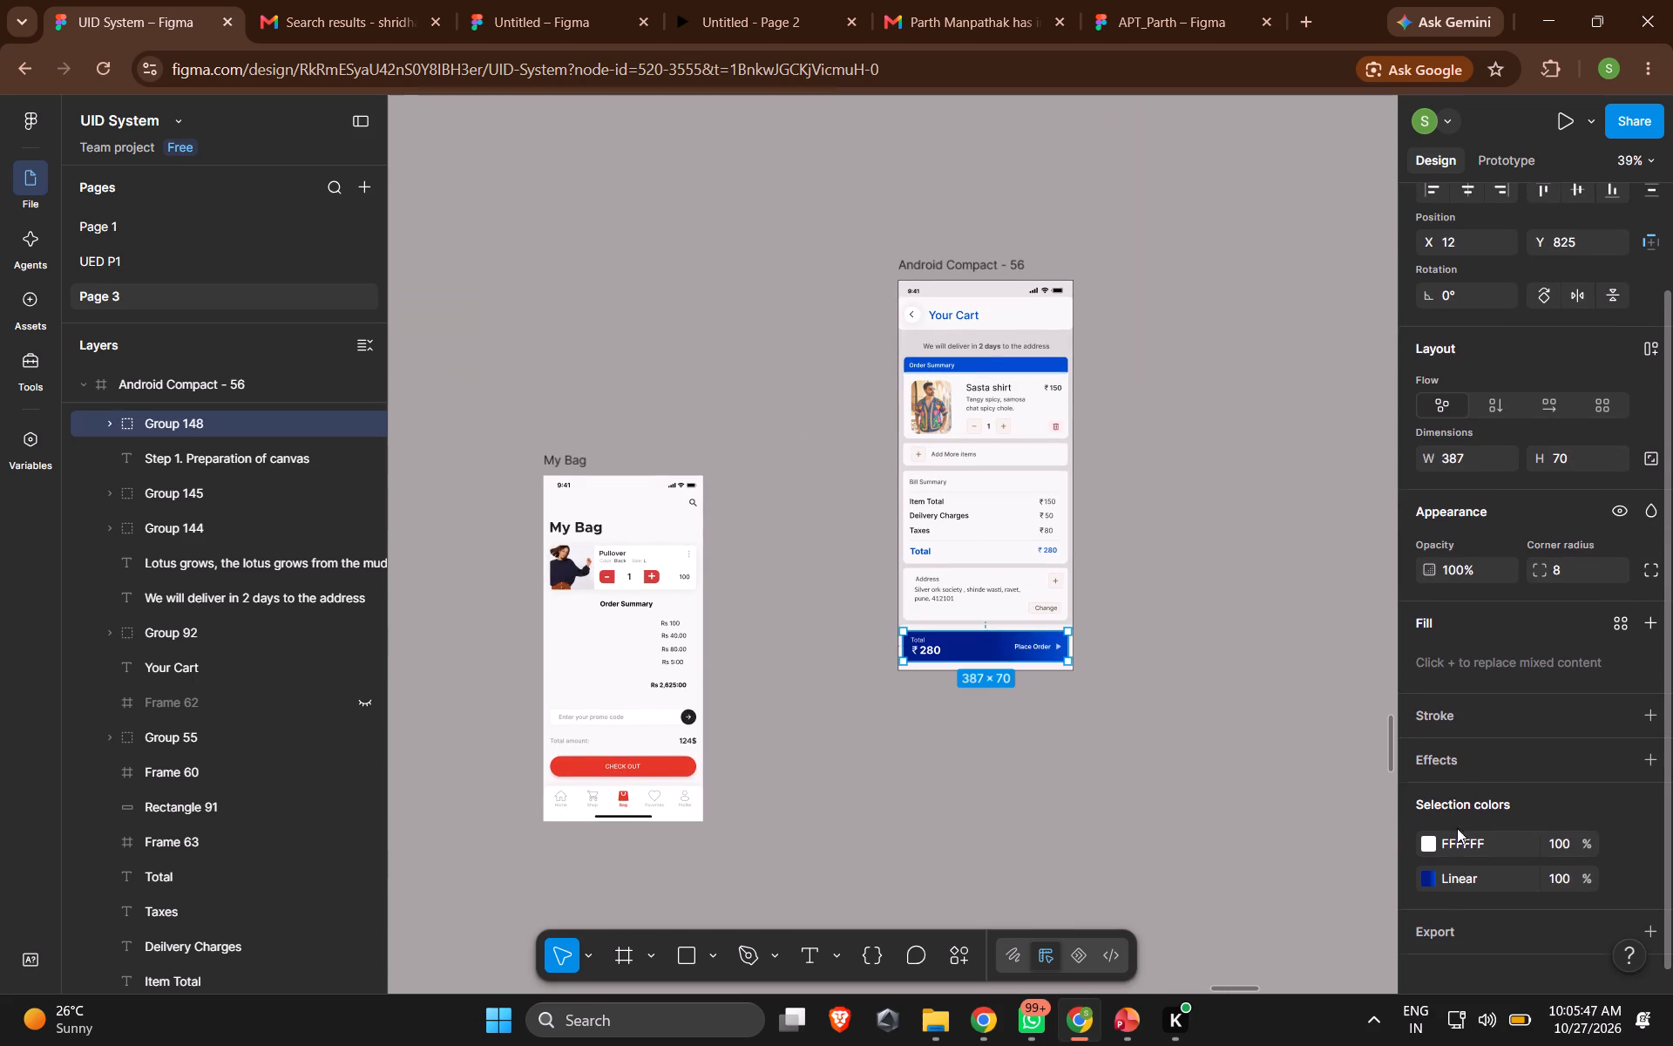
Move the Place Order gradient's 061A8A stop to about 23%, and try the 014AD4 stop at 77% before returning it to 100%.
left_click(1429, 871)
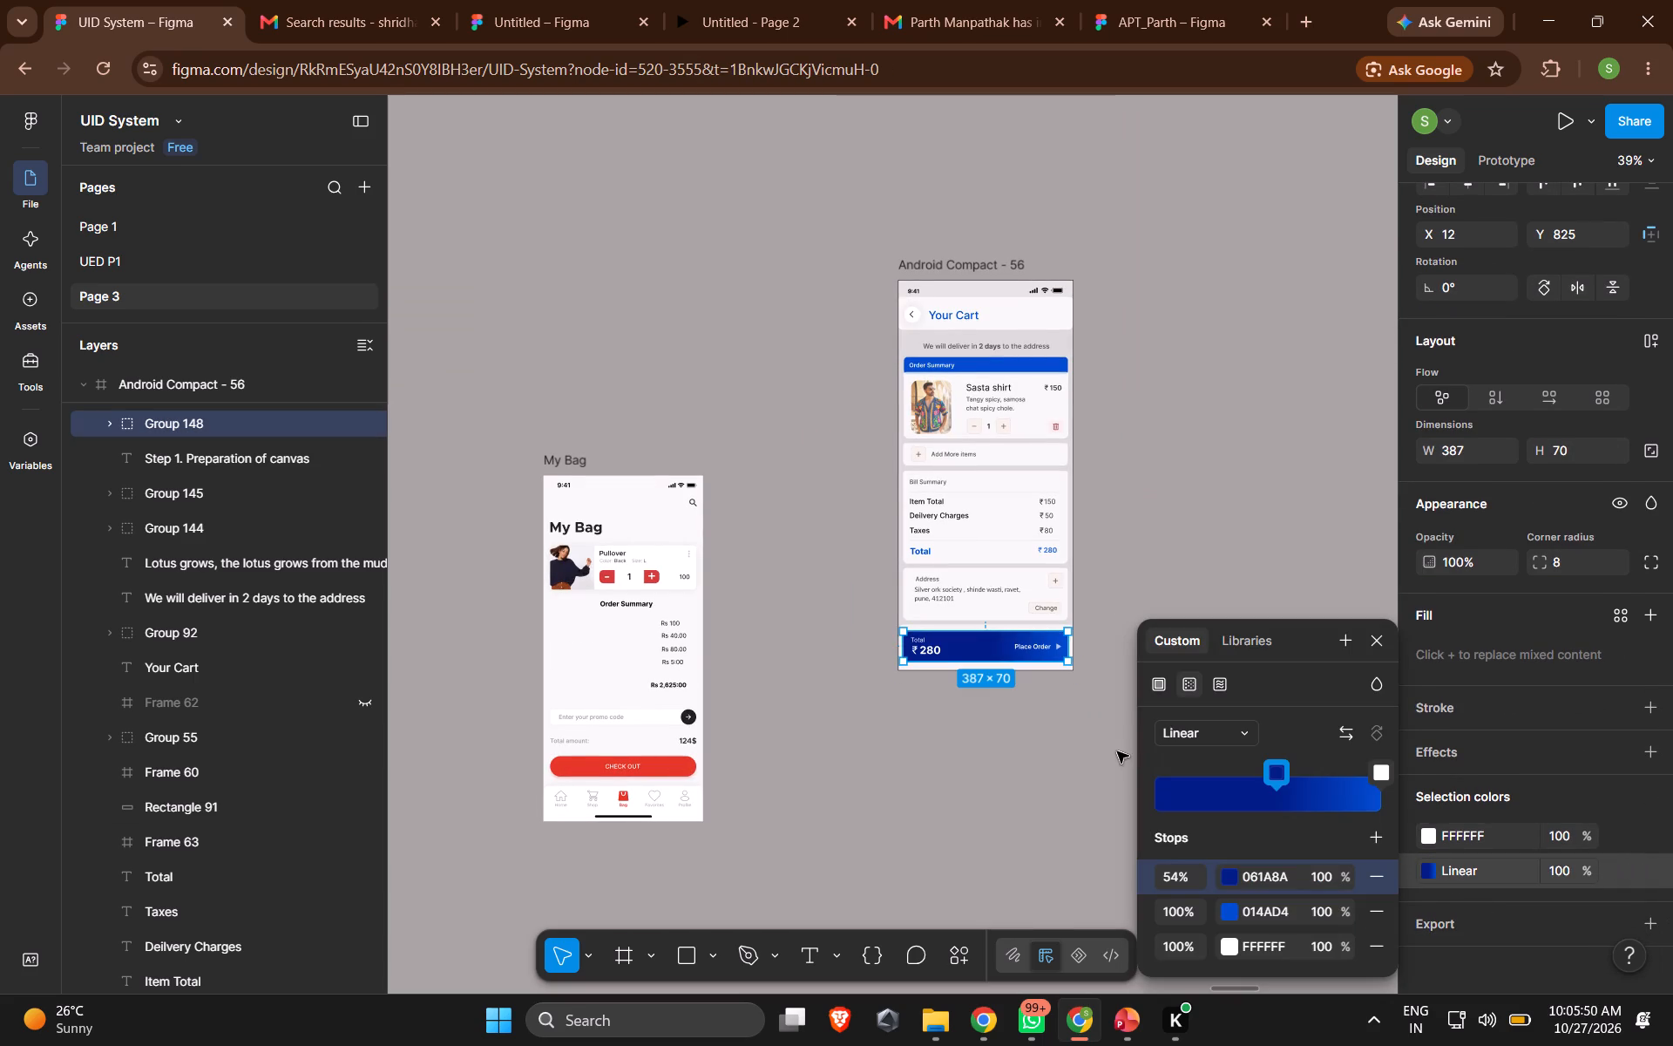
left_click_drag(1270, 779, 1245, 789)
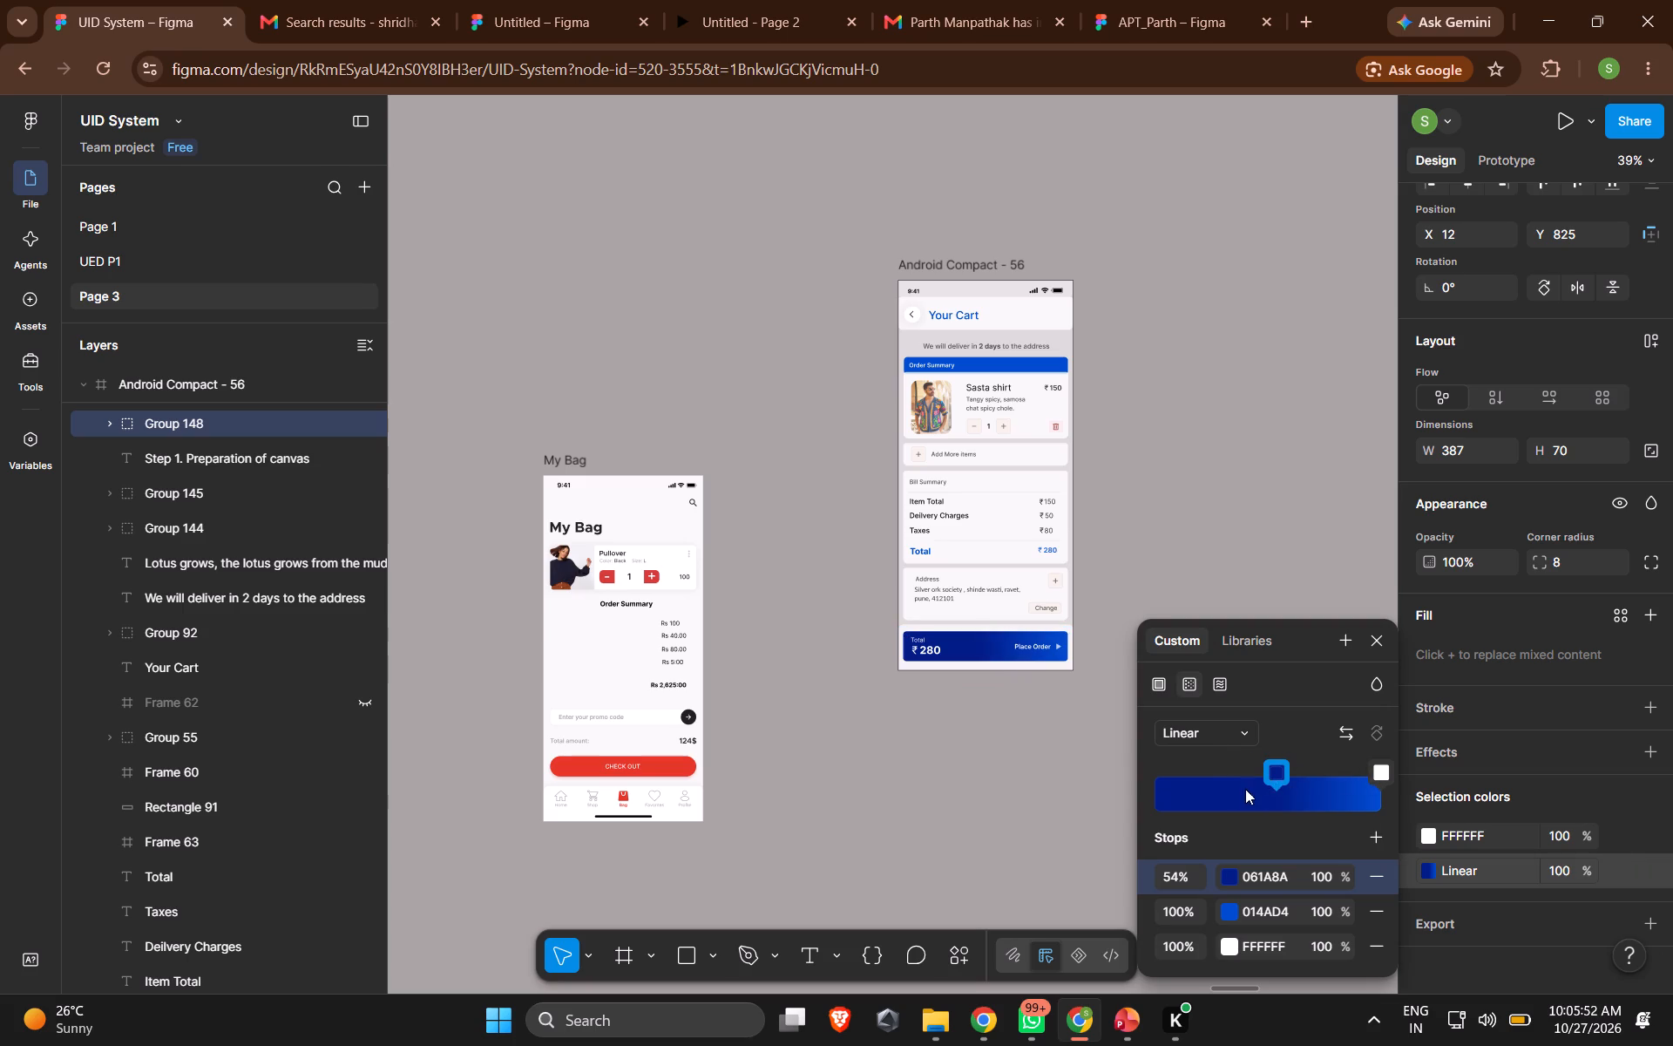
left_click_drag(1245, 789, 1206, 795)
left_click_drag(1382, 776, 1329, 777)
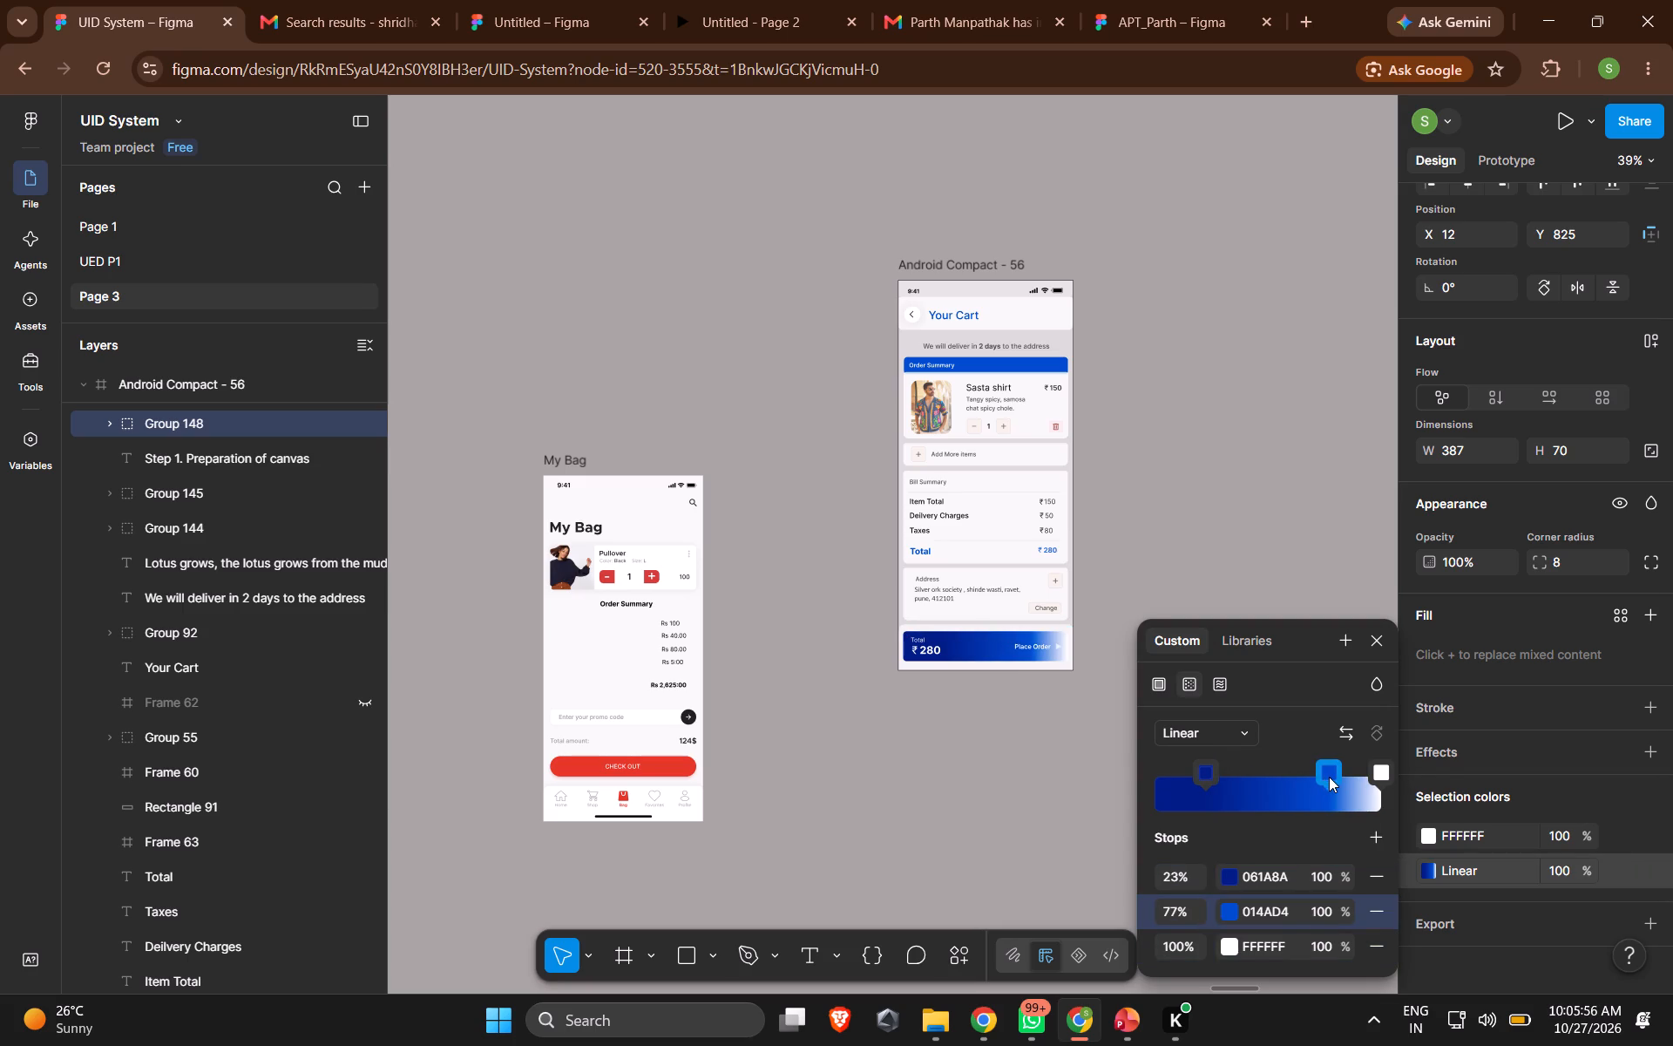
left_click_drag(1329, 777, 1442, 771)
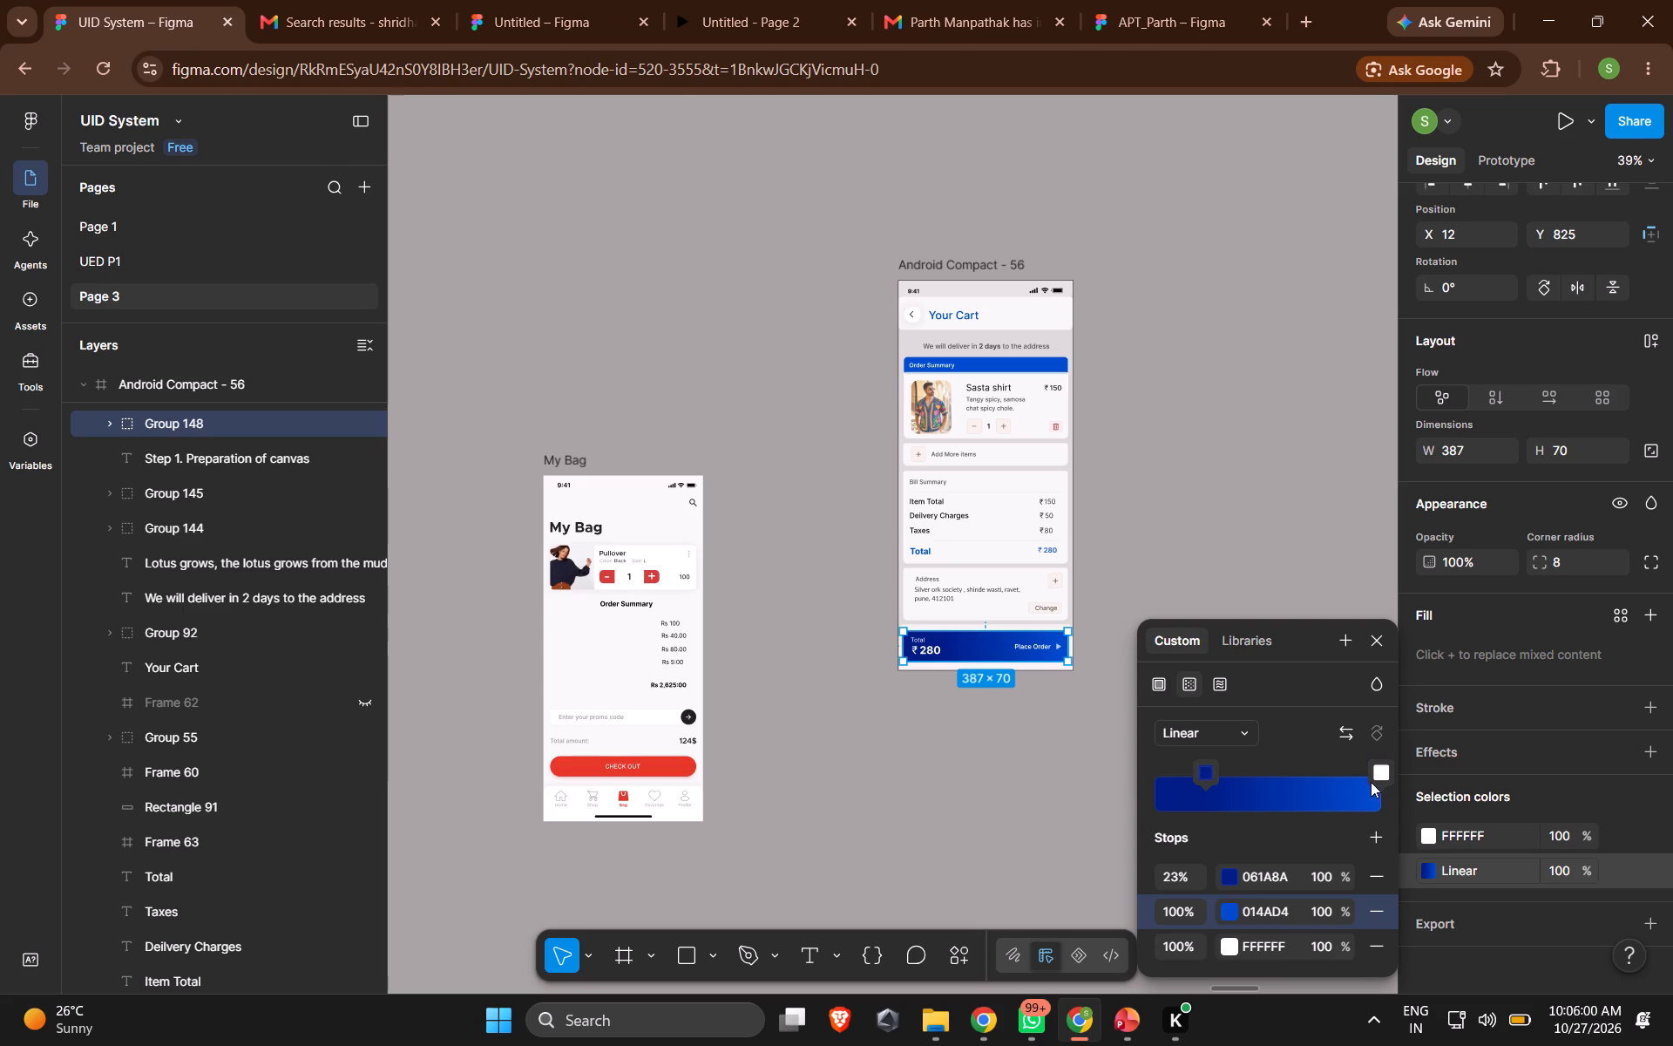
left_click(1019, 777)
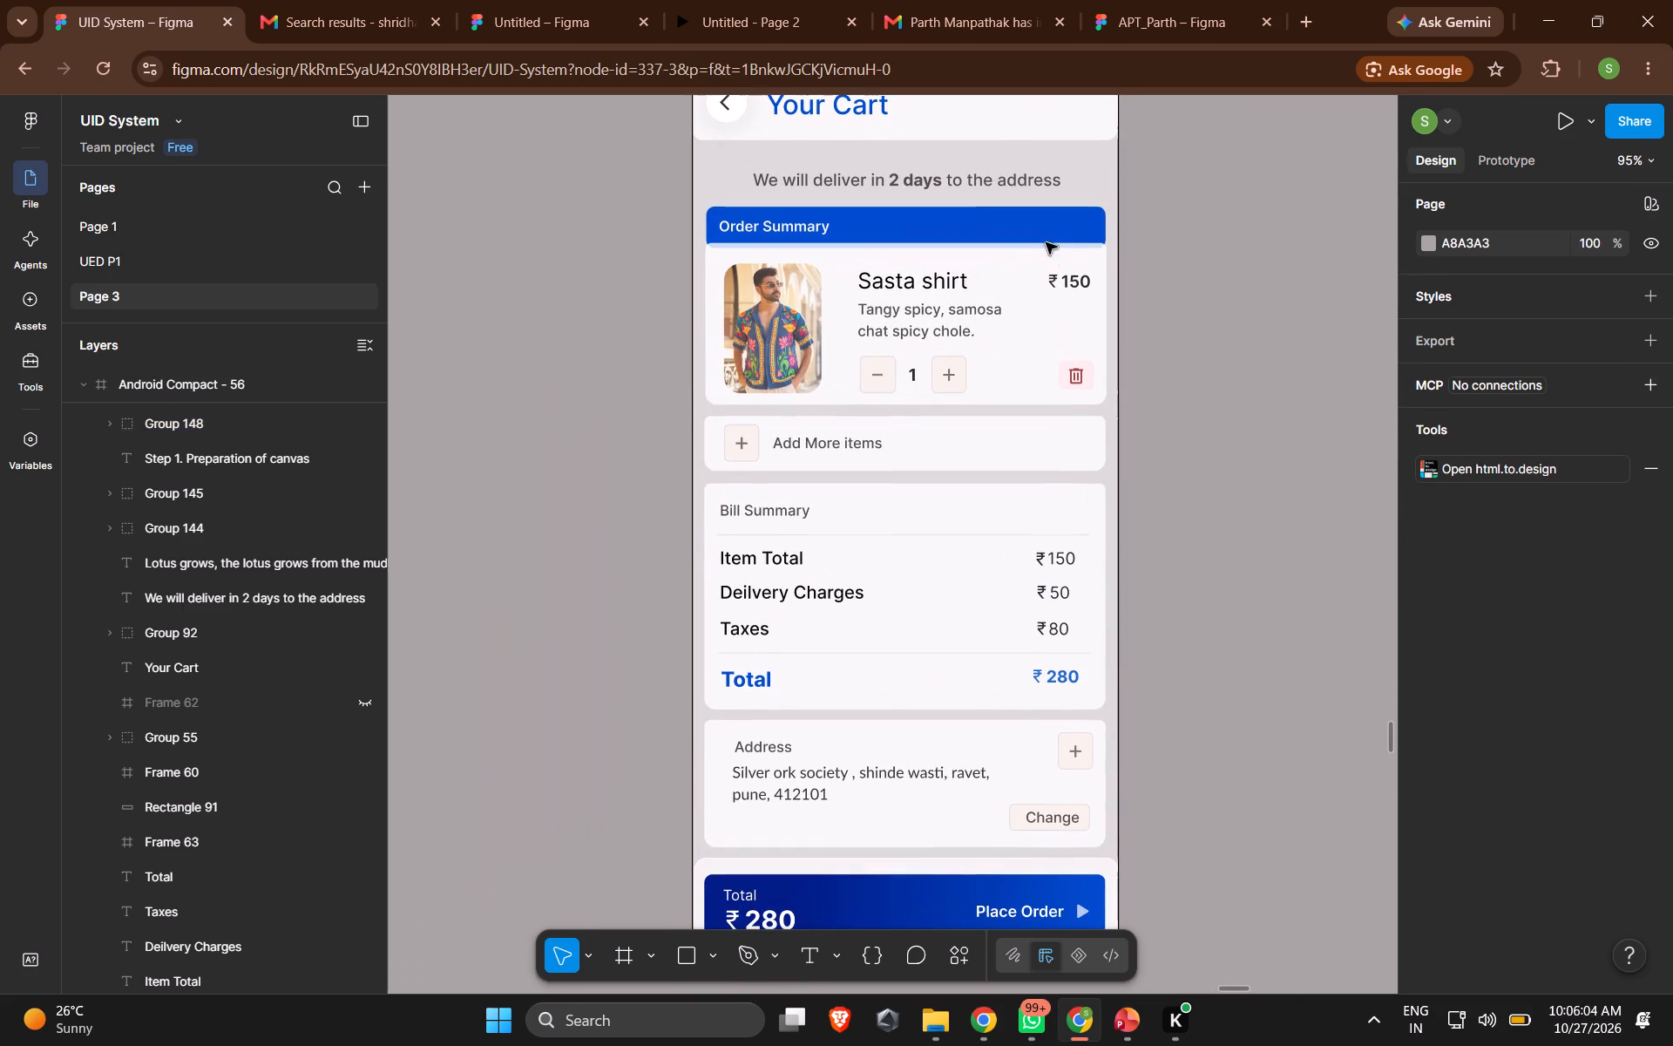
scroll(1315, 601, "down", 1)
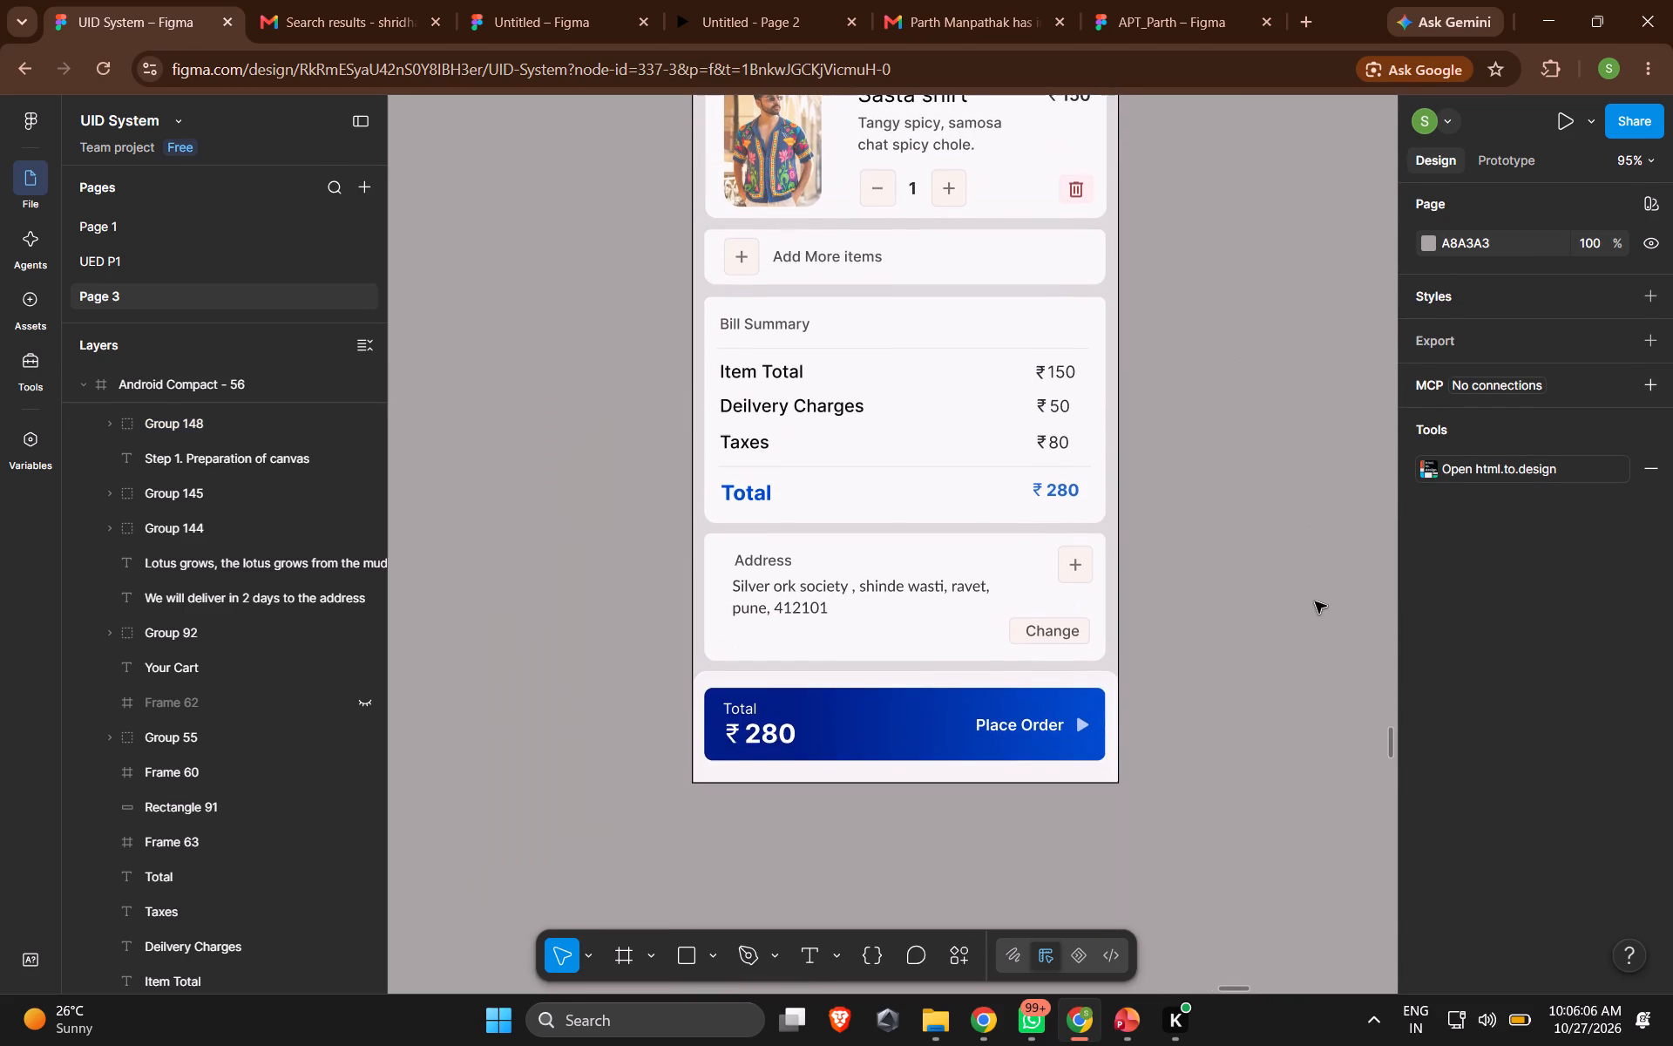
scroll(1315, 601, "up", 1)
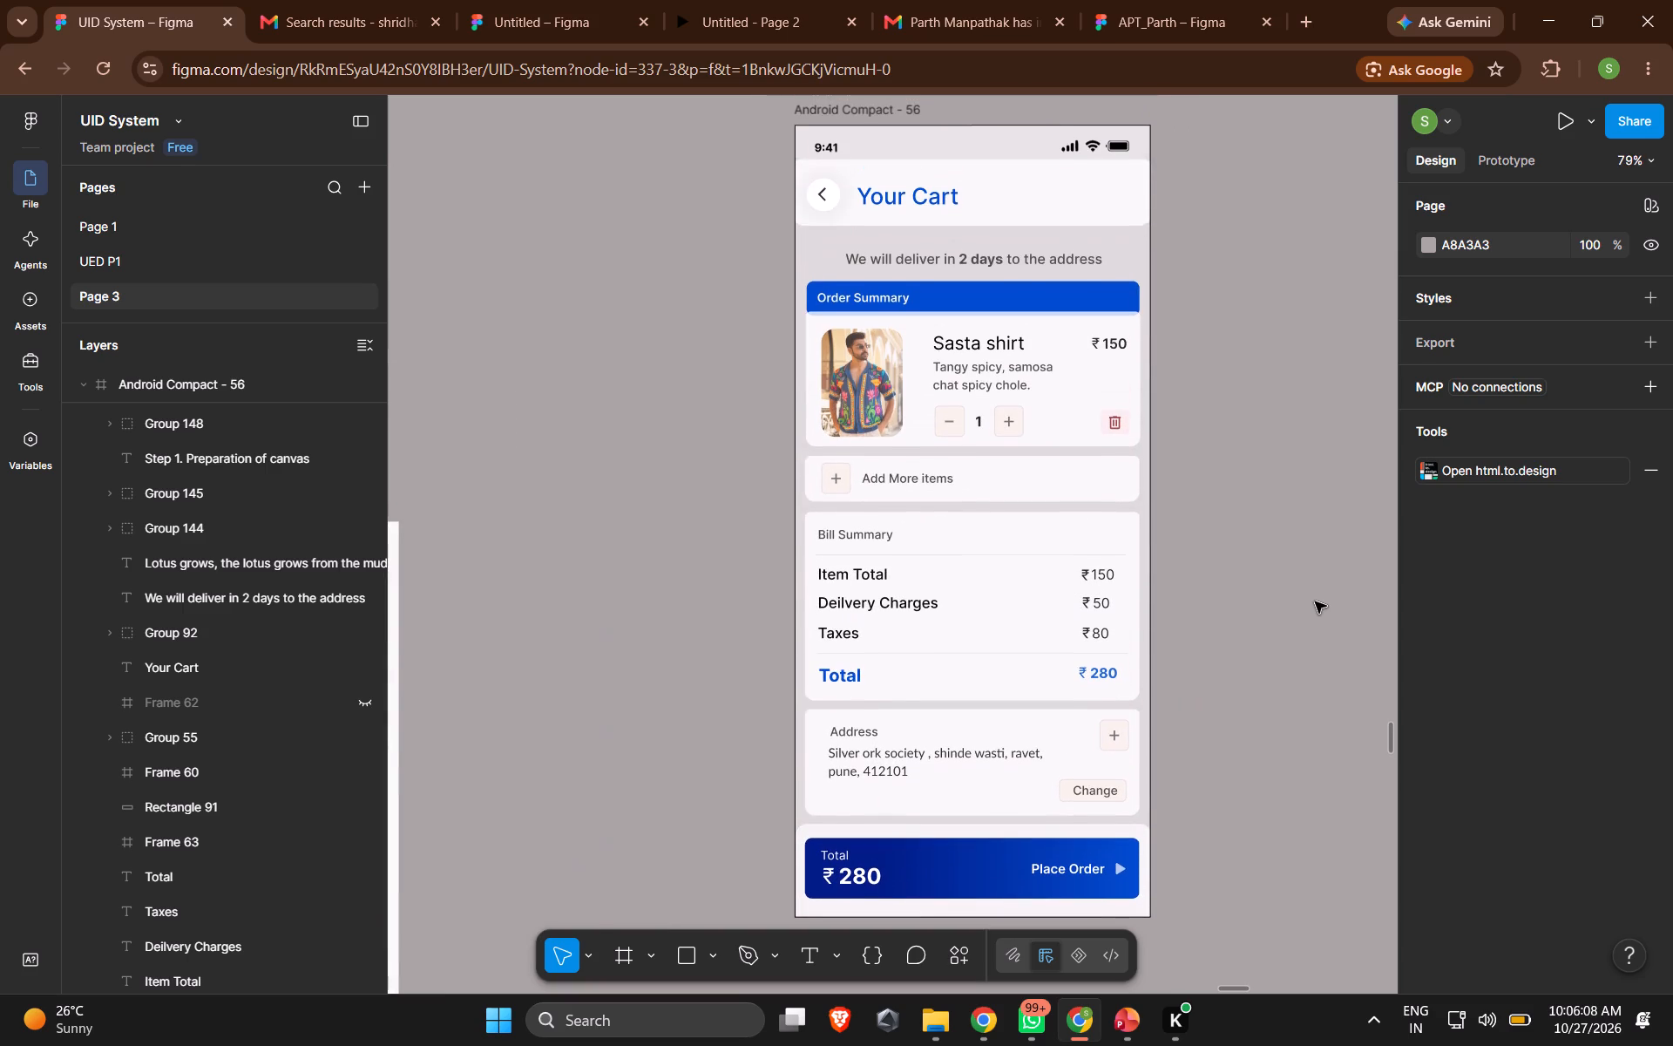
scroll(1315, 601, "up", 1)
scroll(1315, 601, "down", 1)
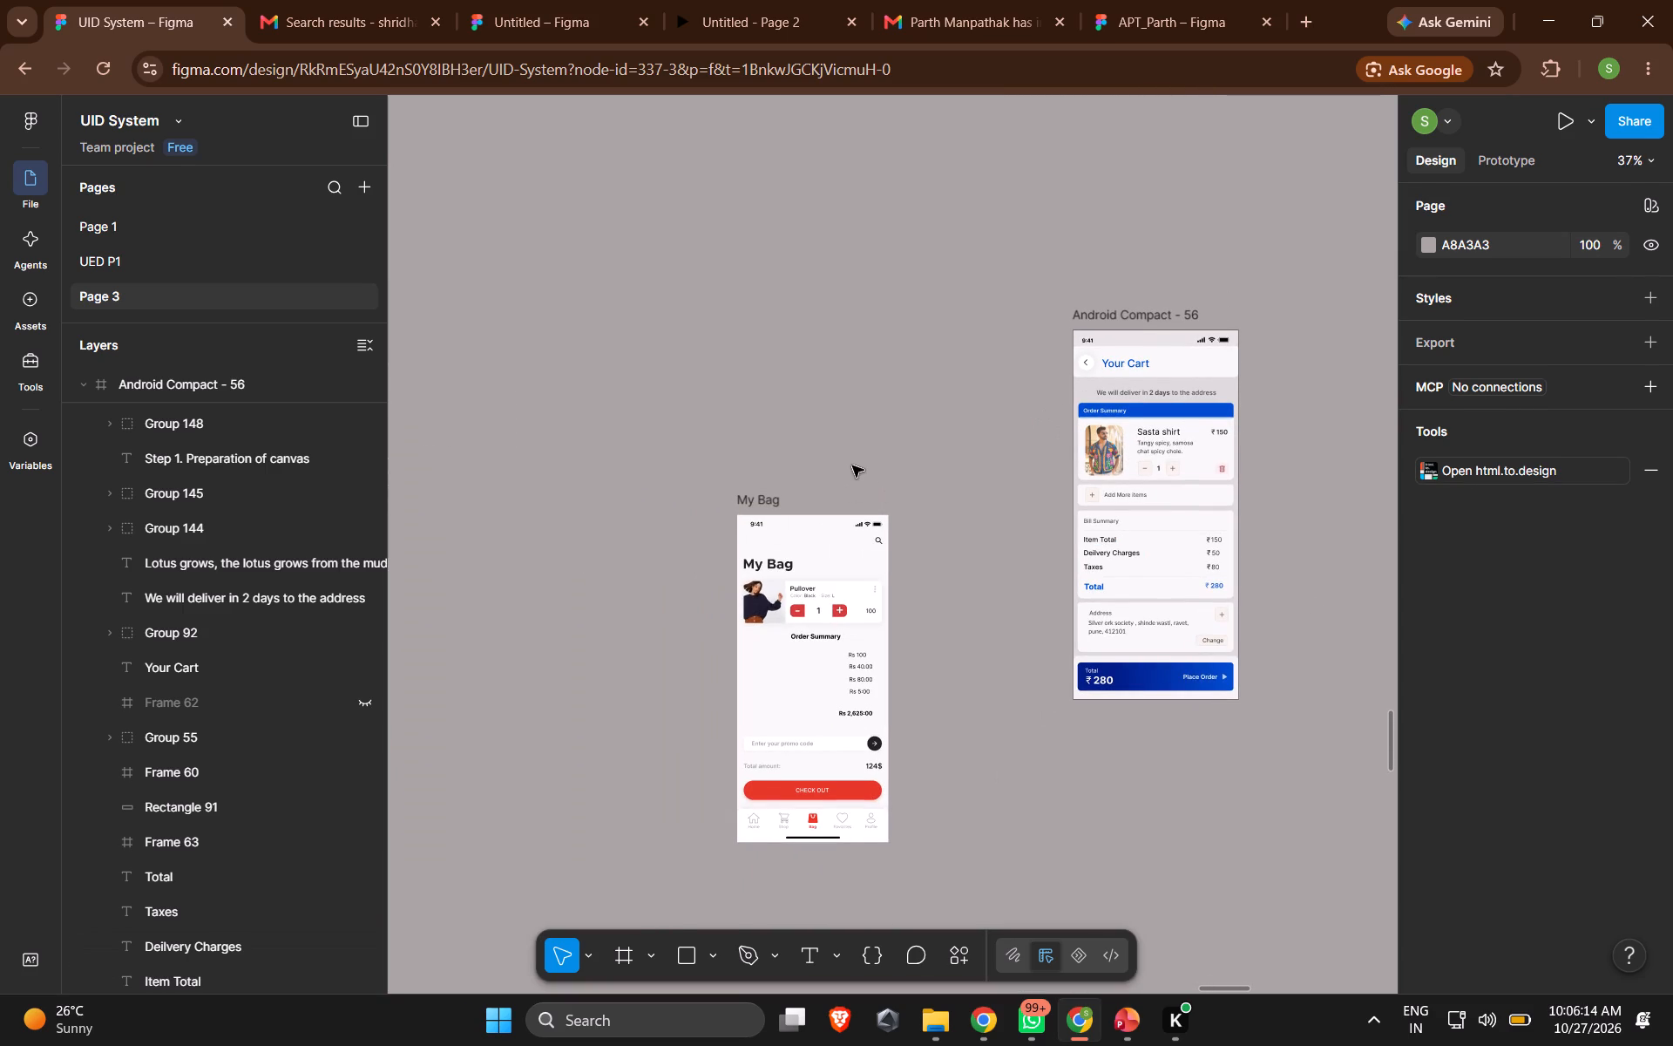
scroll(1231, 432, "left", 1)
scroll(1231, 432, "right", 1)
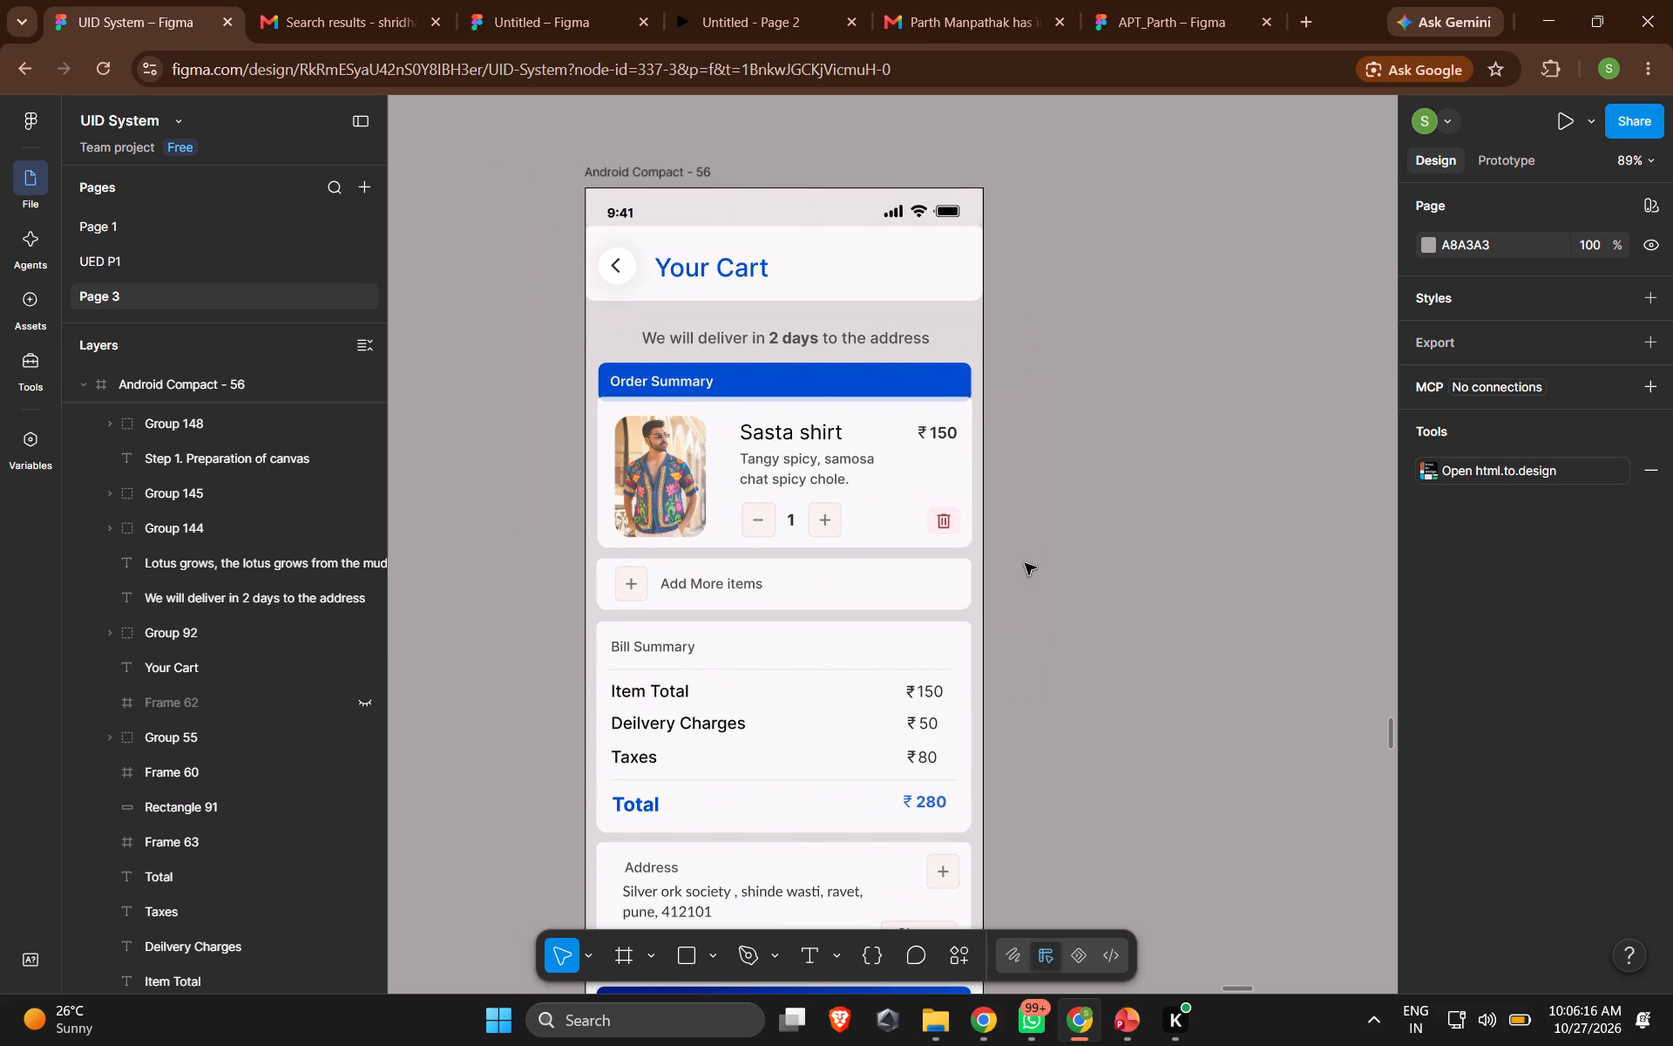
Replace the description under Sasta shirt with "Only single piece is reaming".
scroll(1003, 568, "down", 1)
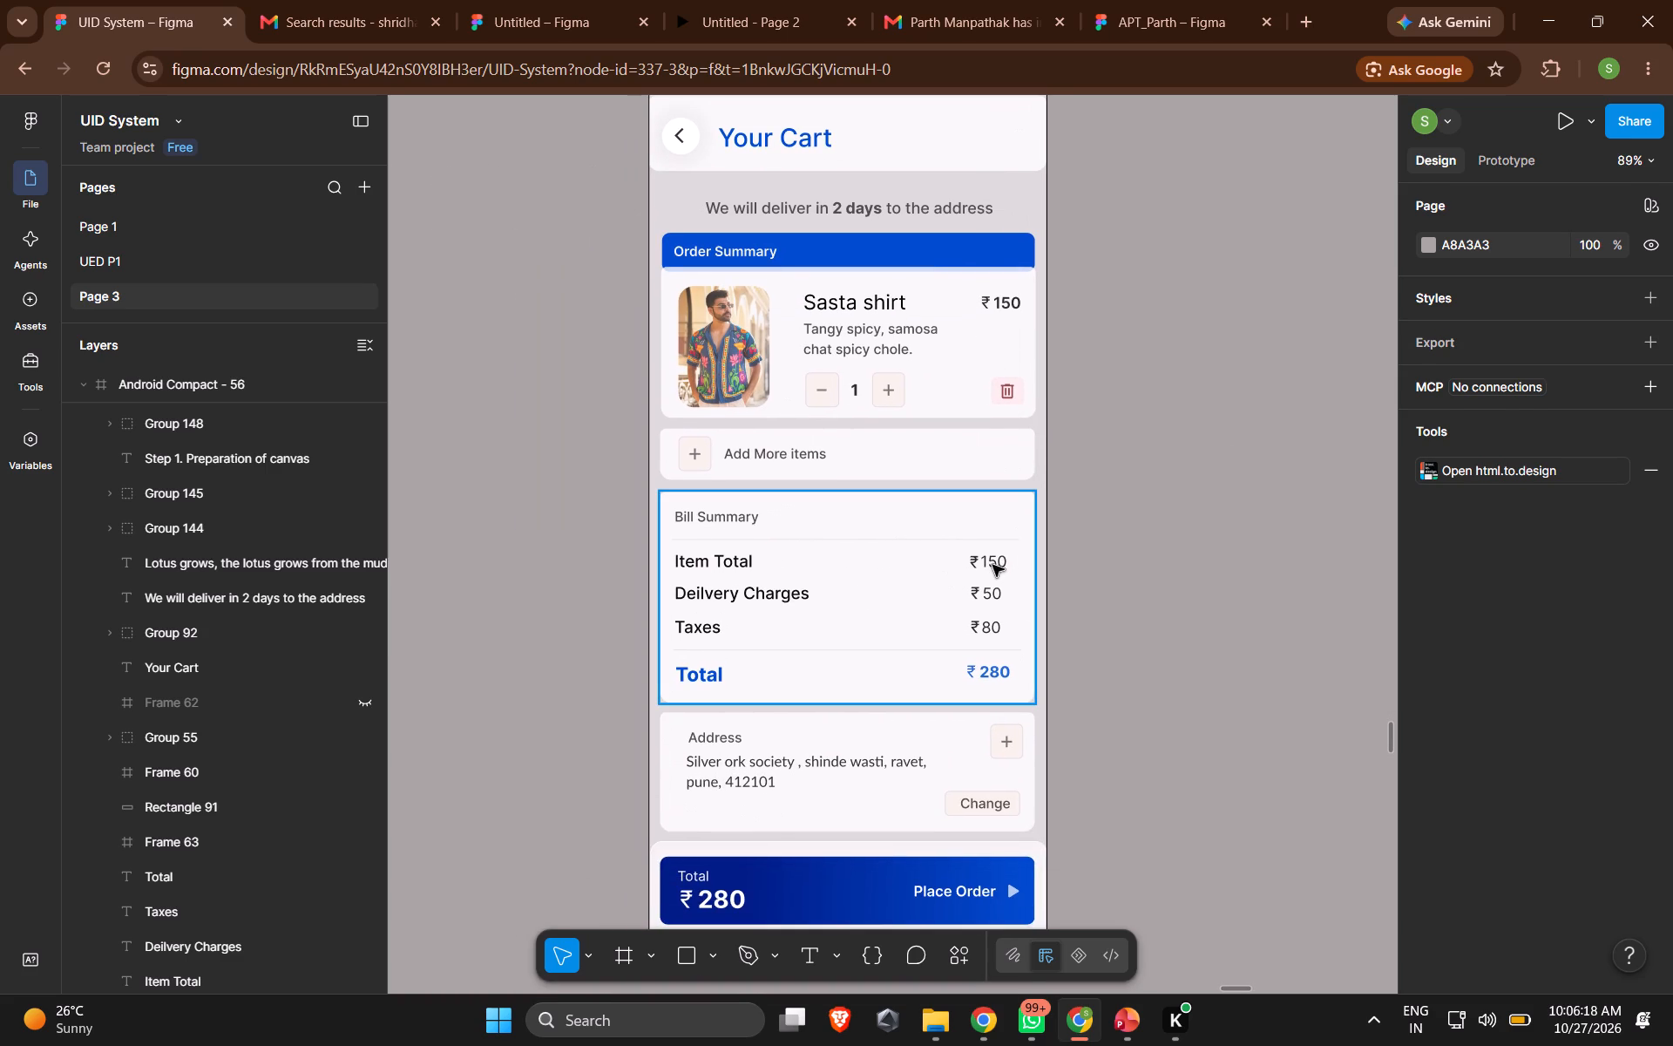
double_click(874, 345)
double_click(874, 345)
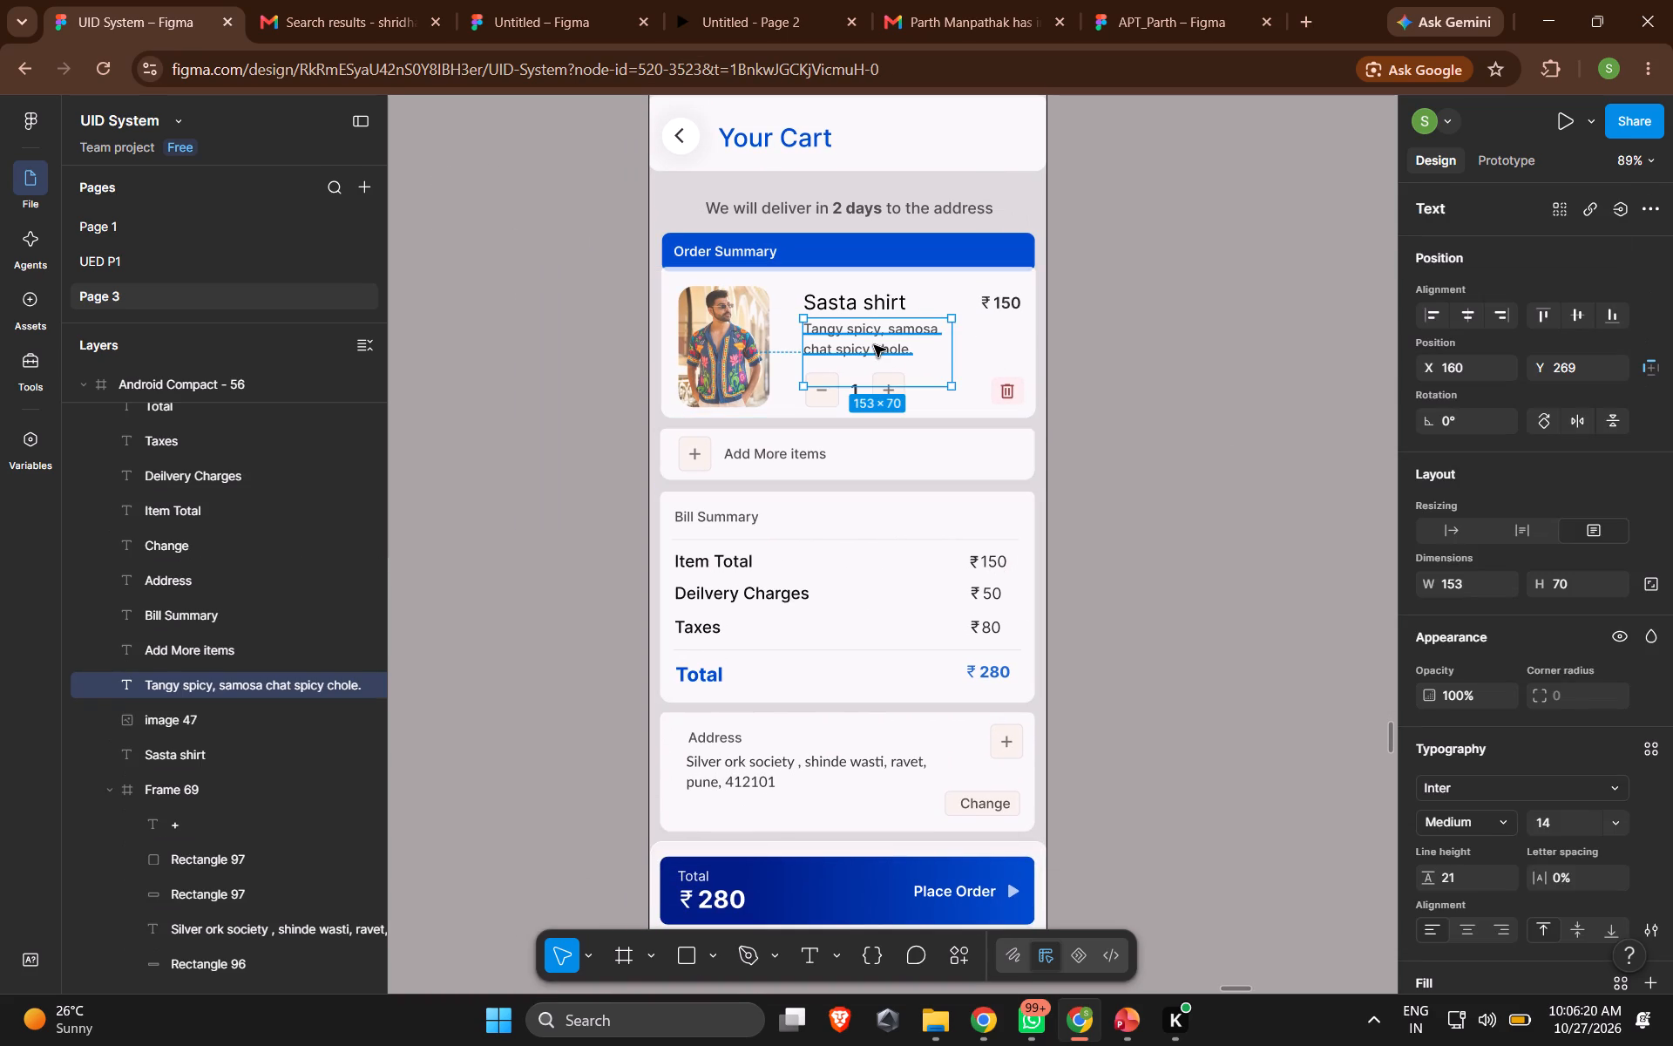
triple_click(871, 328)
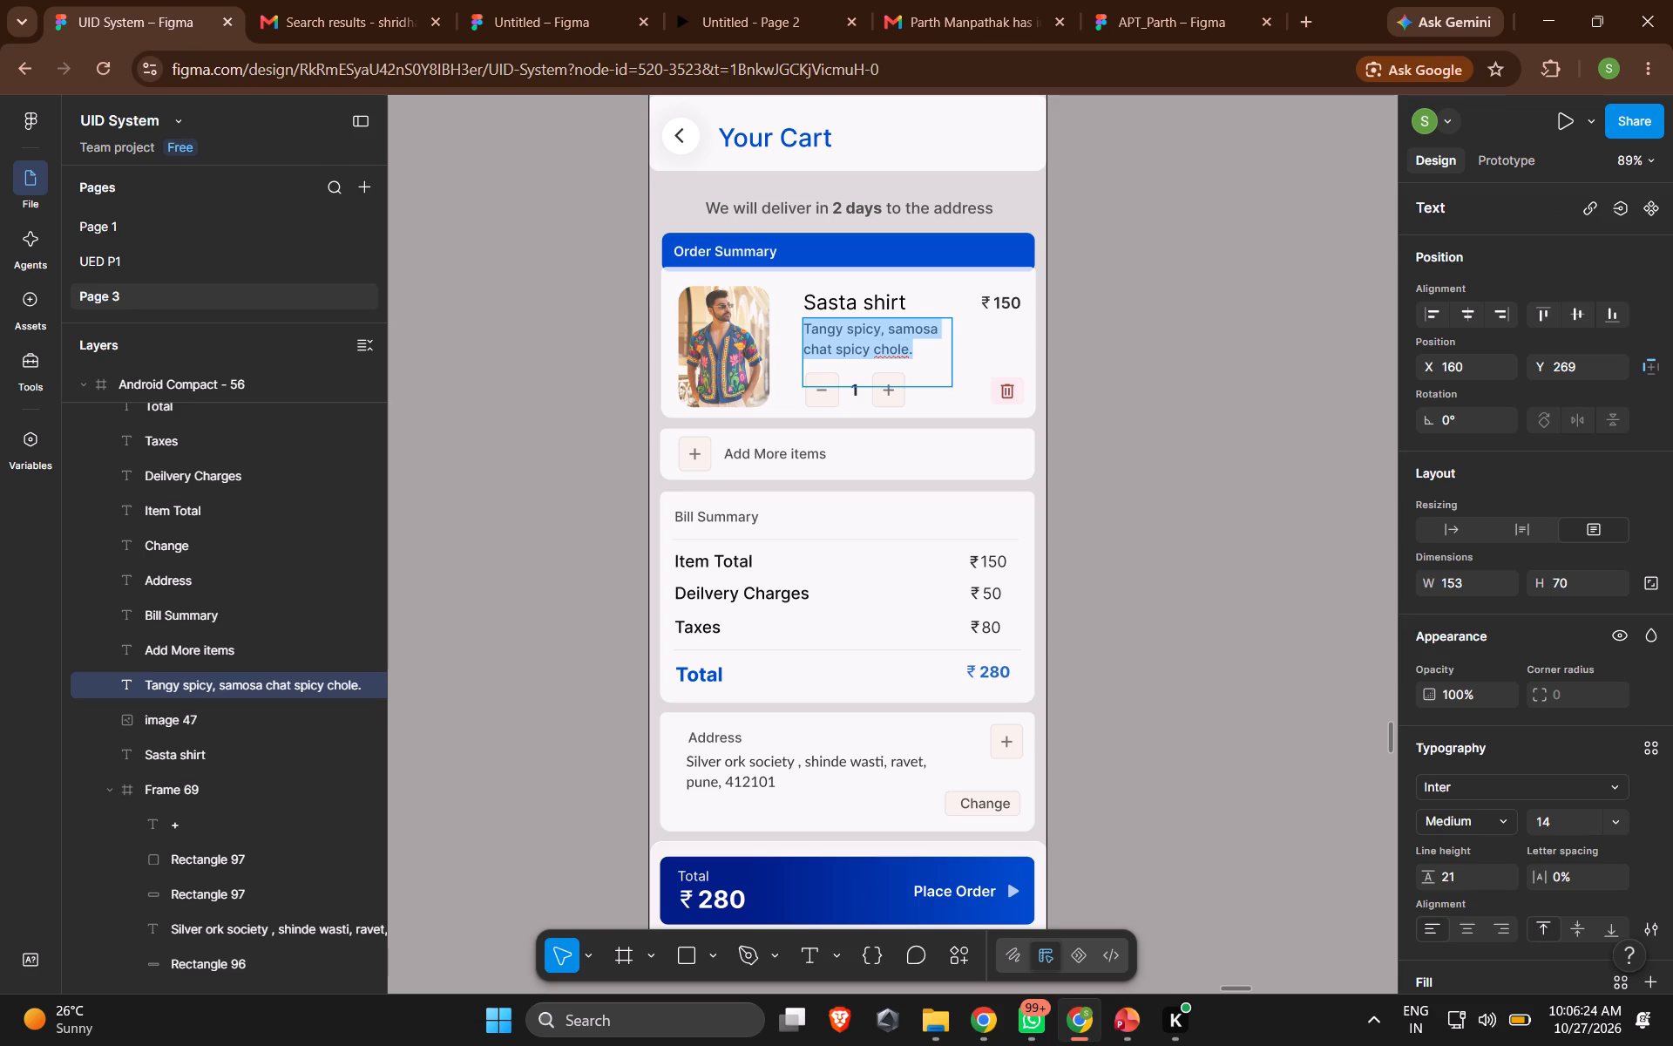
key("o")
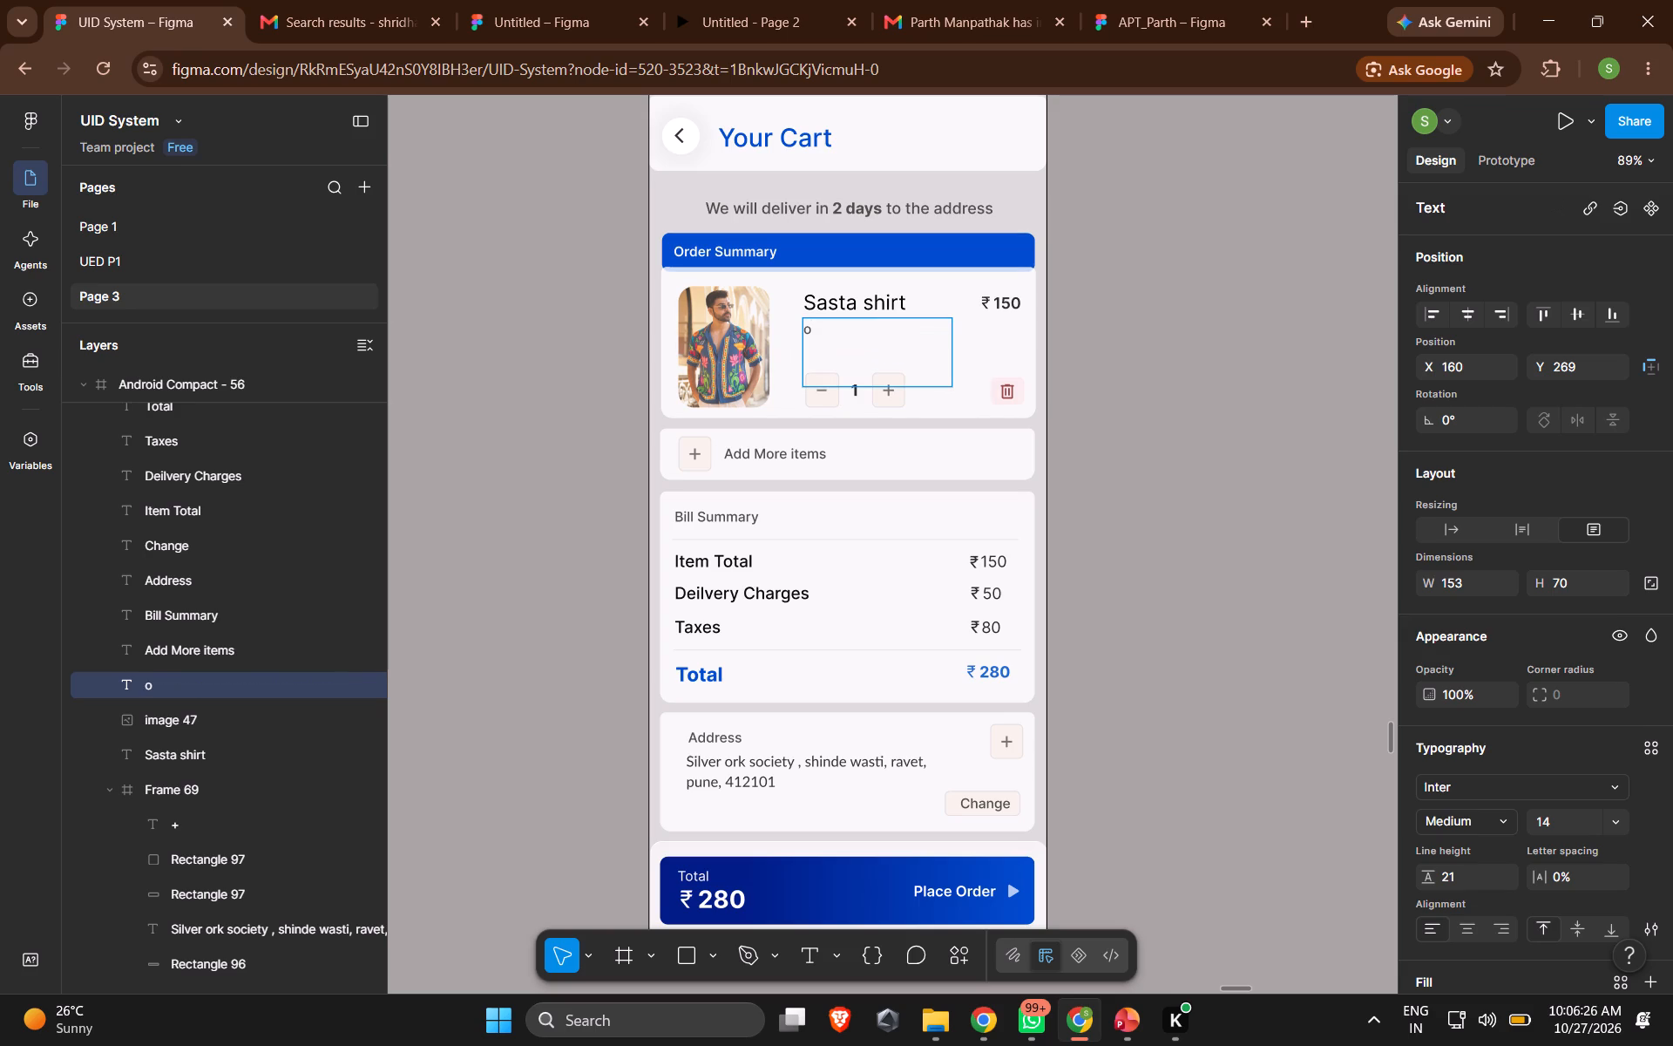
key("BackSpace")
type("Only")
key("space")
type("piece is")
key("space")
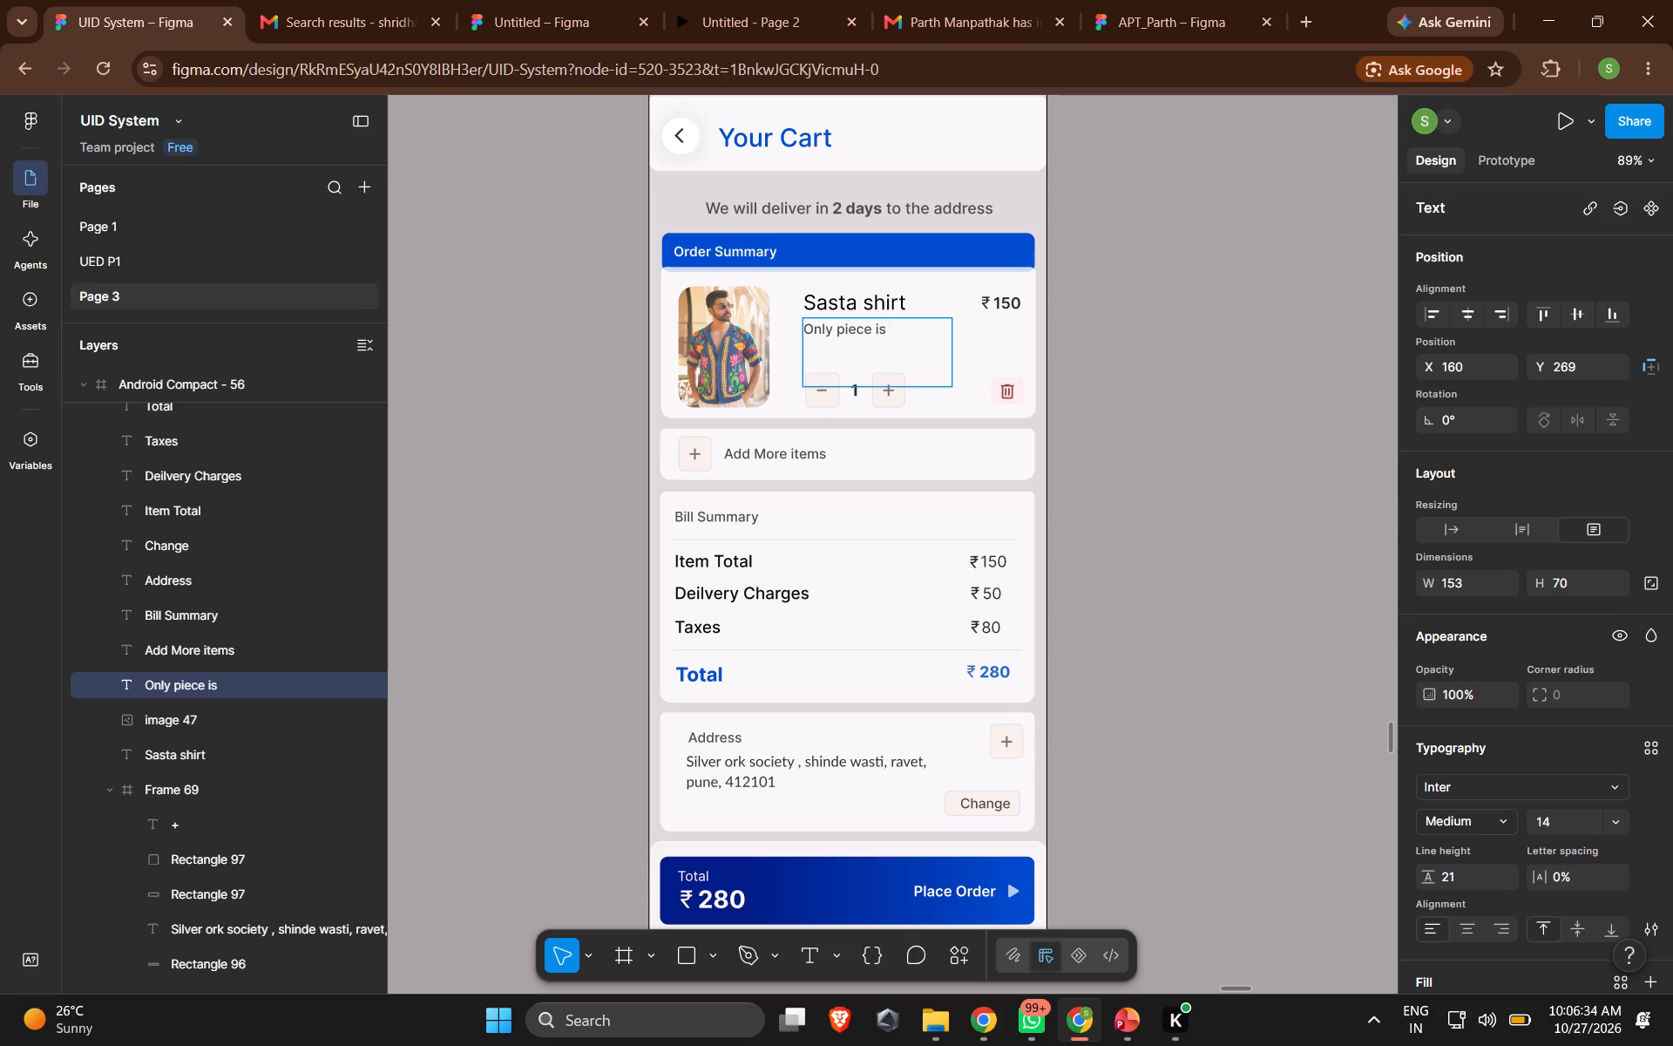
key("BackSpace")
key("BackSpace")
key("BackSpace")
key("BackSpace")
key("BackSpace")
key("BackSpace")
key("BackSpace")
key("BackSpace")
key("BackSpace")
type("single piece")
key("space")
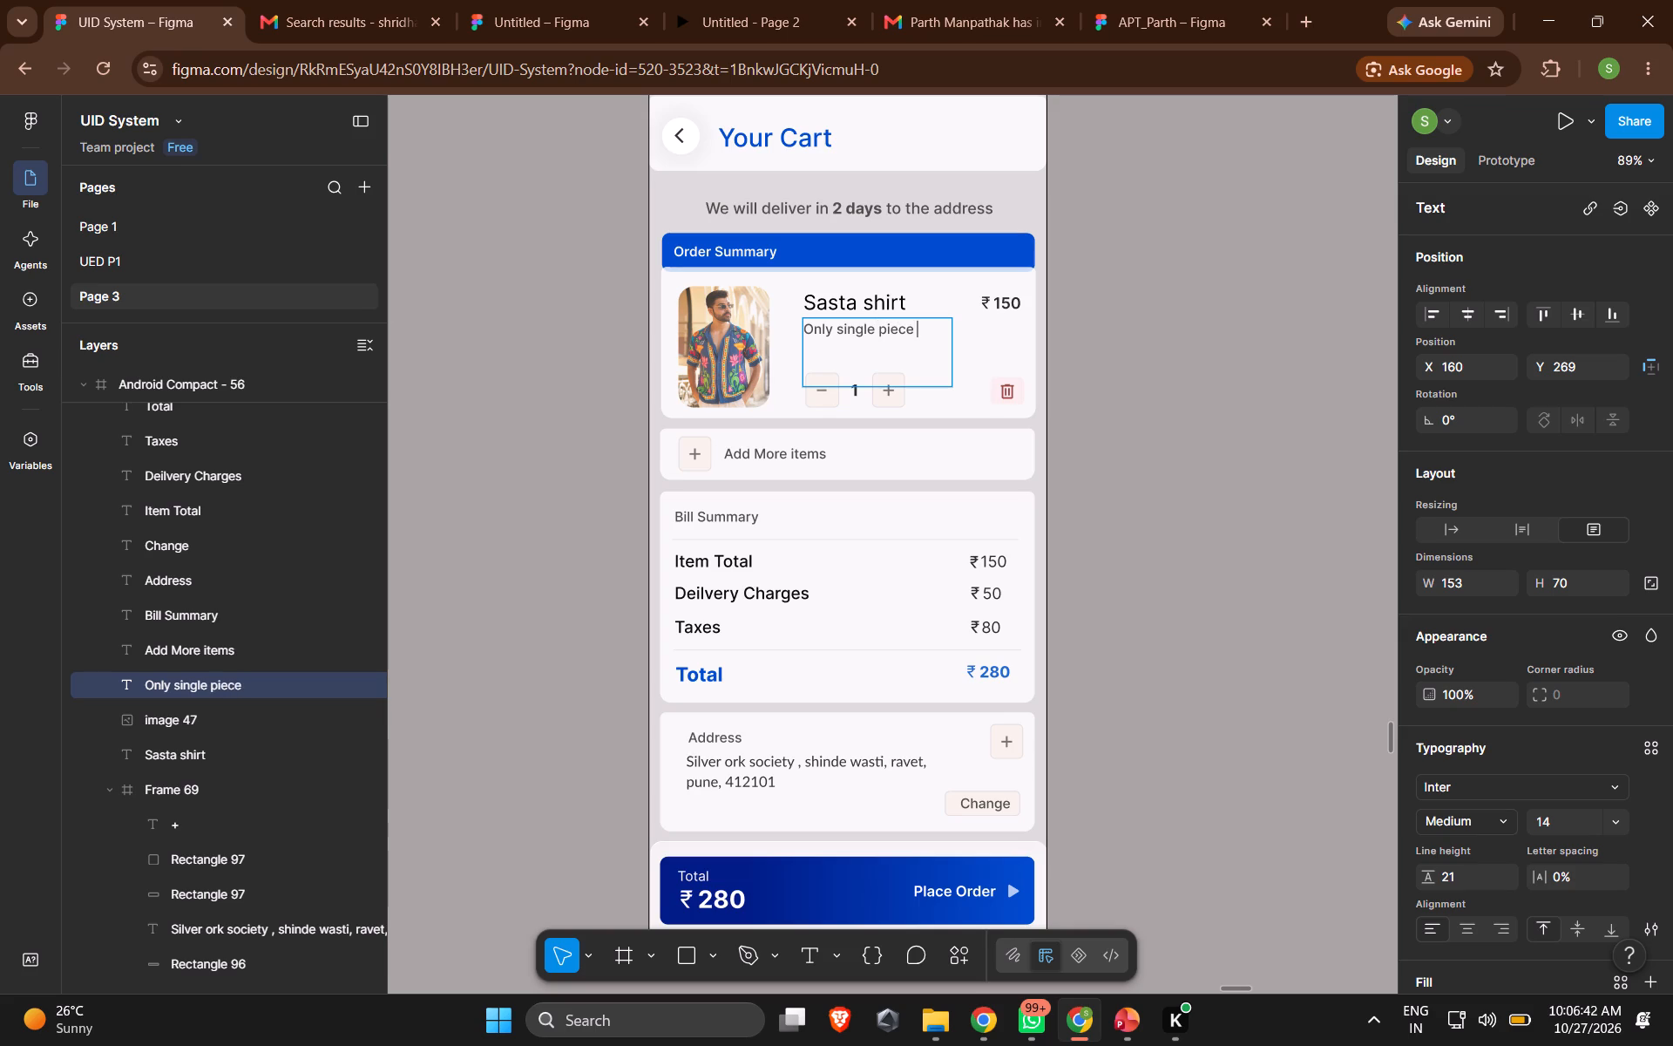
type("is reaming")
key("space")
Delete all of the description text under the Sasta shirt title.
triple_click(833, 351)
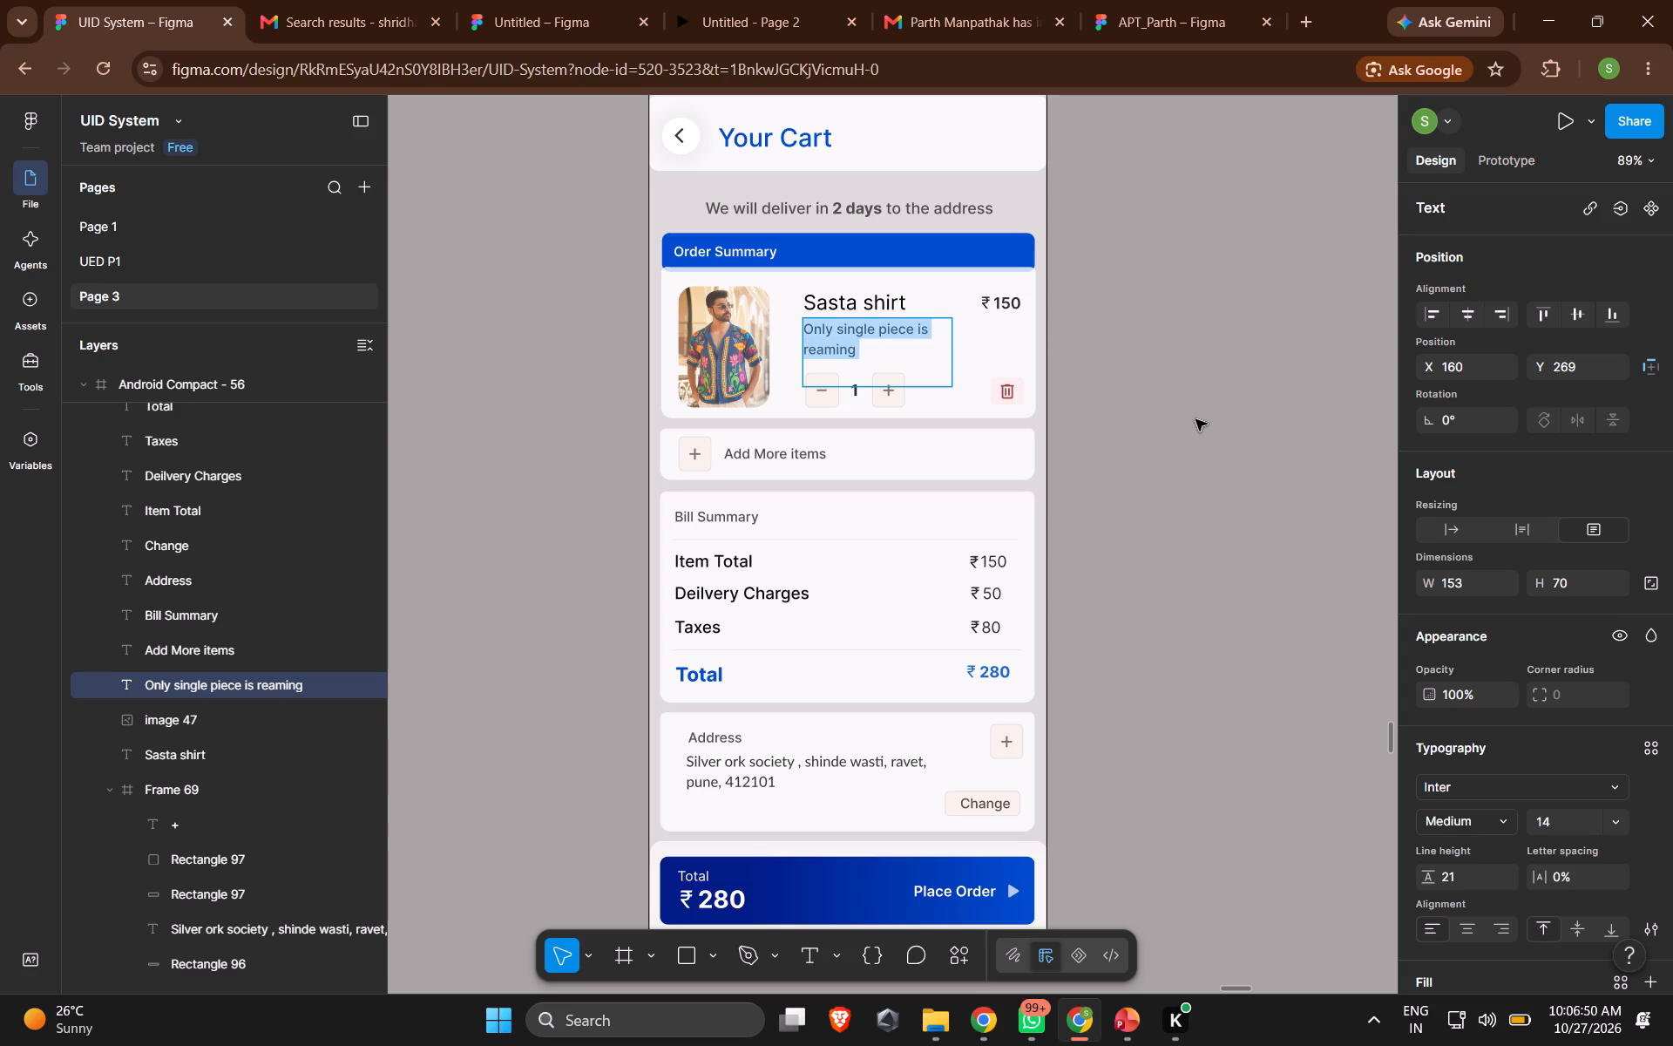
key("BackSpace")
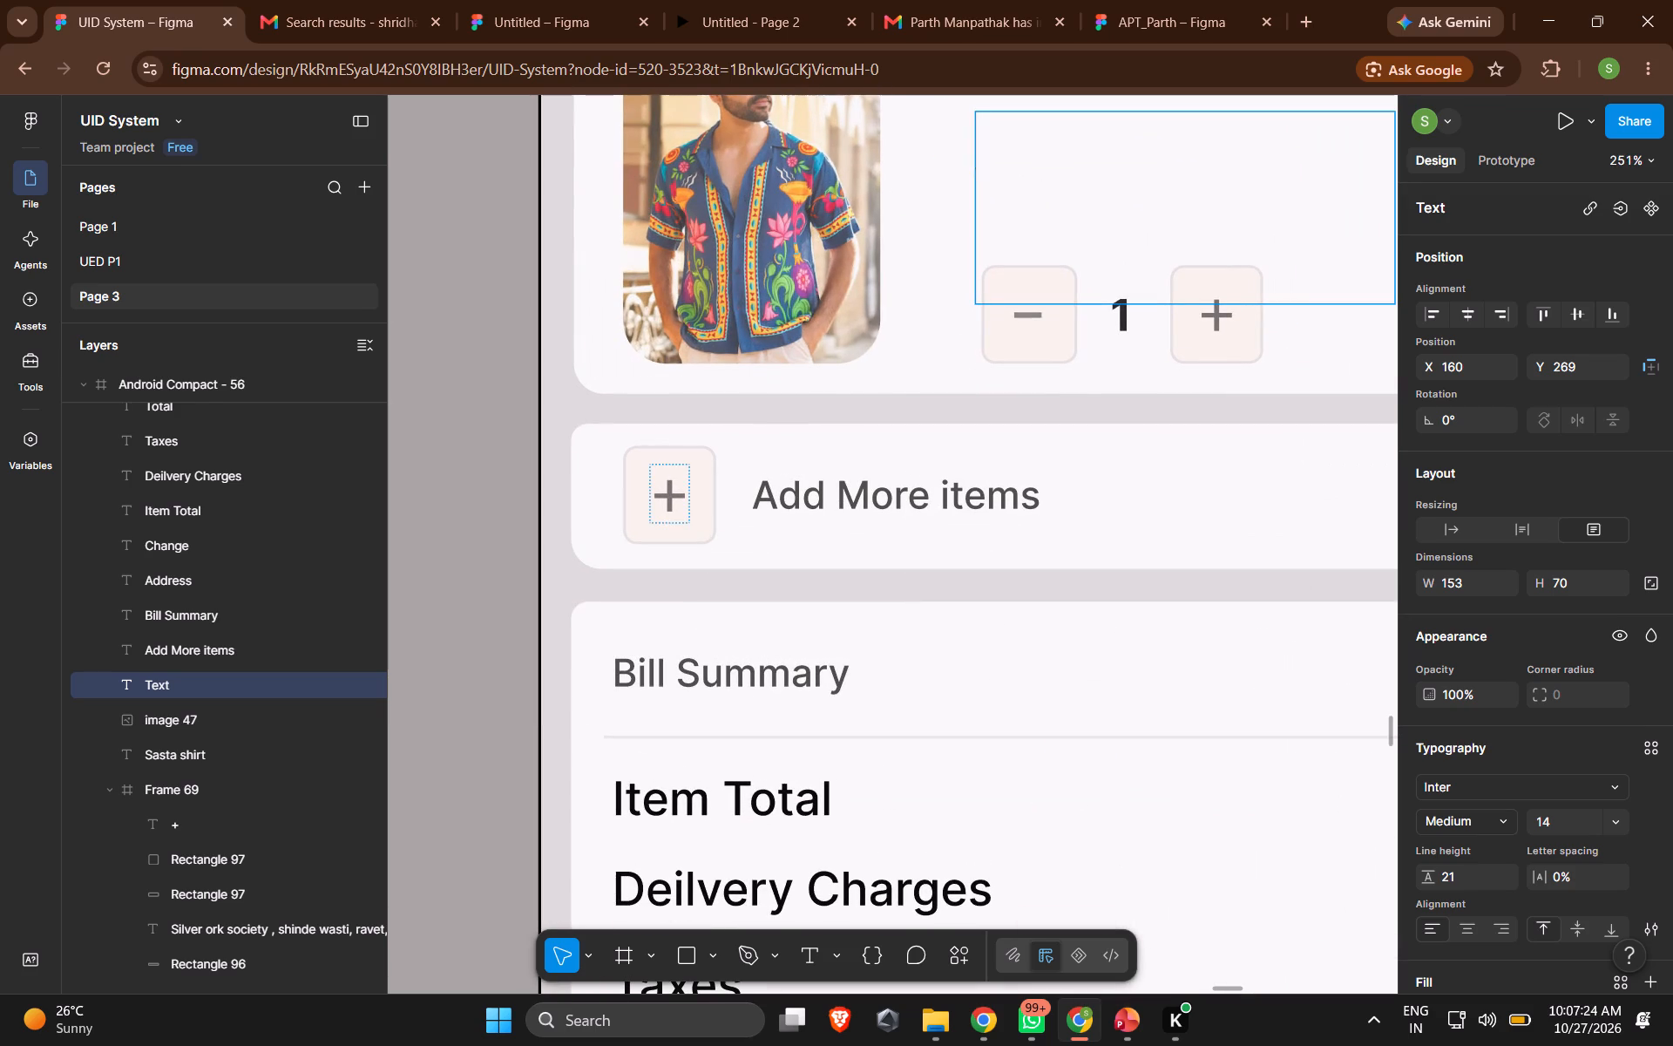
Recolor the fill of the plus button beside Add More items, starting from 014AD4 and softening it to pale blue D4DEF1.
left_click(671, 467)
left_click(701, 463)
left_click(720, 458)
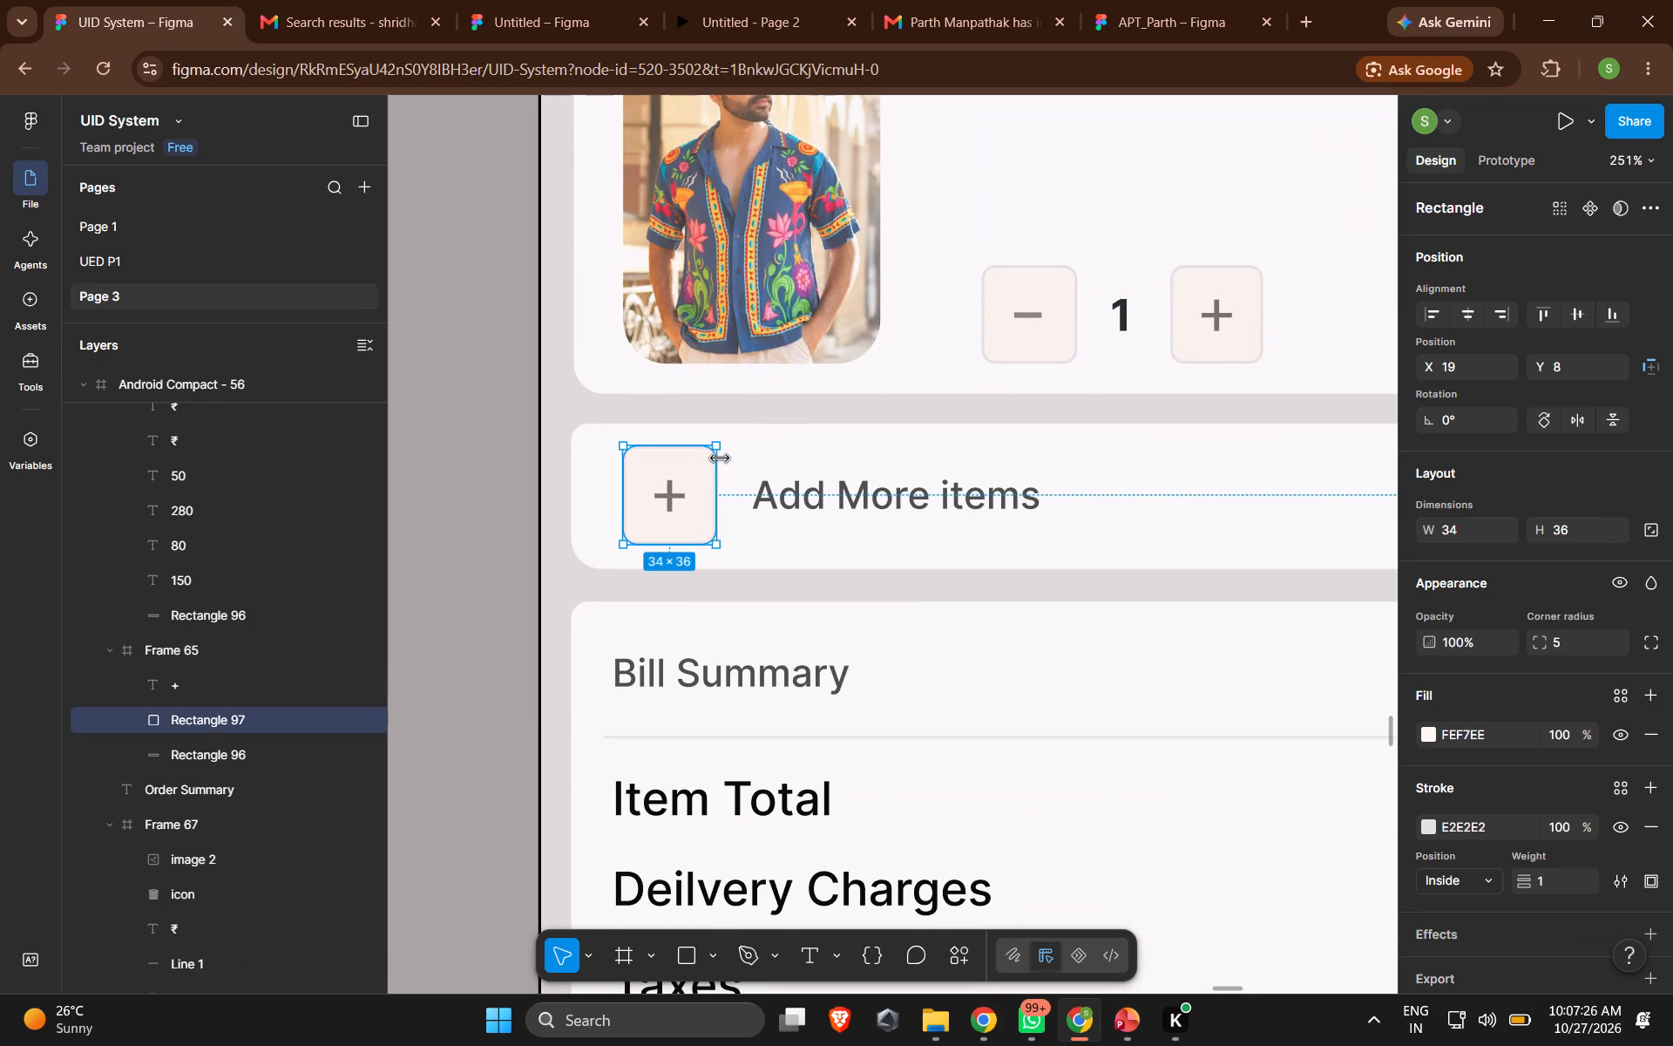
left_click(1437, 730)
left_click(1431, 732)
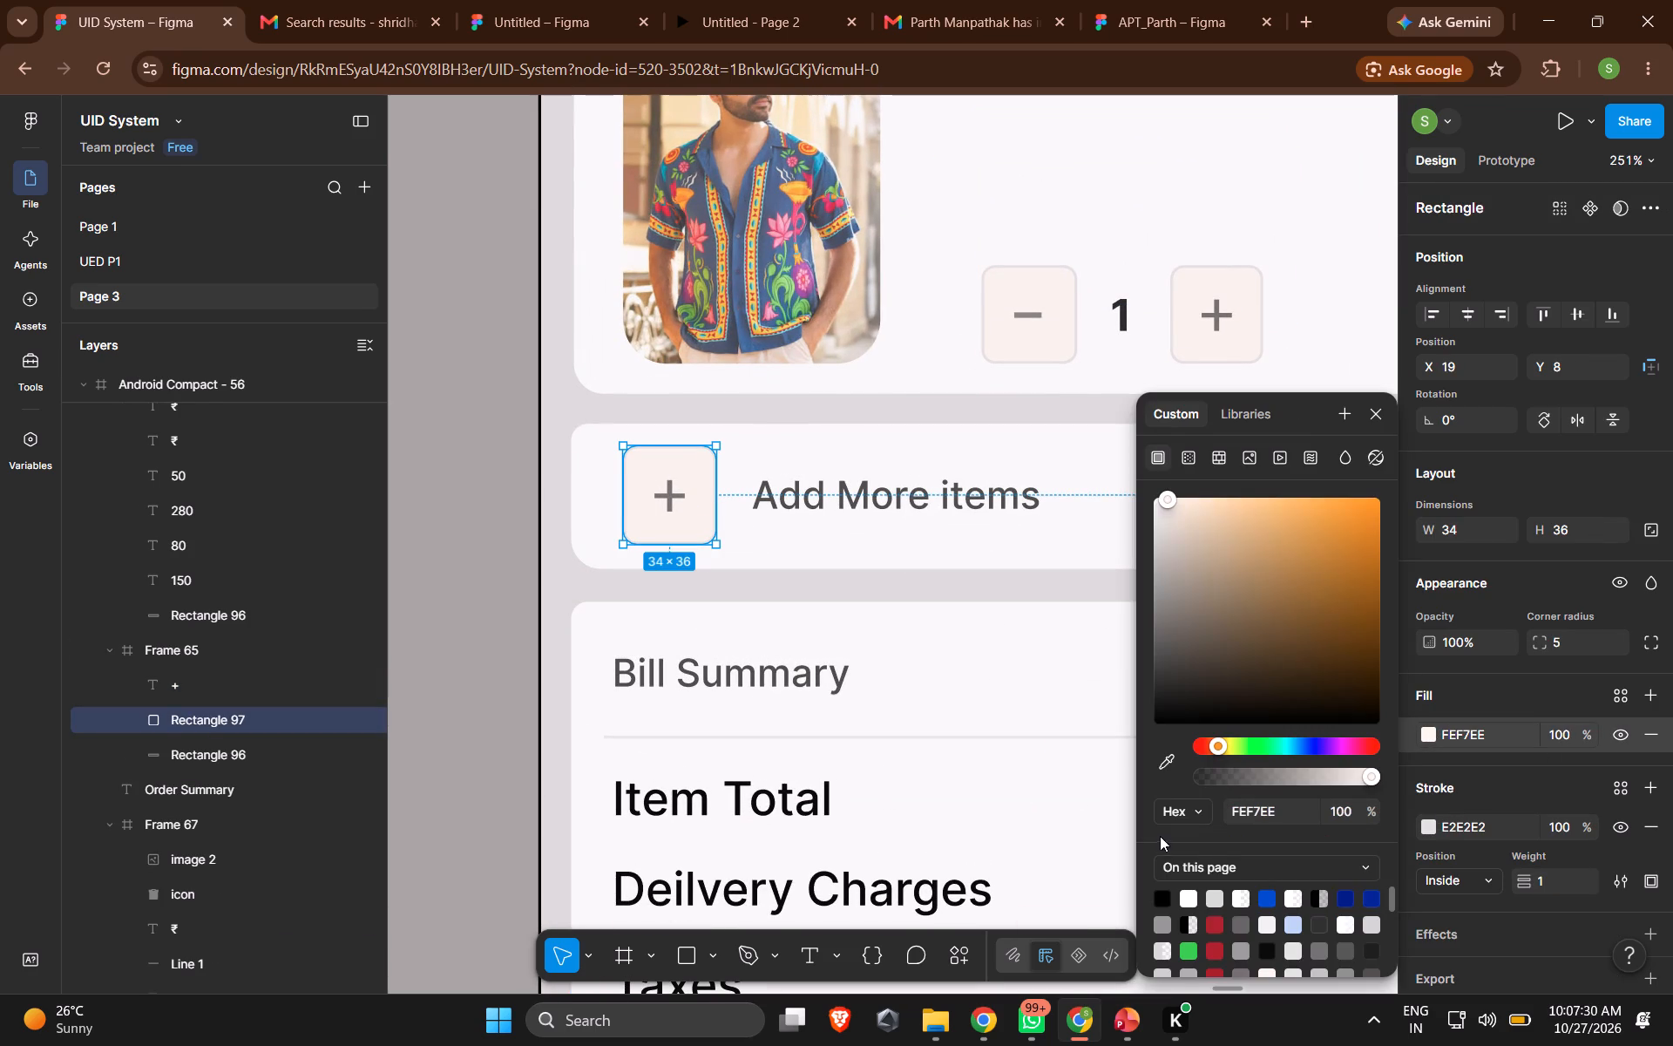
left_click(1268, 902)
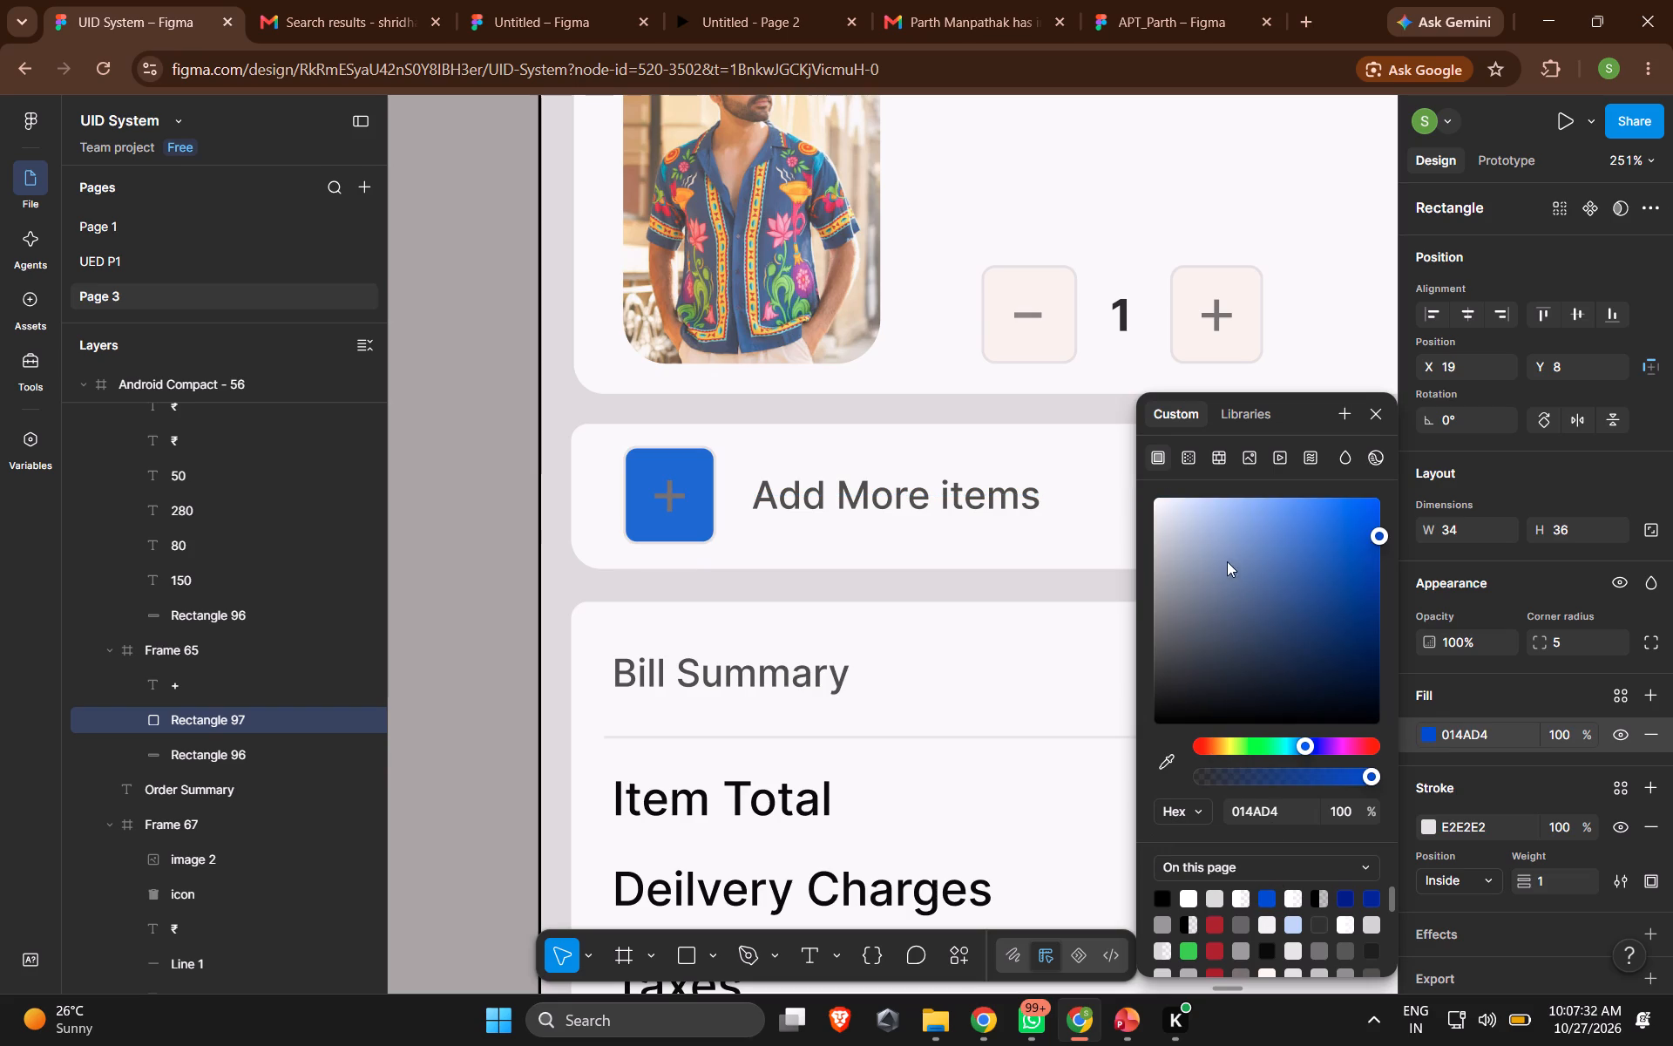
left_click(1209, 513)
left_click_drag(1209, 513, 1190, 513)
left_click(1190, 513)
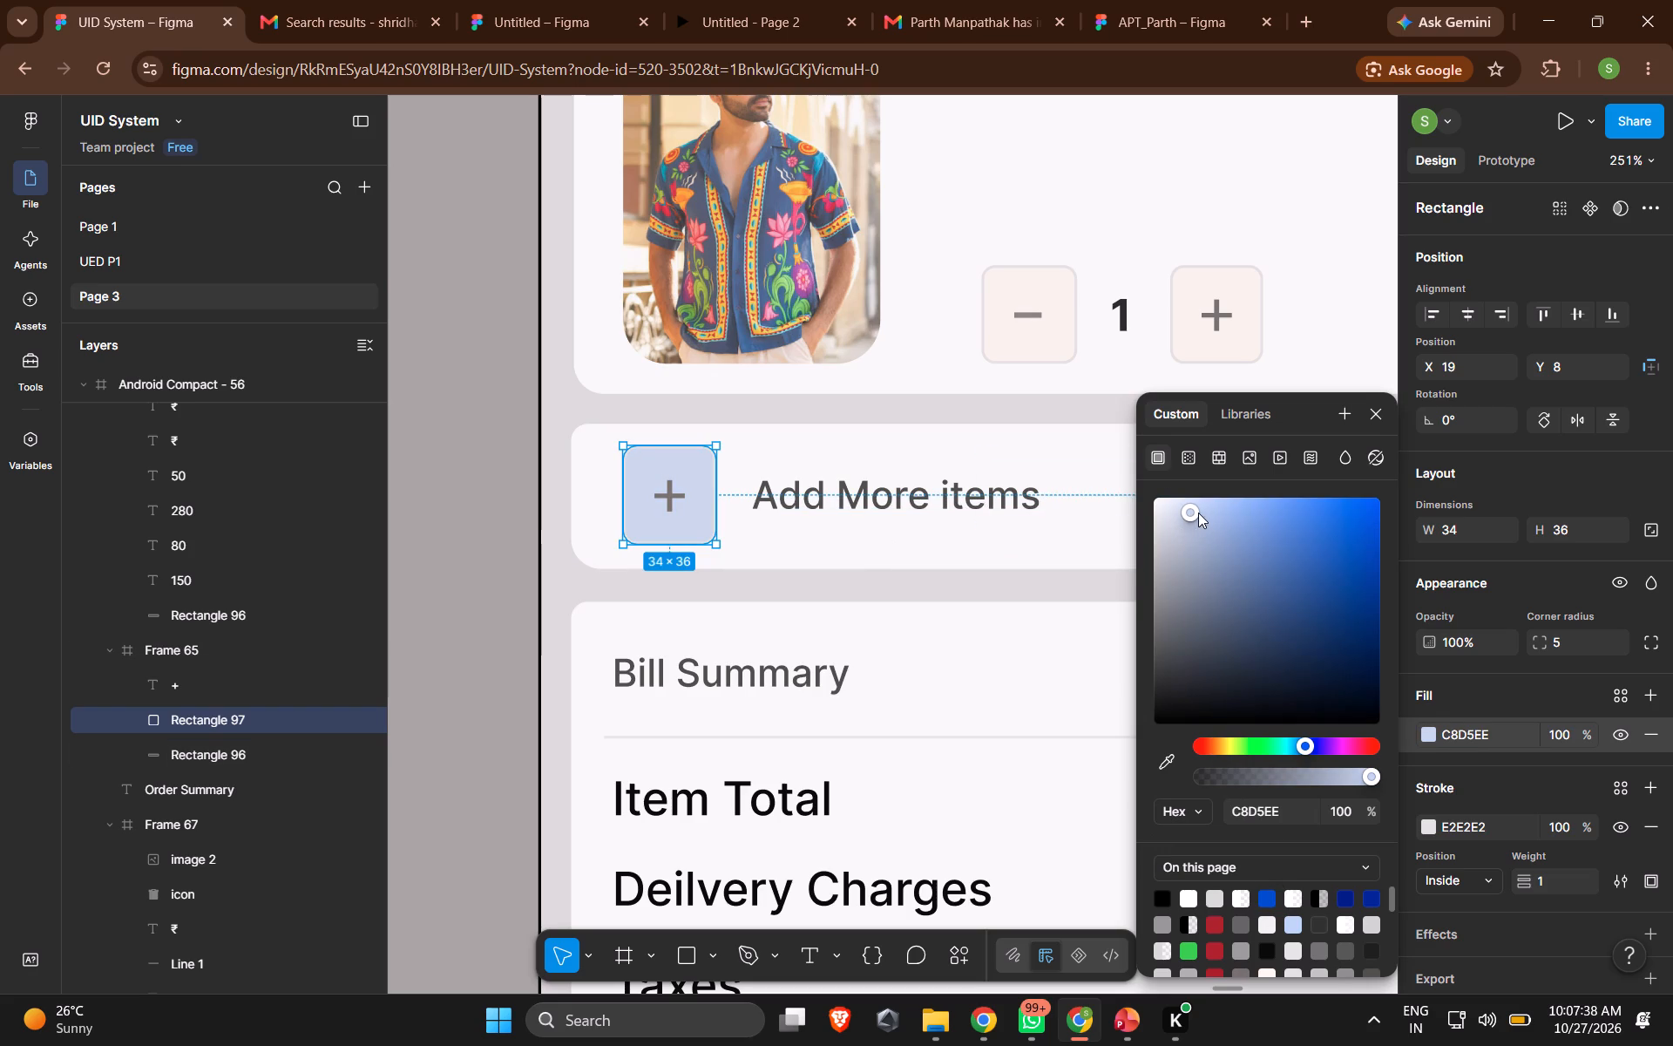
left_click_drag(1189, 513, 1181, 510)
left_click(423, 519)
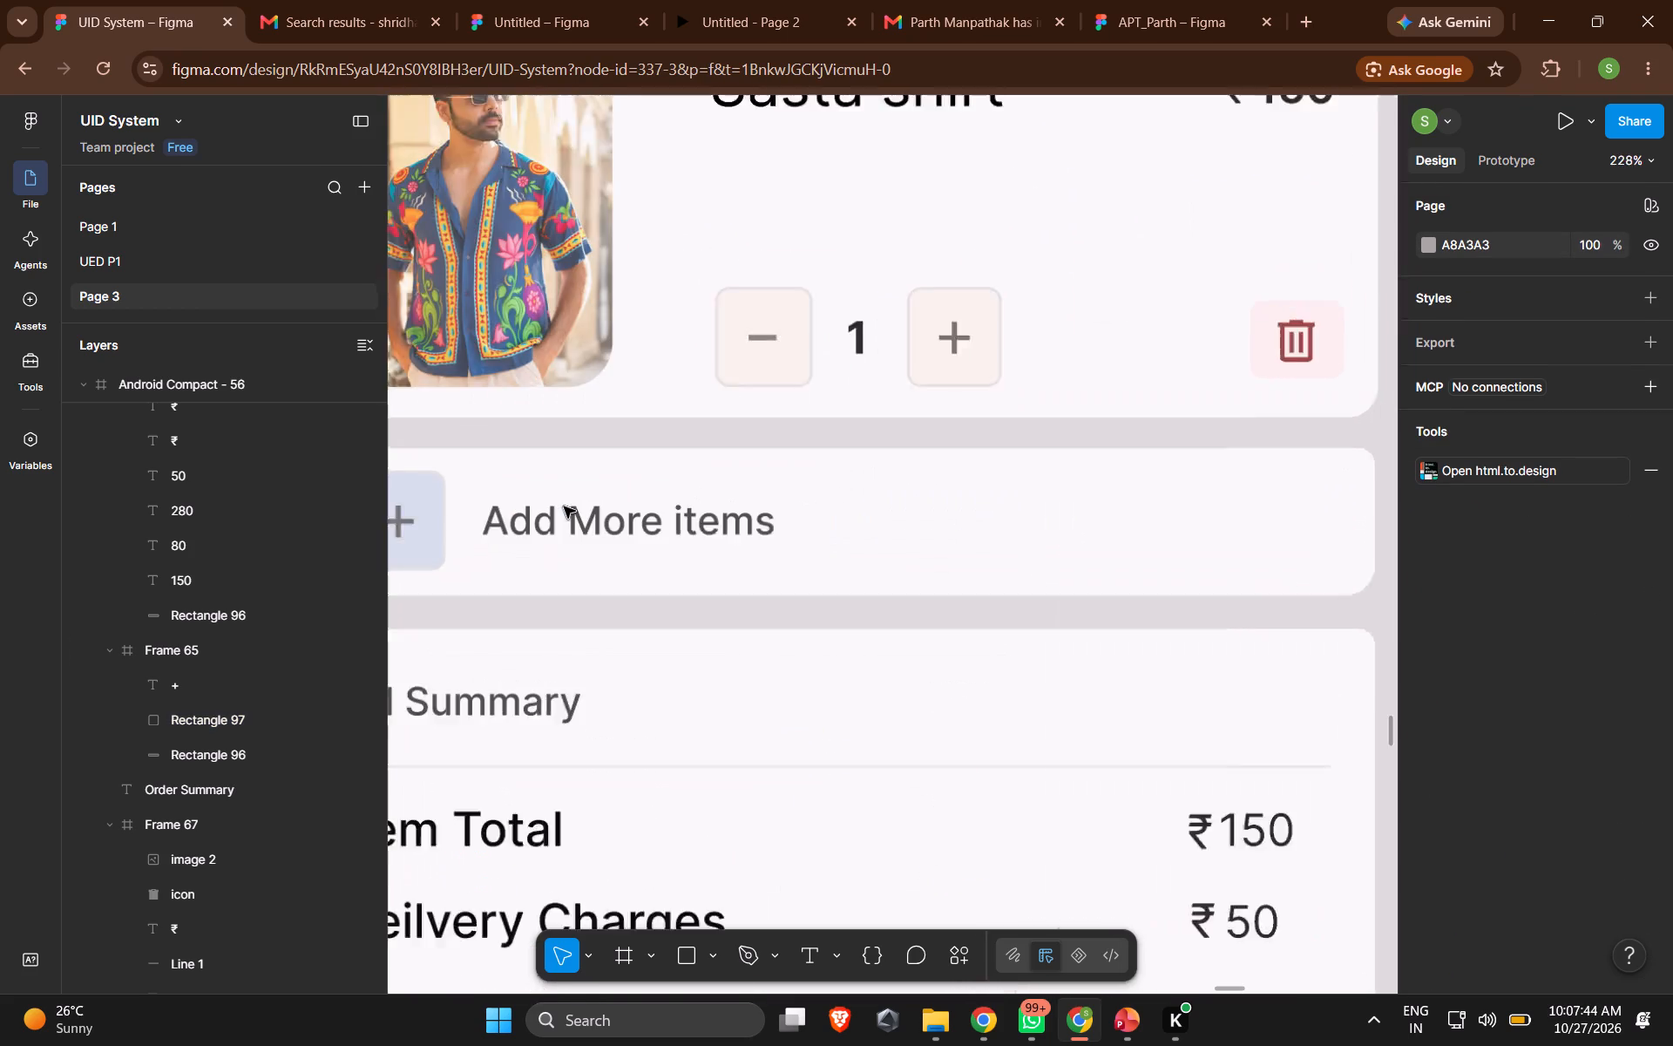
Lighten the fill of the Add More items plus button to E8F0FF.
triple_click(421, 499)
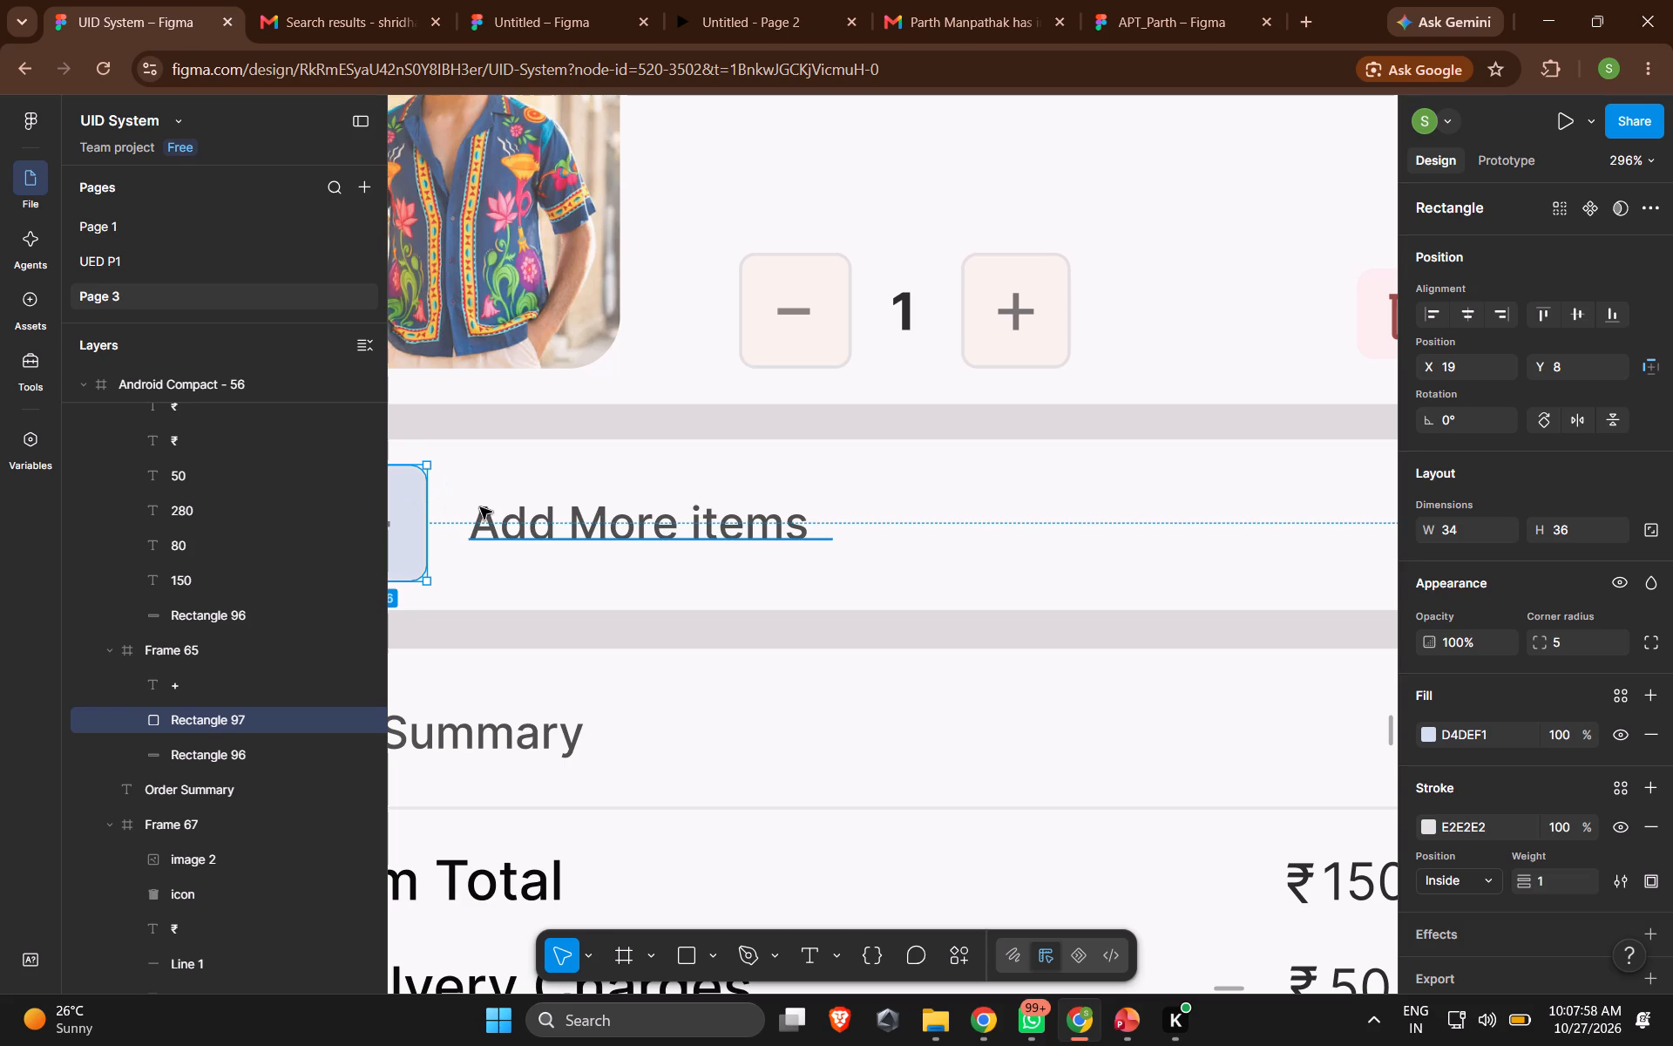
left_click(847, 642)
scroll(847, 642, "right", 1)
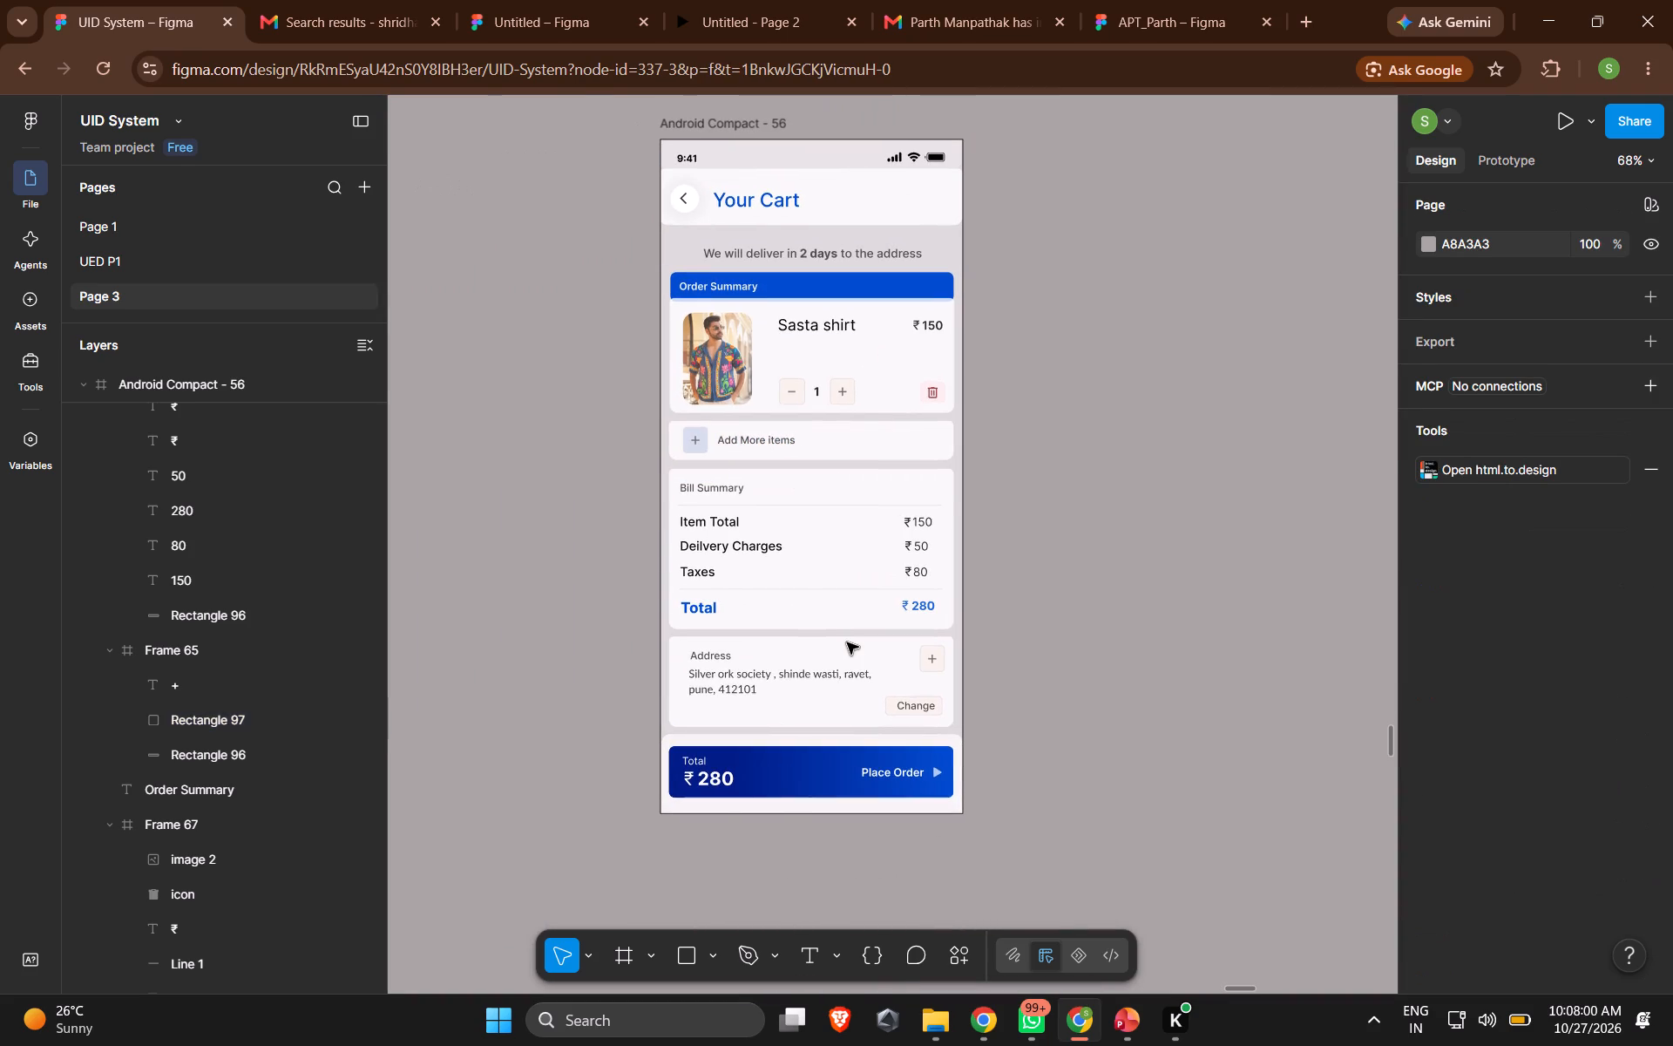
double_click(581, 280)
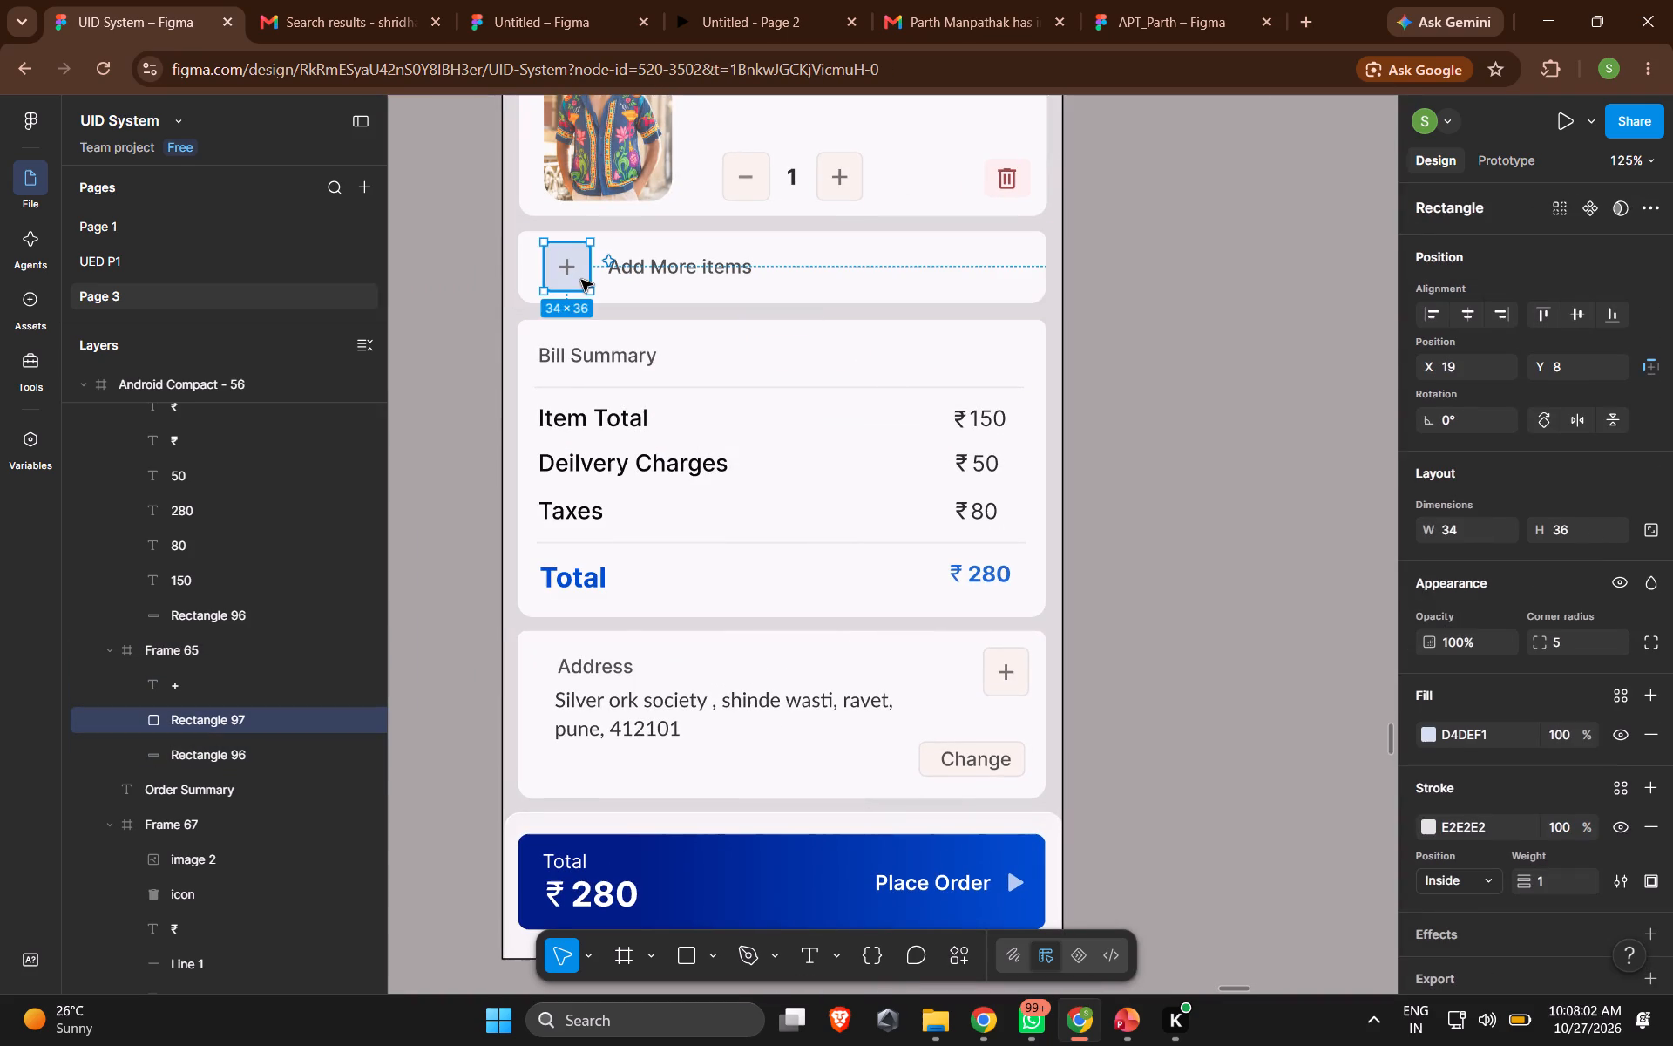
left_click(1434, 739)
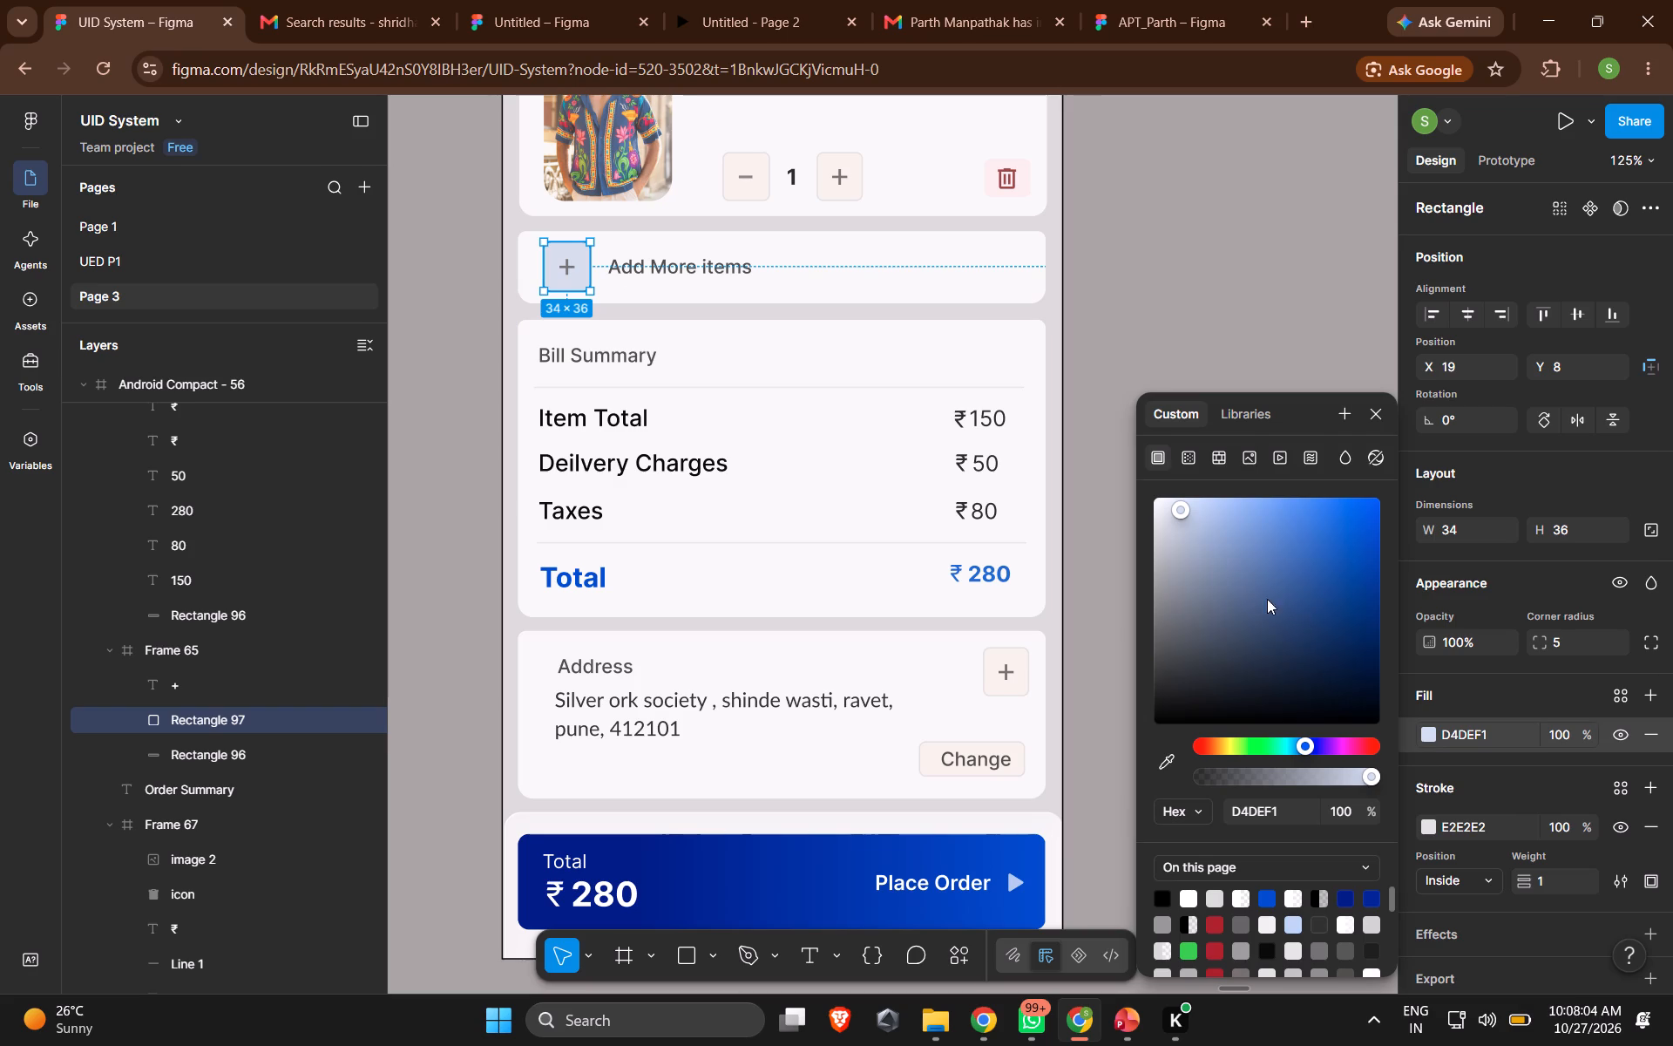
left_click_drag(1181, 516, 1173, 482)
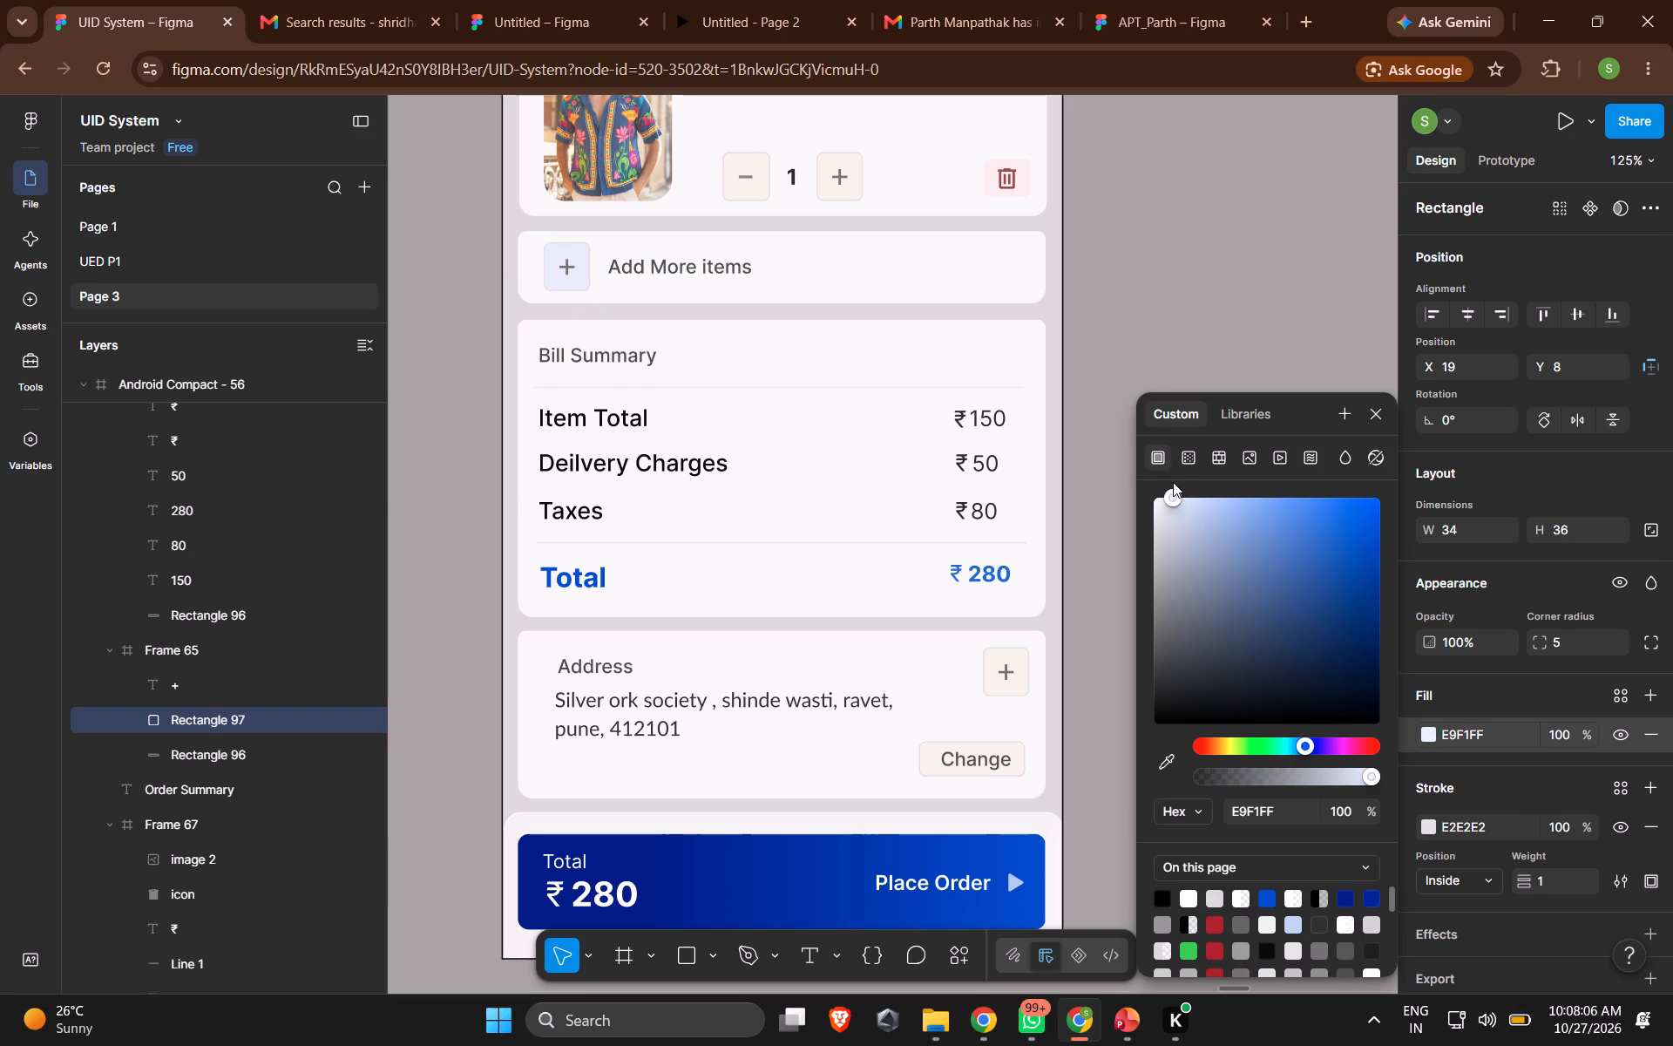
left_click_drag(1173, 482, 1174, 483)
left_click(1104, 313)
Fill the minus and plus quantity buttons with the pale blue sampled from the Add More items plus button.
scroll(1104, 313, "up", 2)
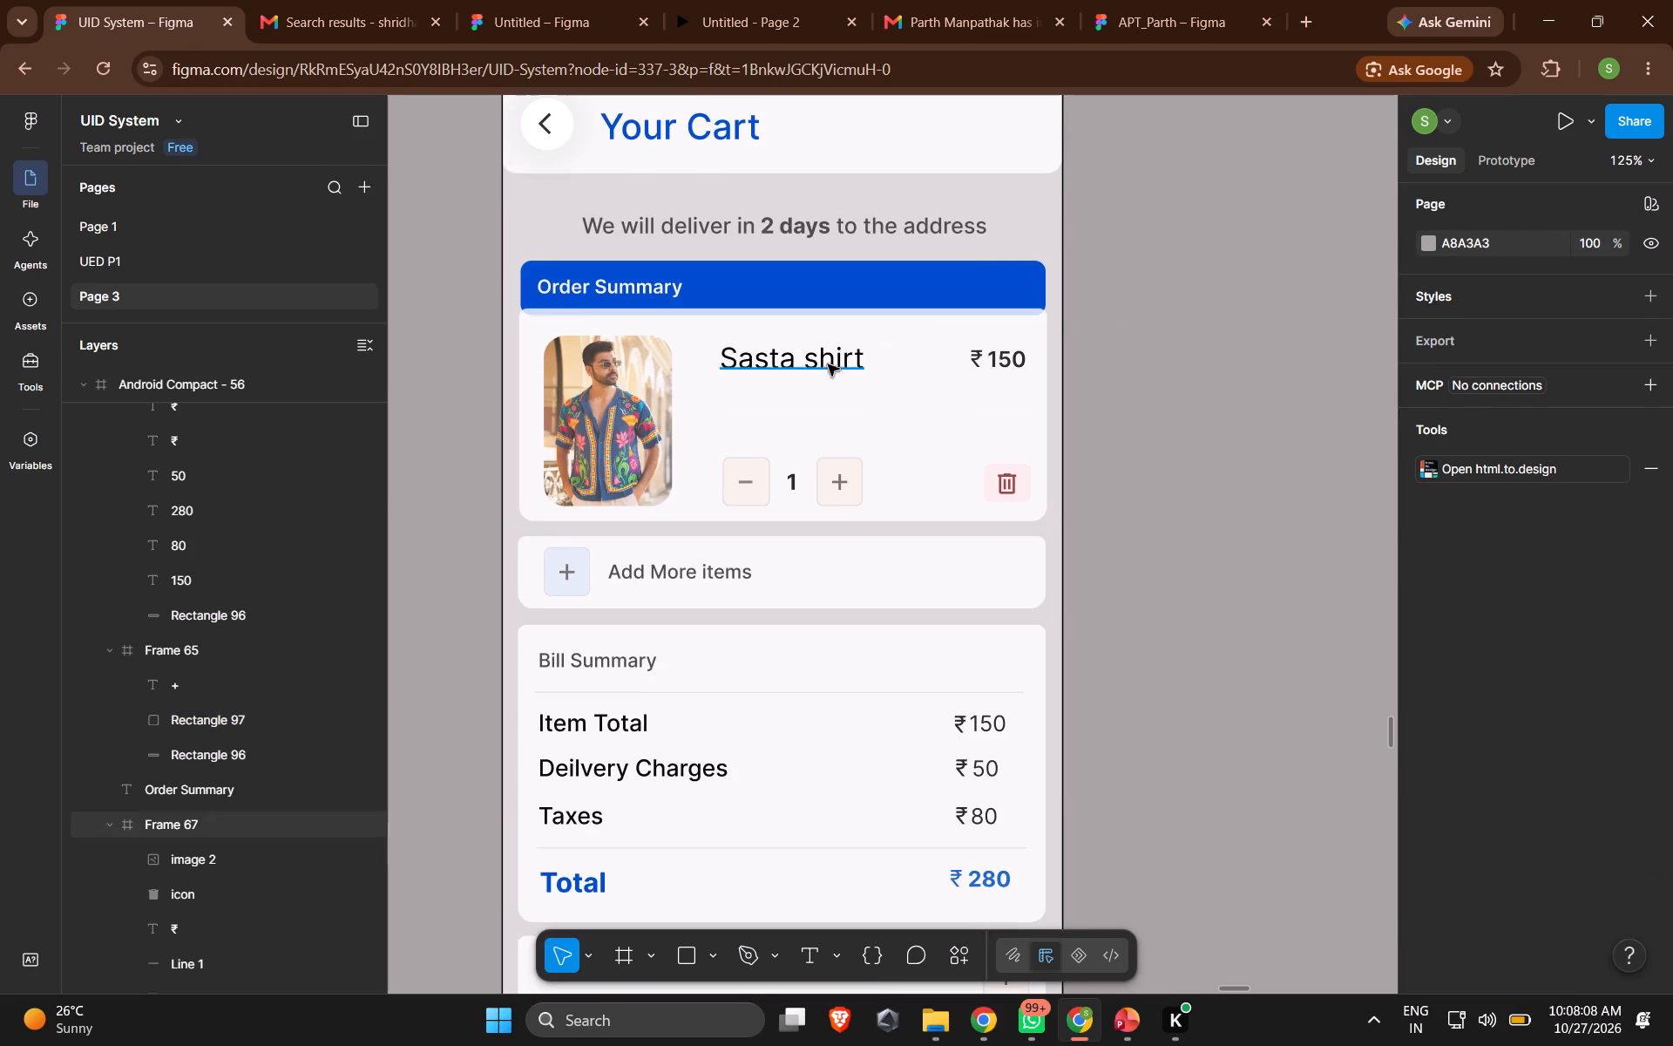
double_click(756, 471)
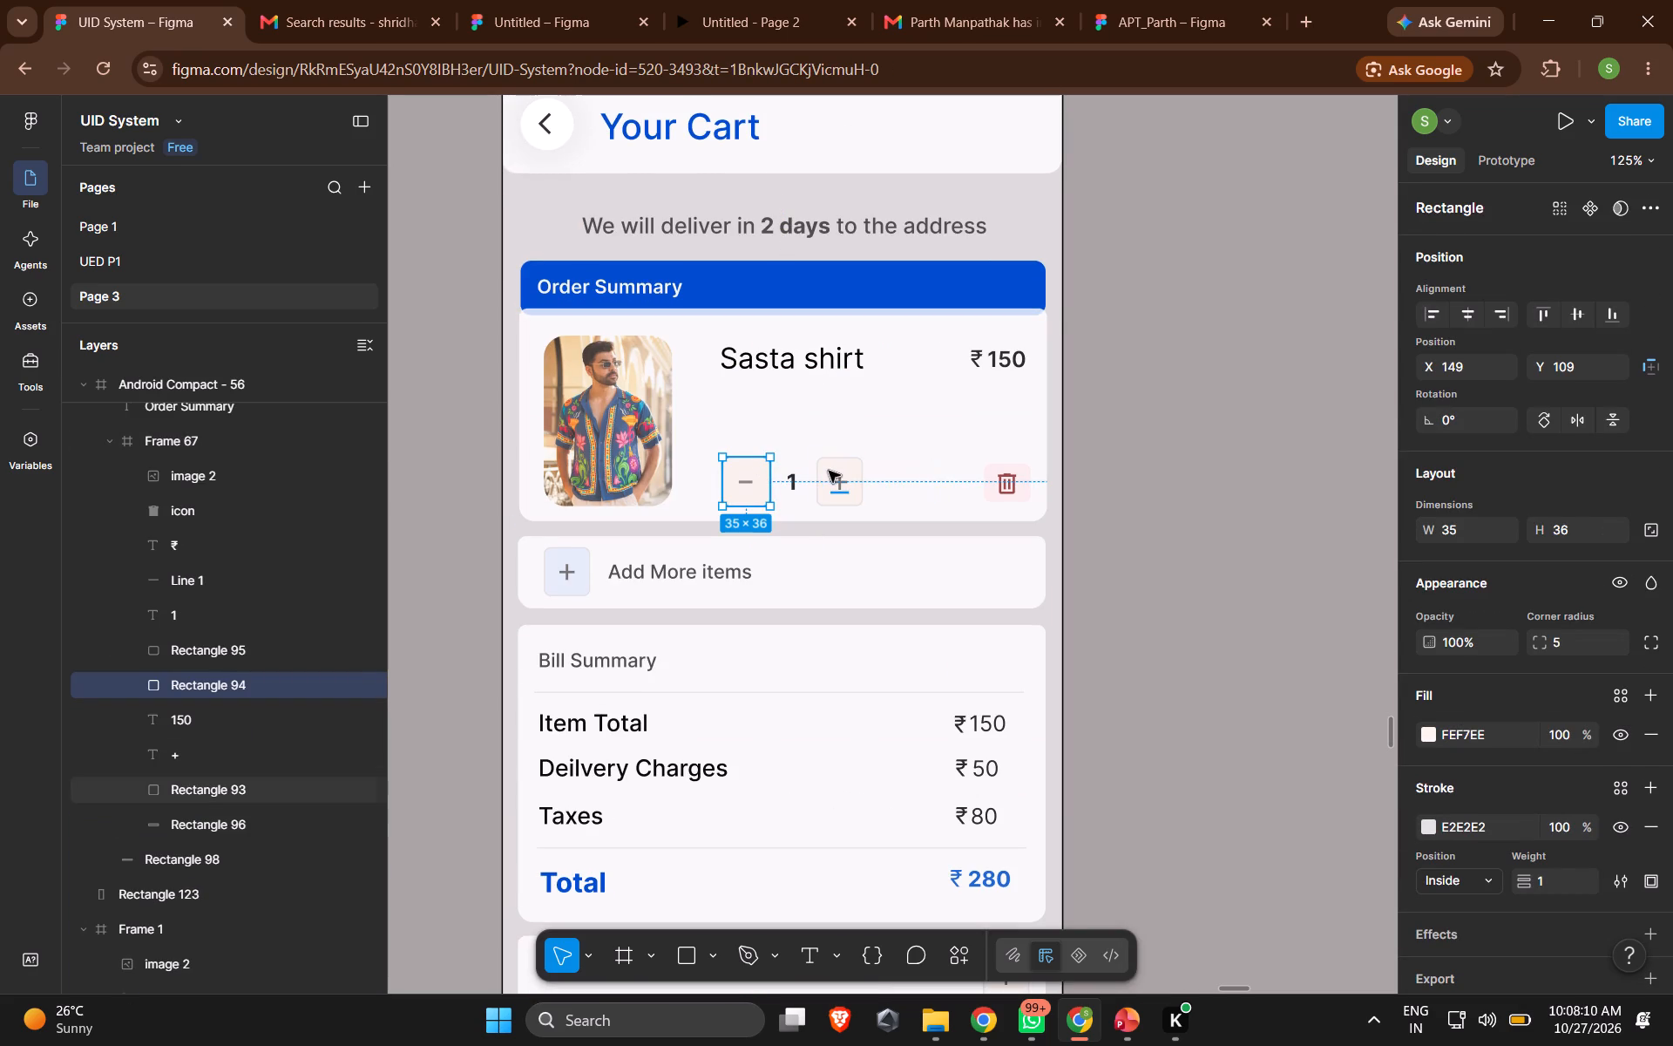
left_click(838, 461, "shift")
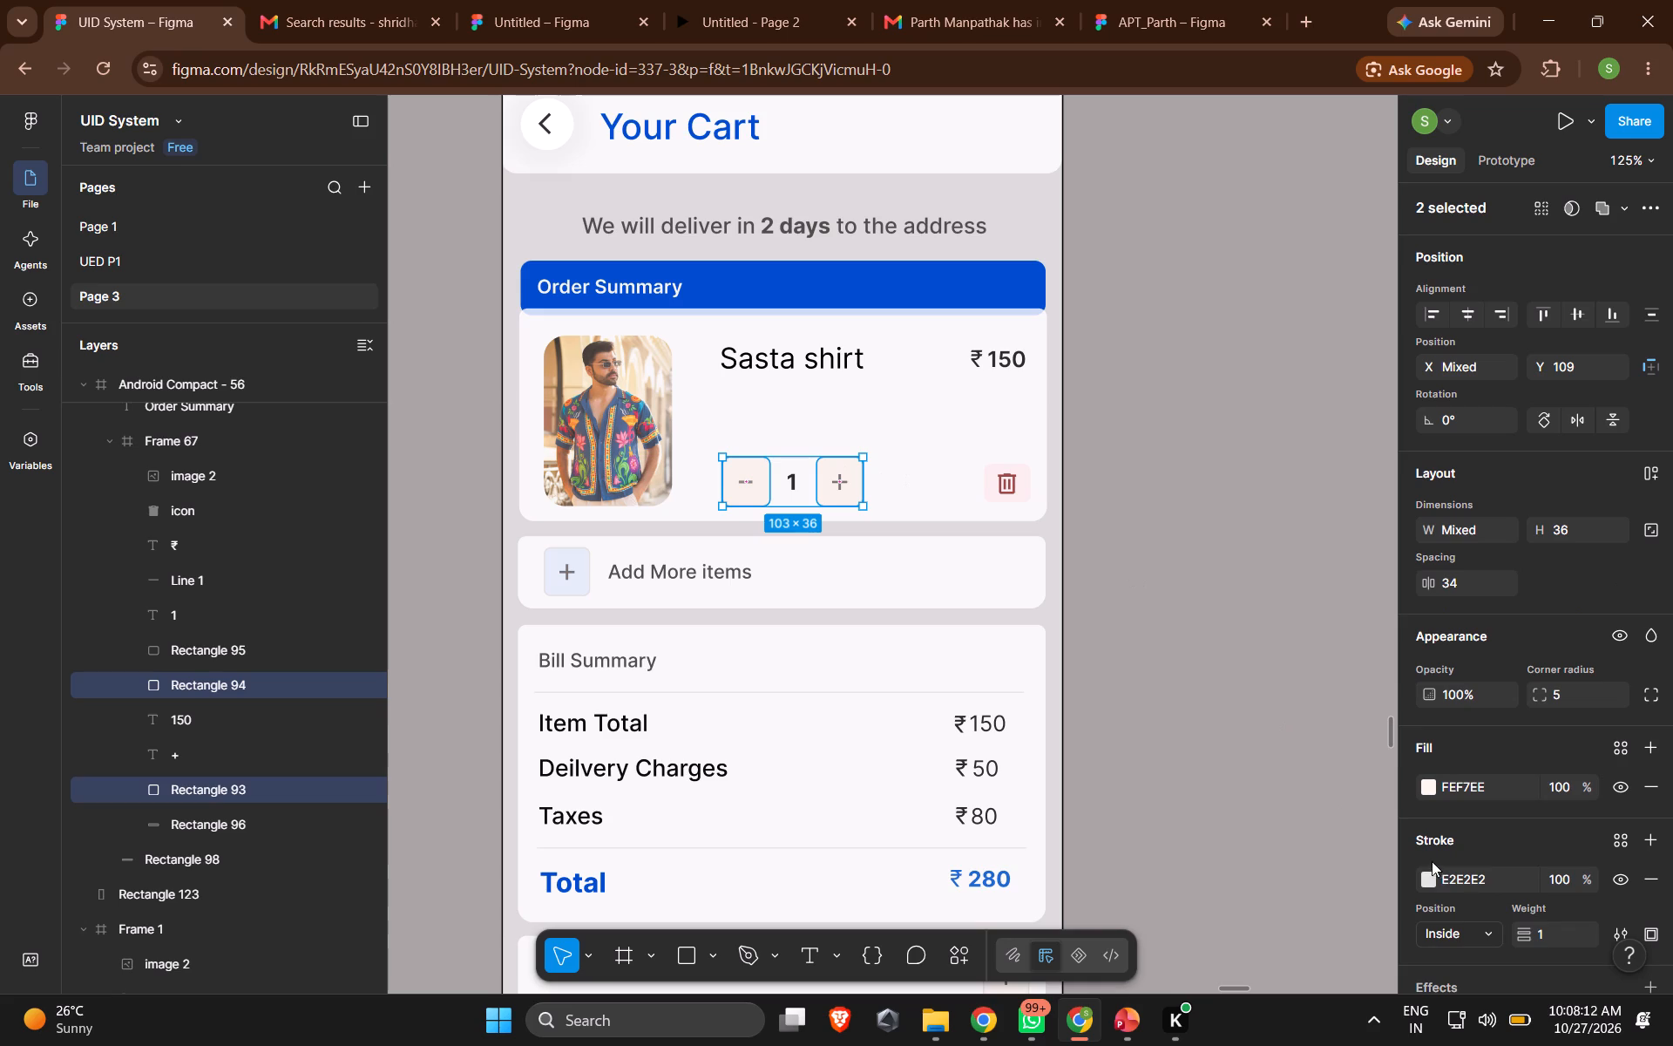
left_click(1433, 785)
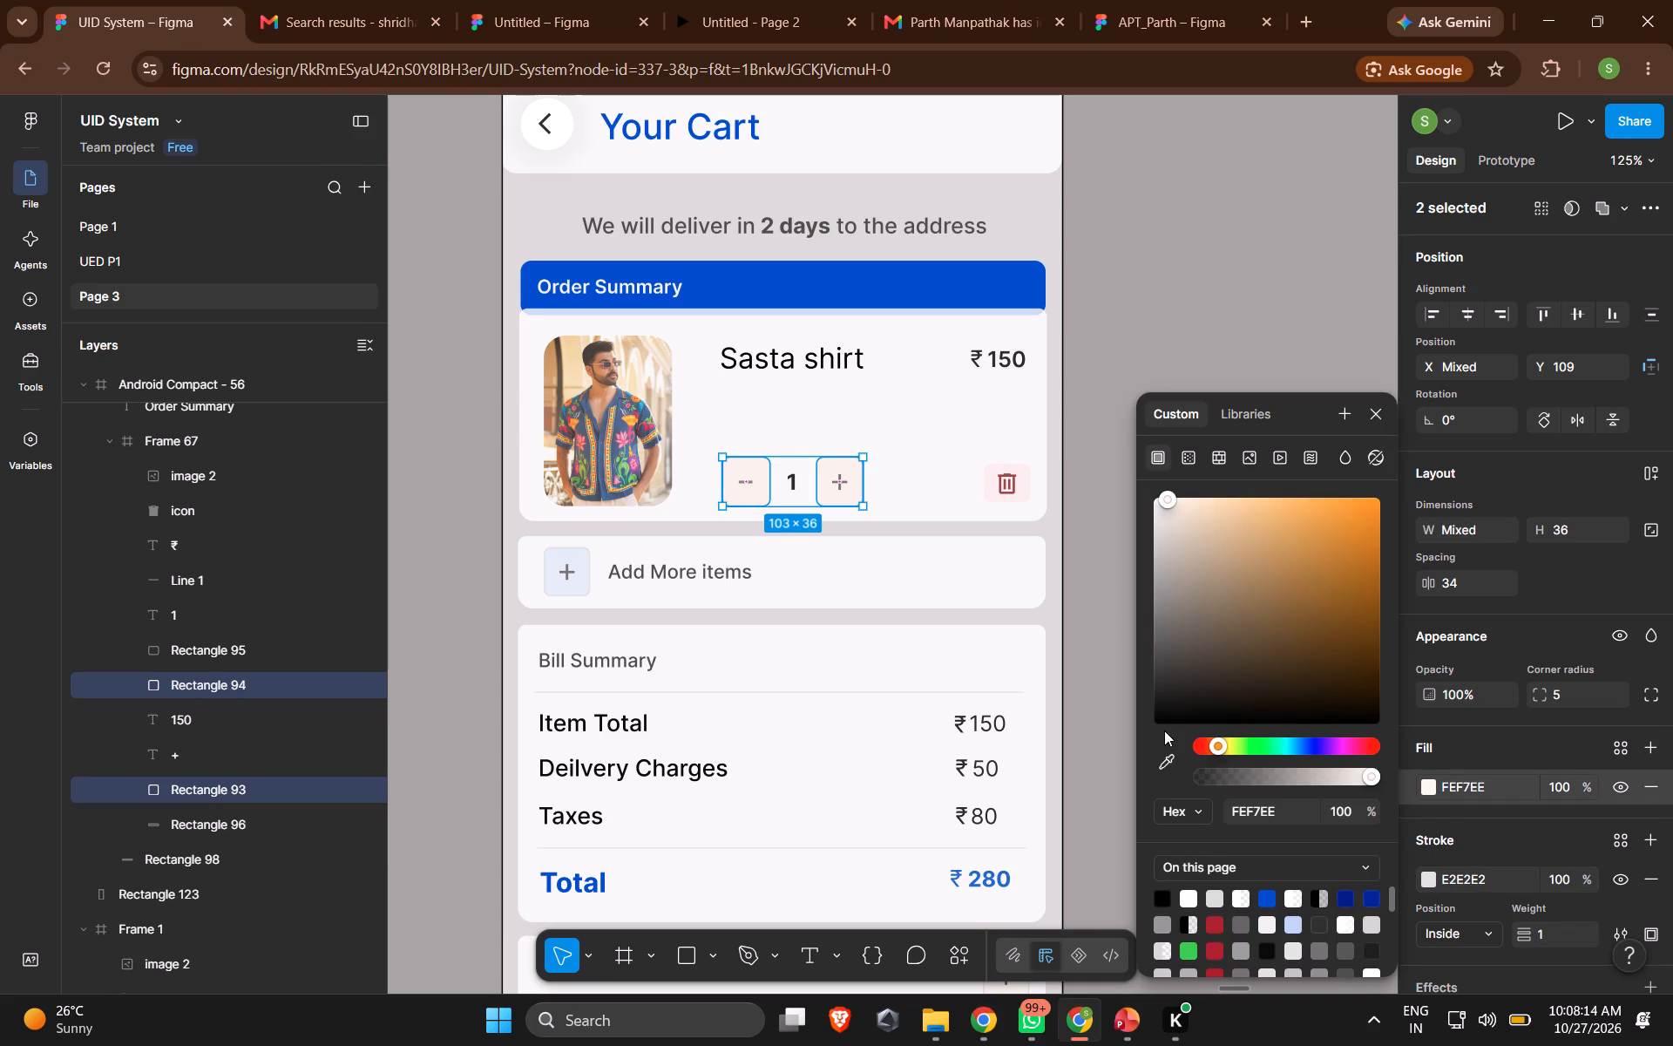
left_click(1172, 763)
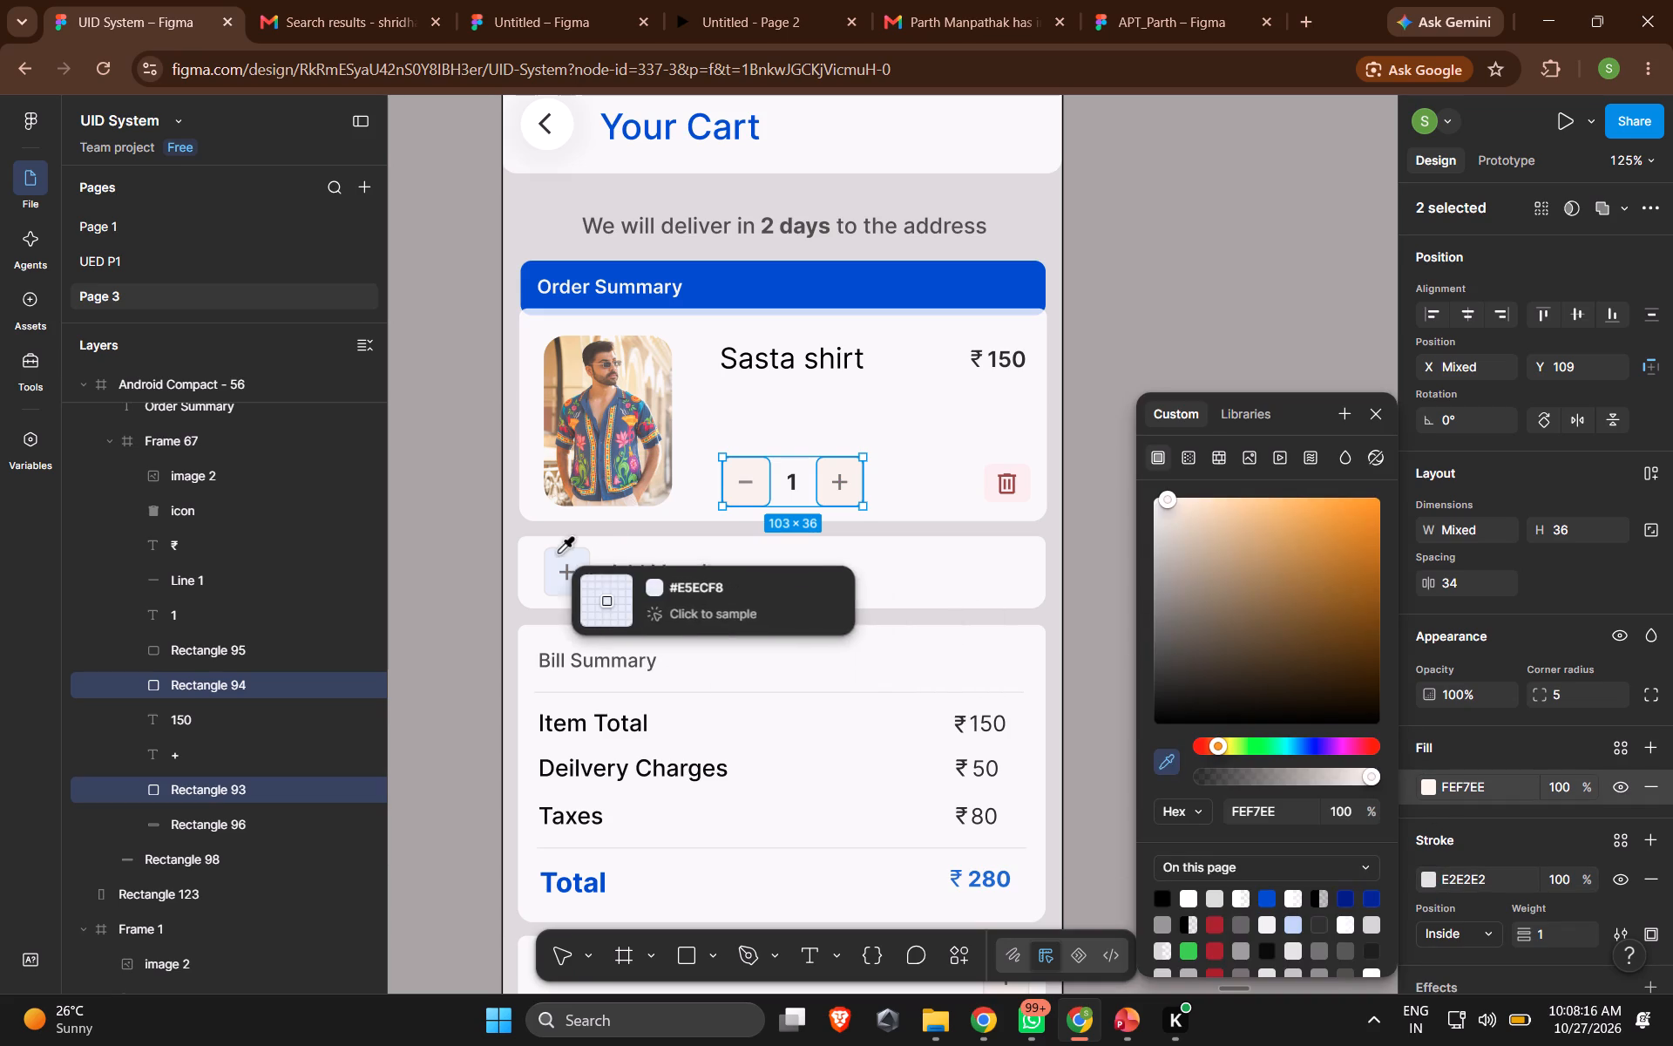
left_click(583, 554)
left_click(448, 555)
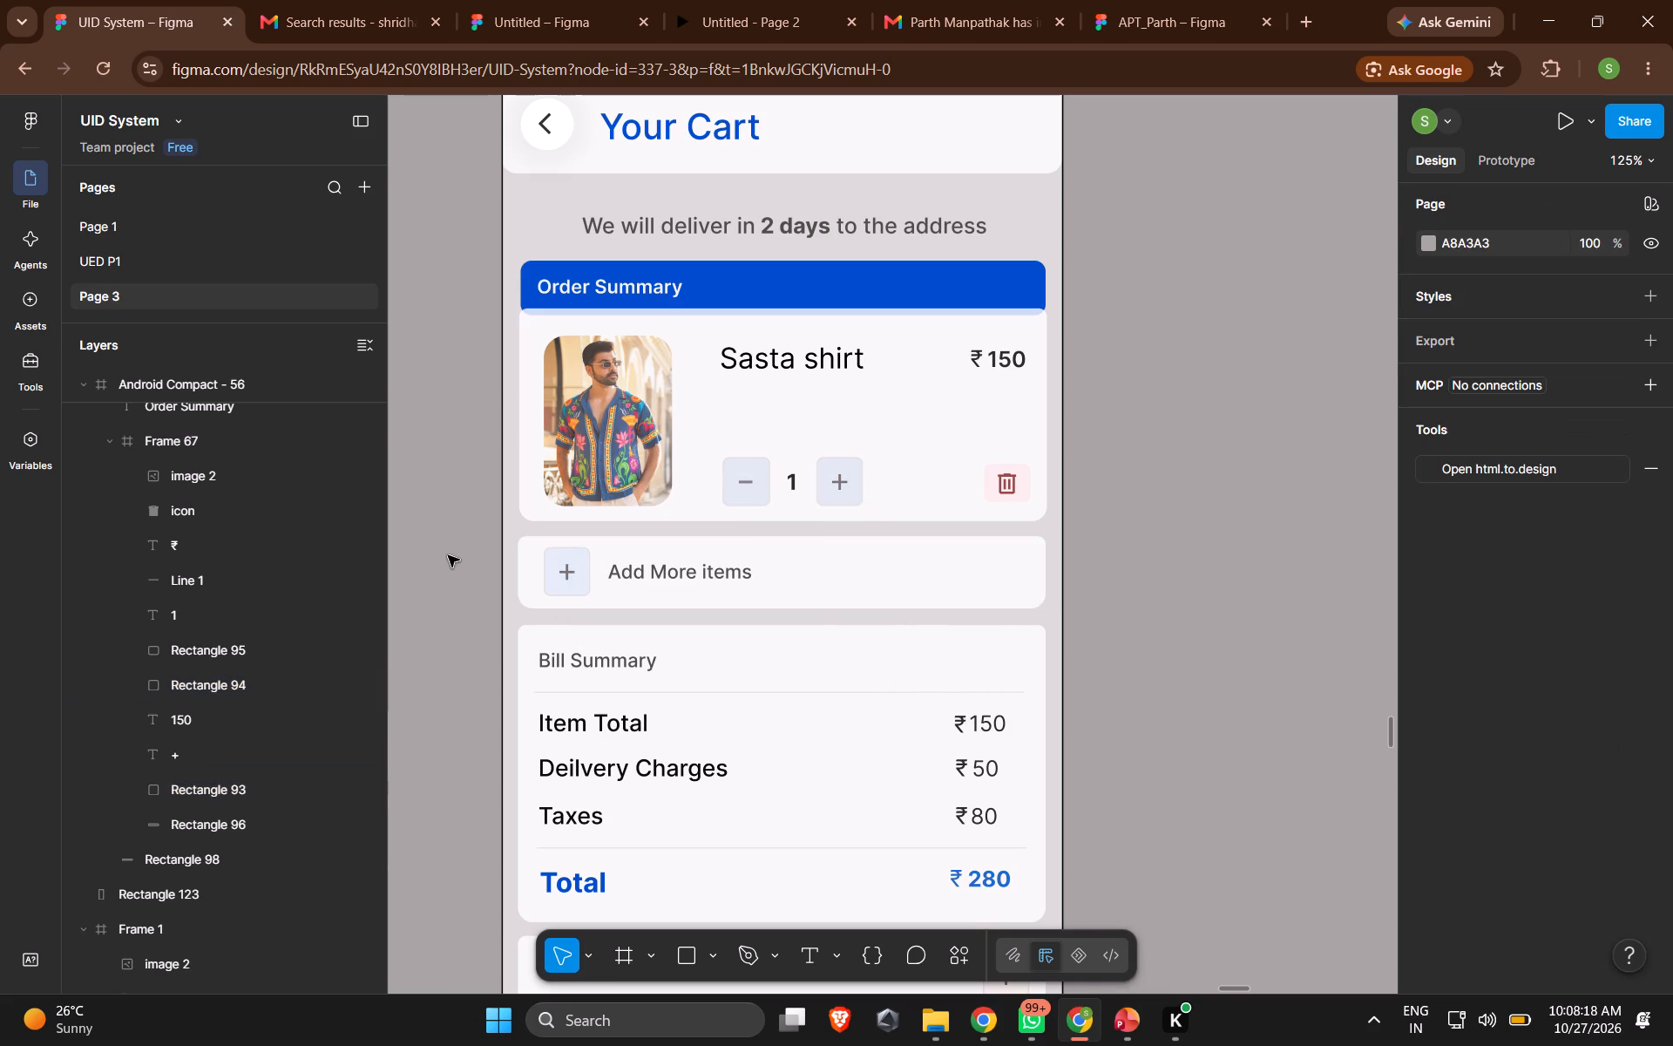
Recolor the strokes of the Add More items plus button and both quantity buttons, starting from 014AD4 and brightening to 3178FF.
double_click(574, 557)
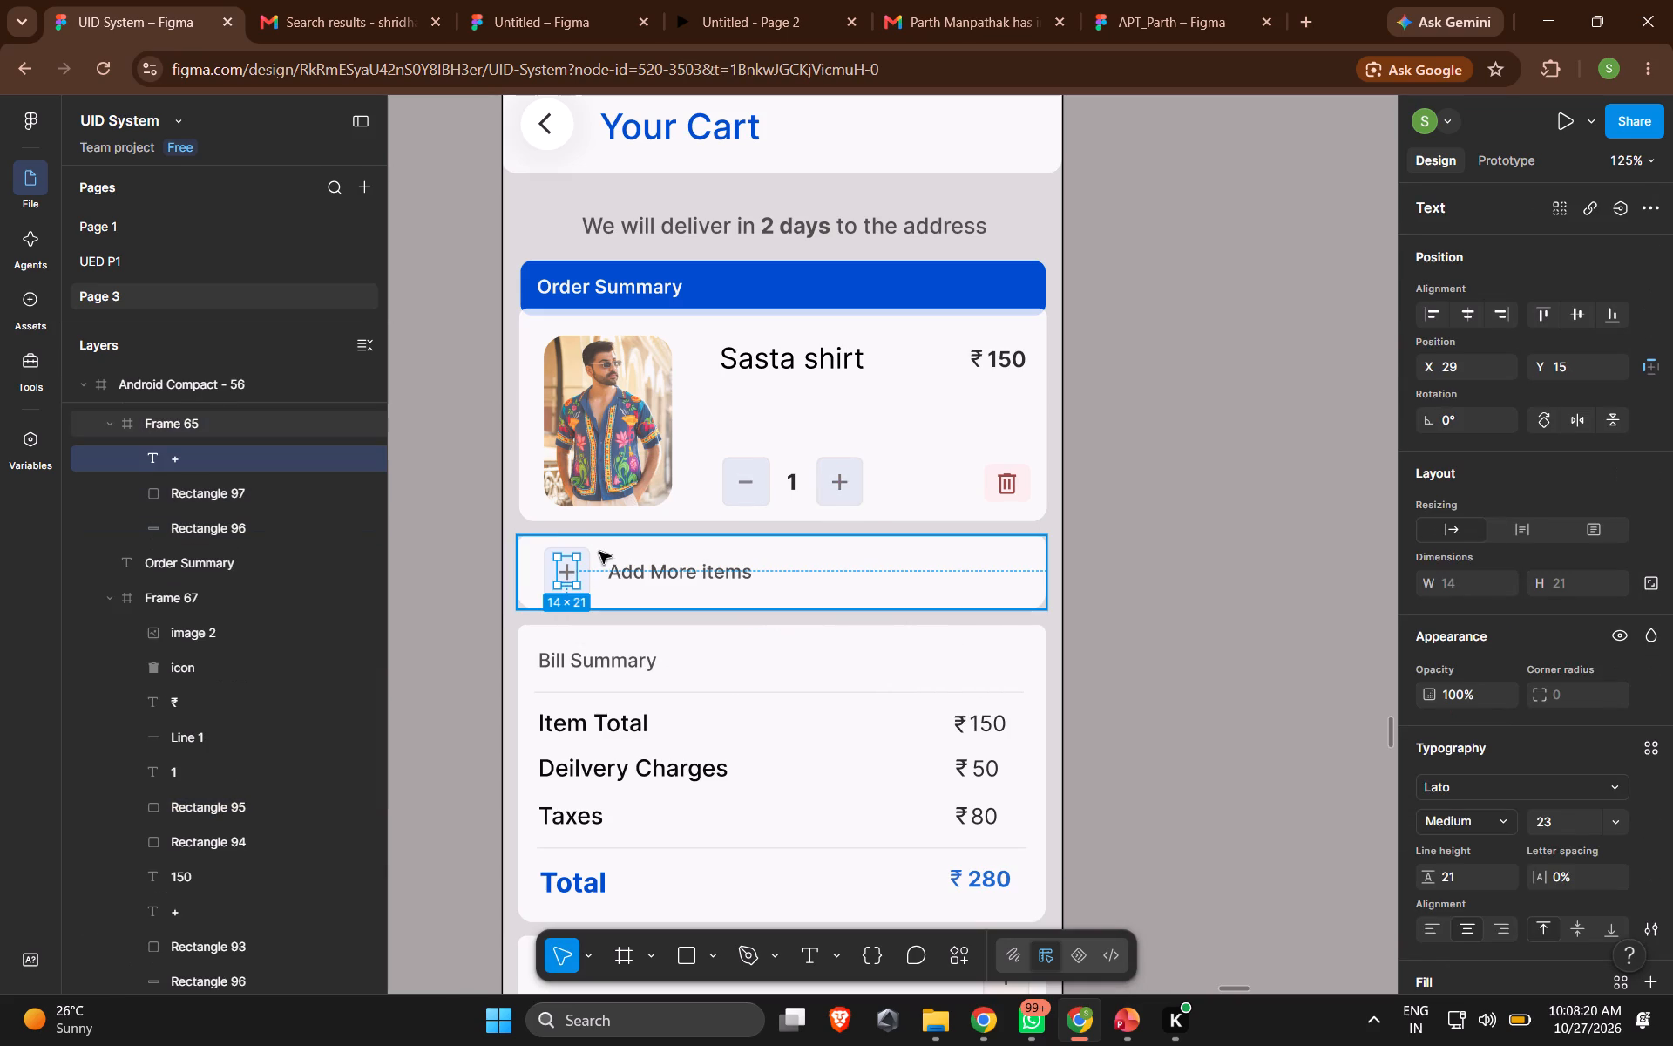
left_click(572, 557)
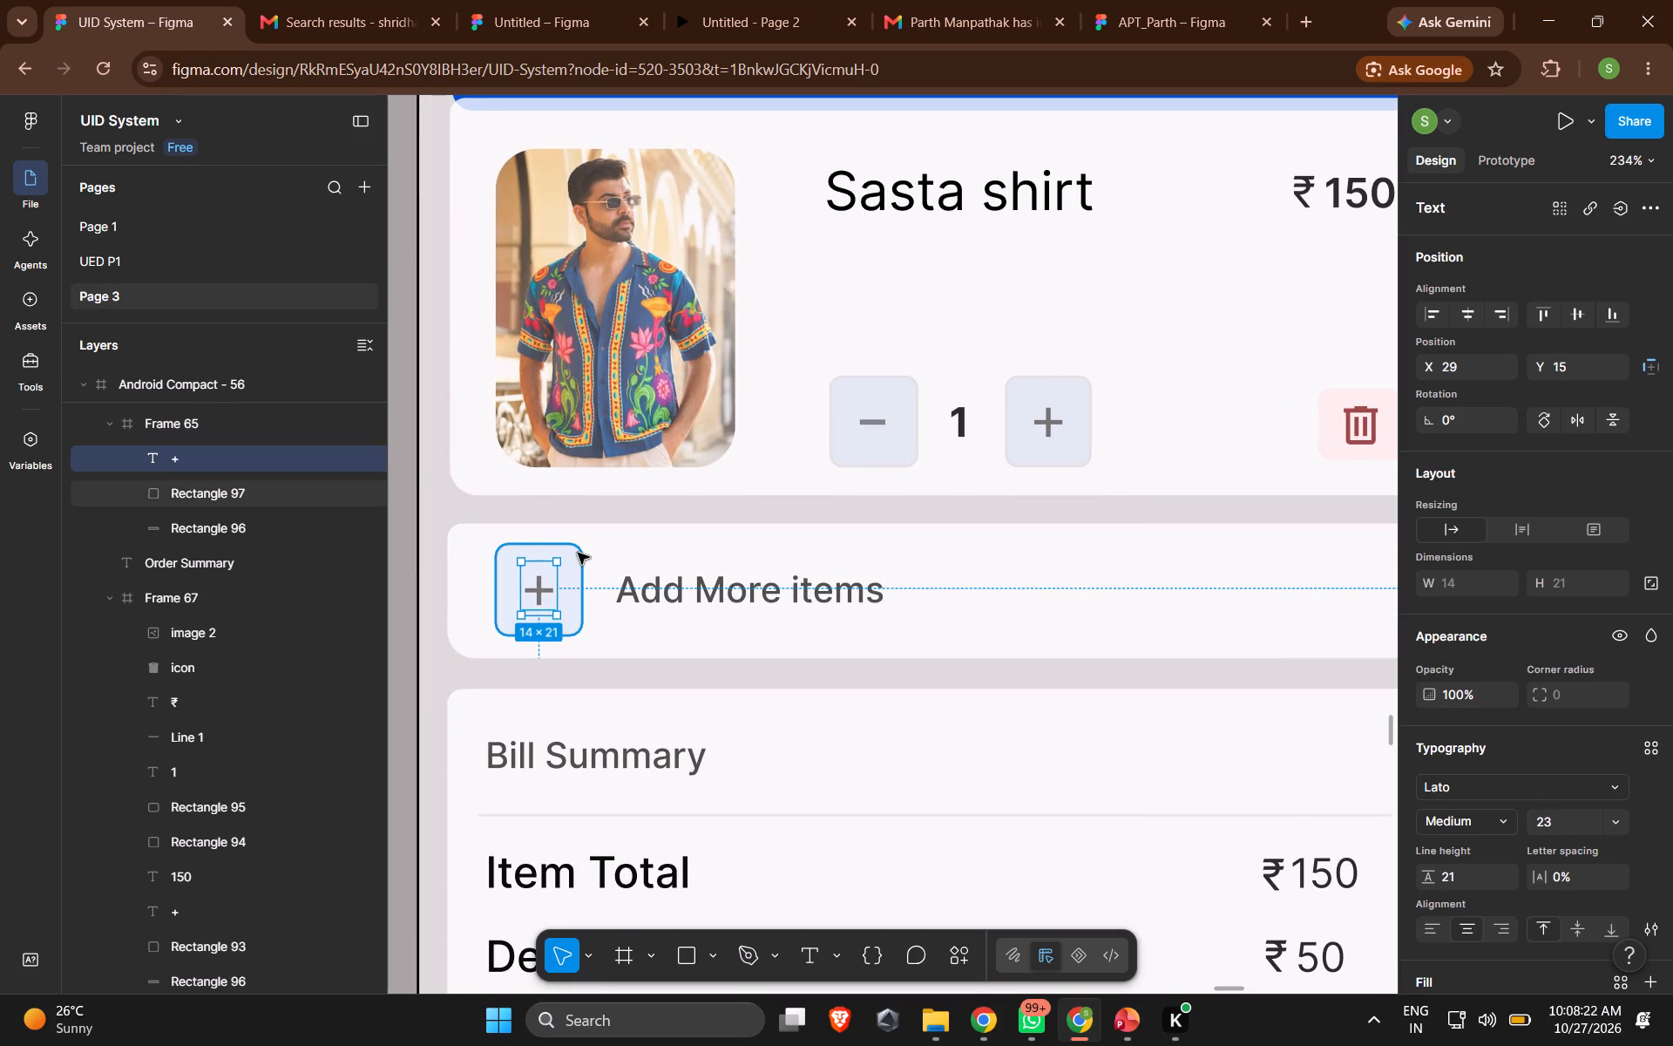
left_click(578, 553)
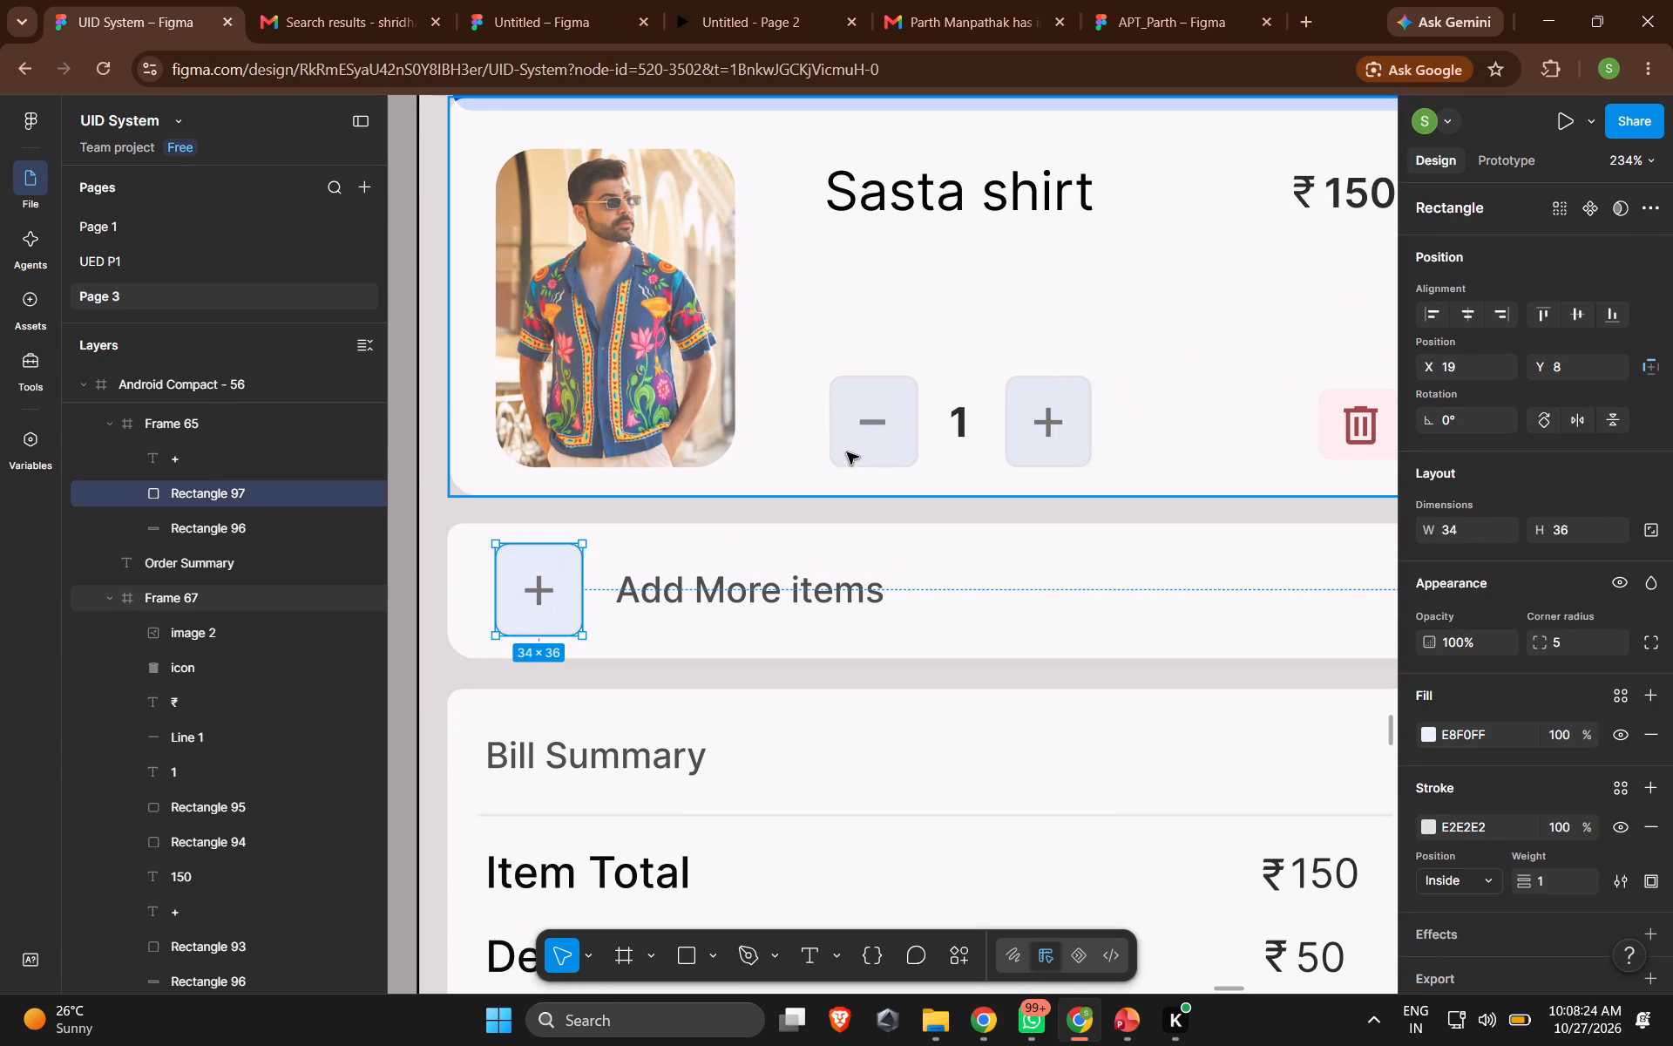
double_click(847, 454, "shift")
double_click(1018, 442, "shift")
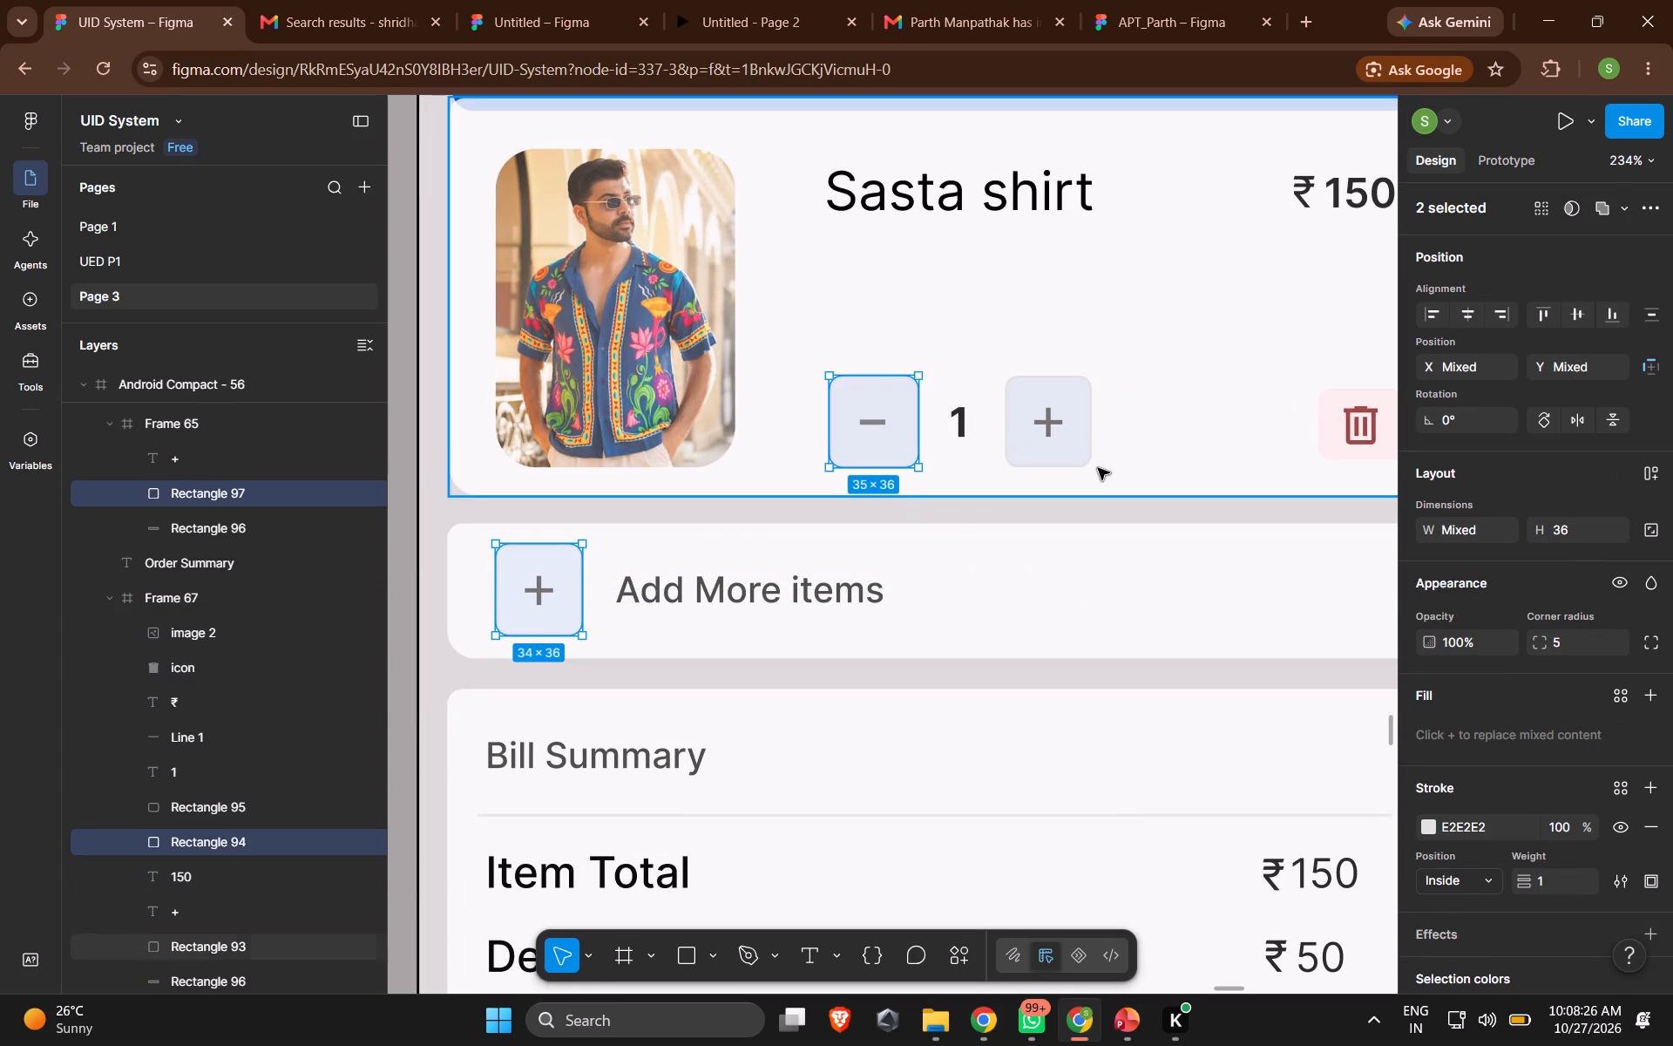
left_click(1082, 457, "shift")
left_click(1433, 826)
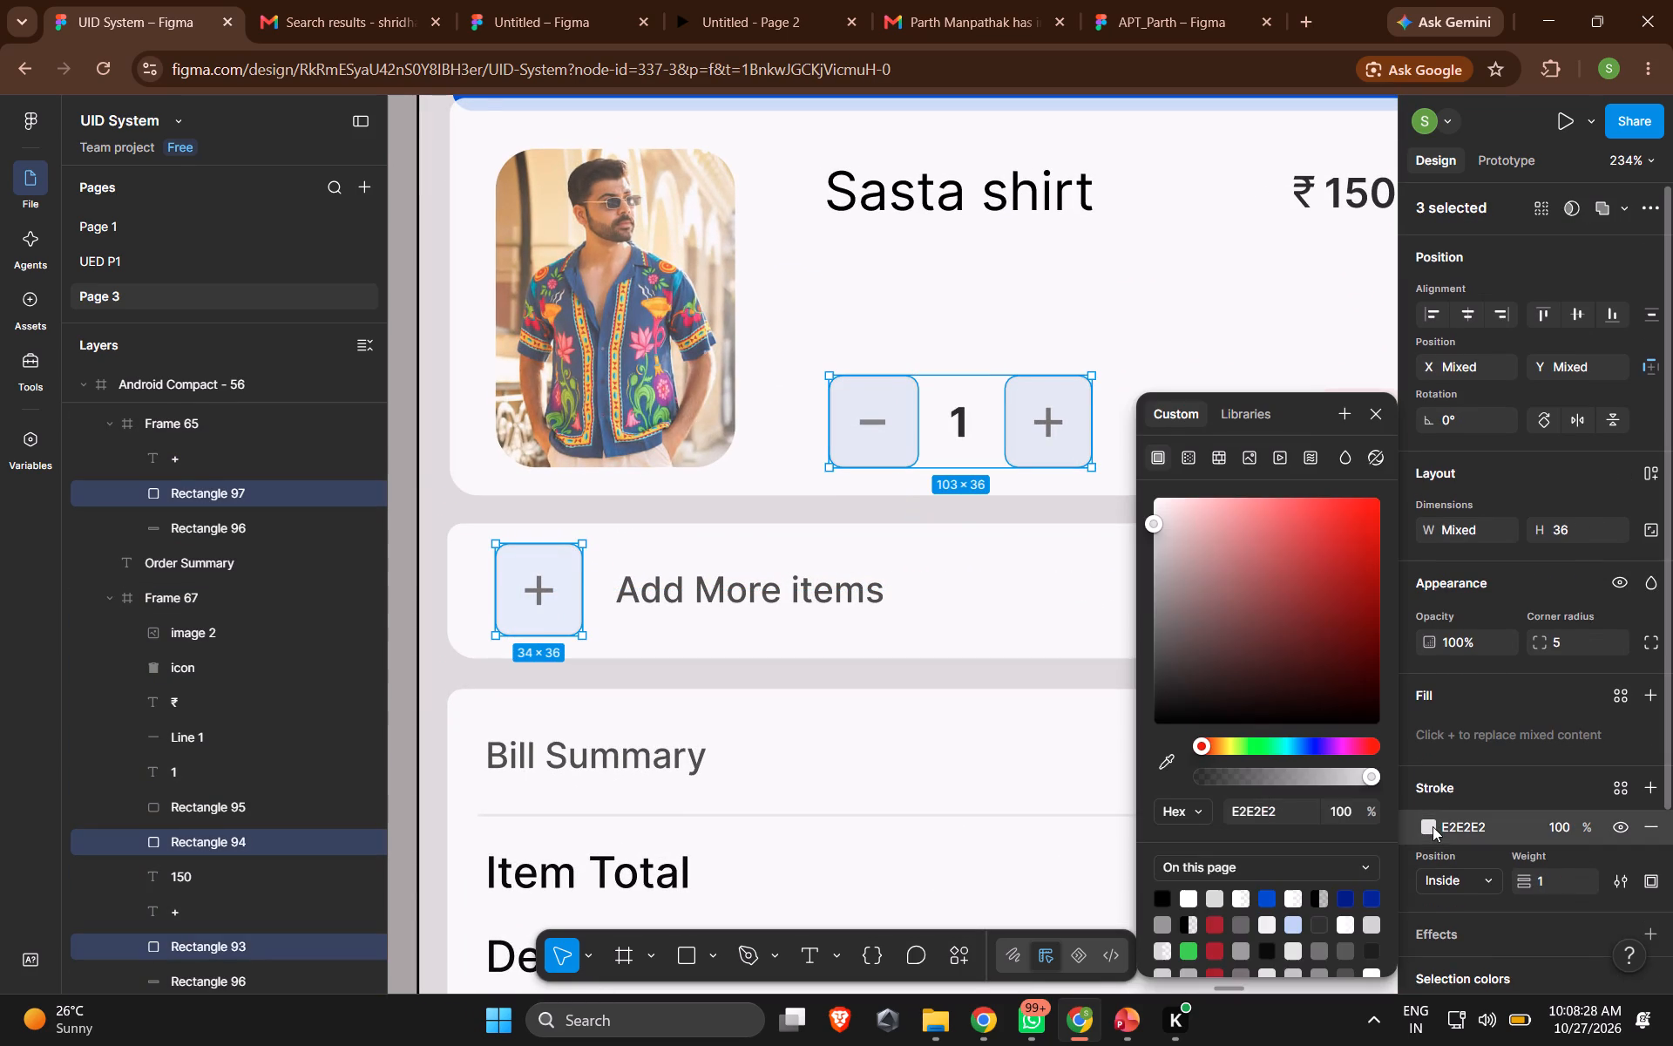
left_click(1264, 900)
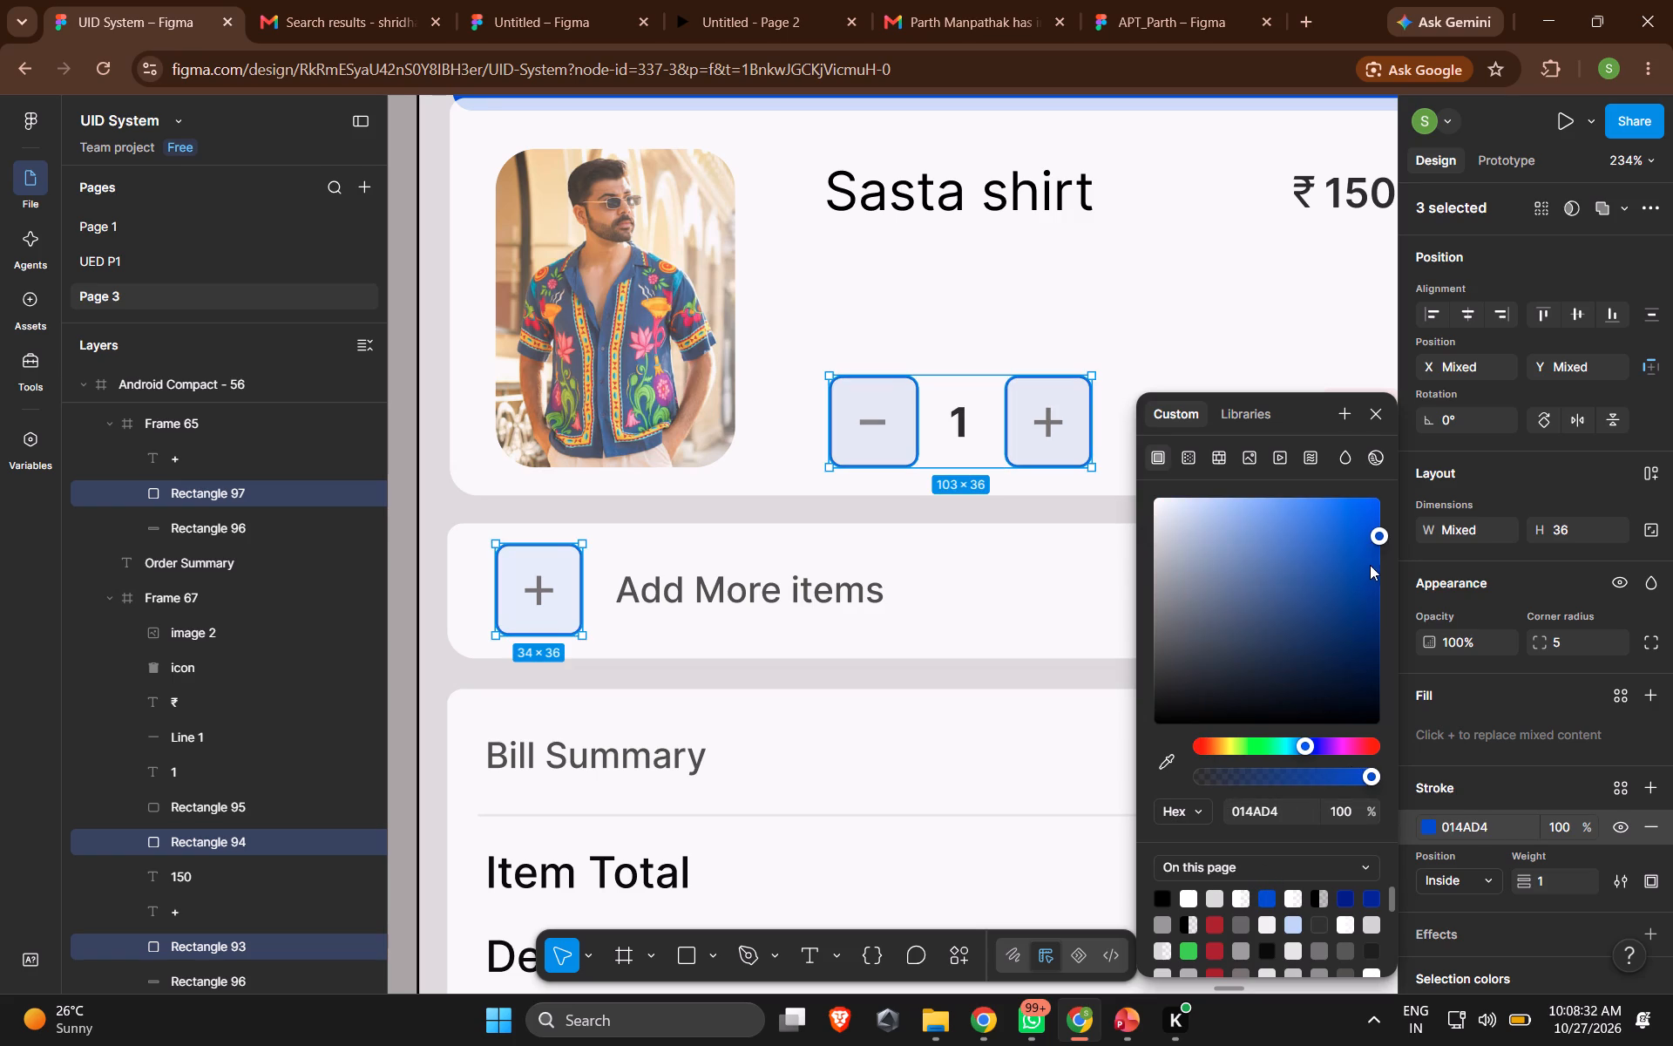
left_click_drag(1376, 532, 1284, 498)
left_click_drag(1292, 499, 1322, 492)
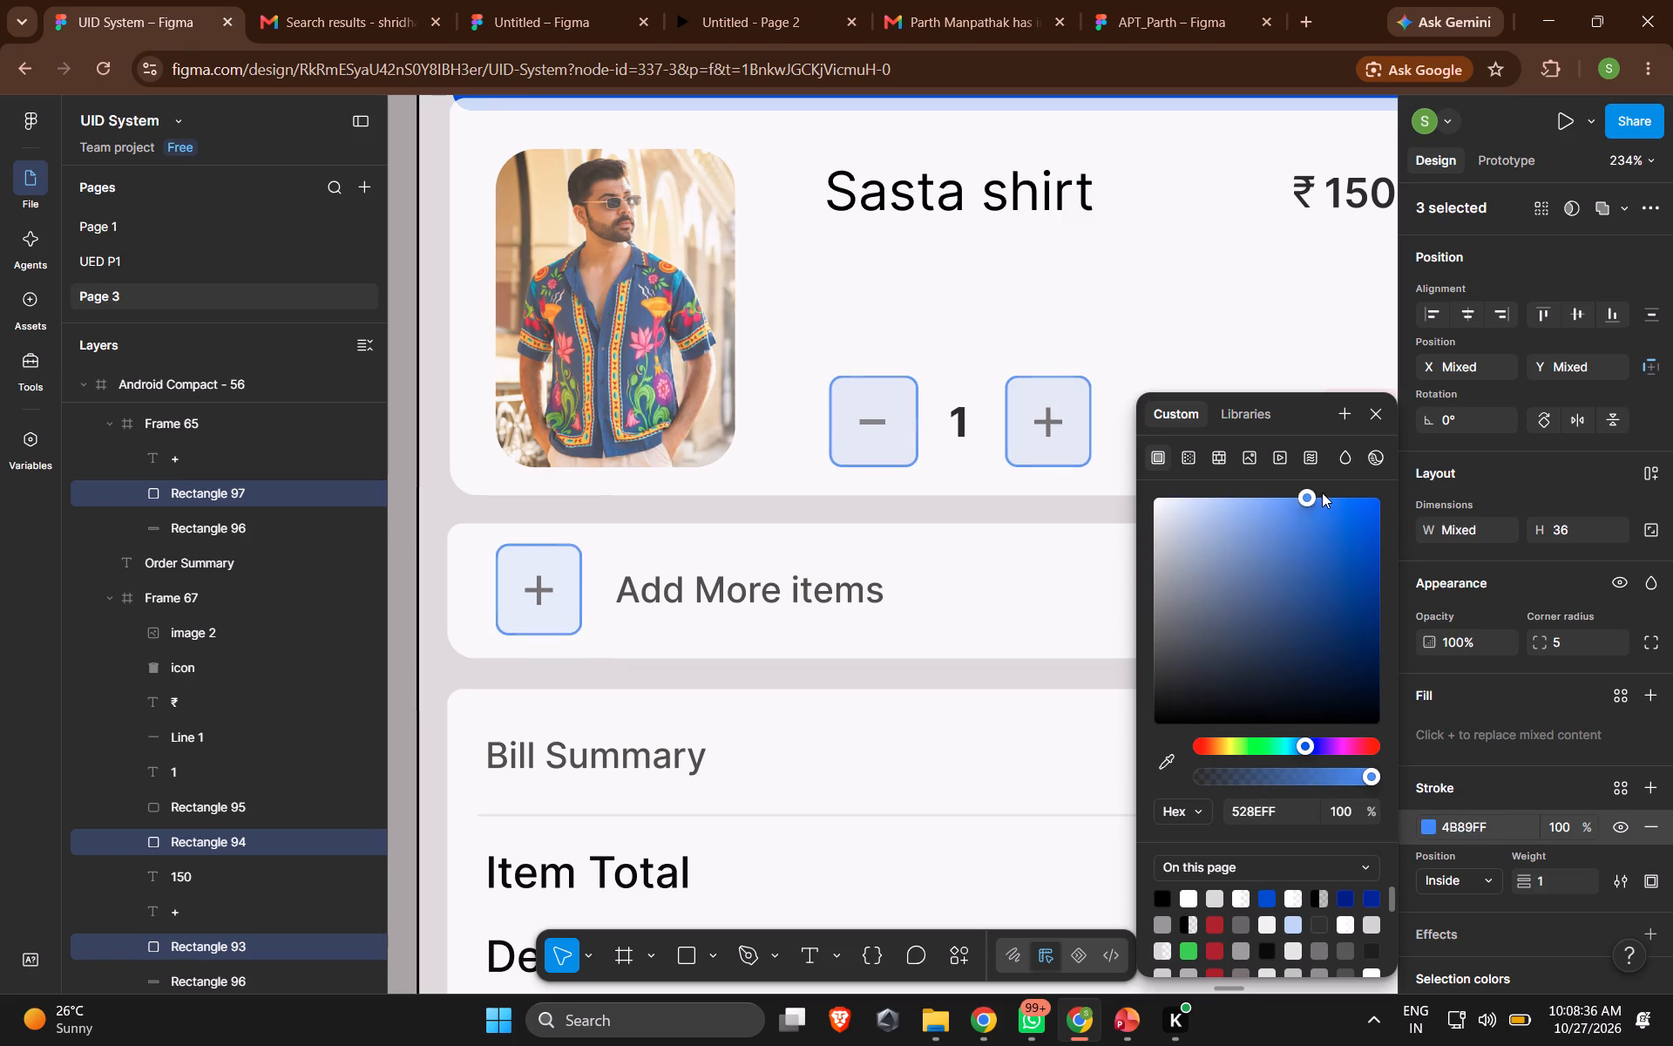
left_click_drag(1322, 492, 1337, 490)
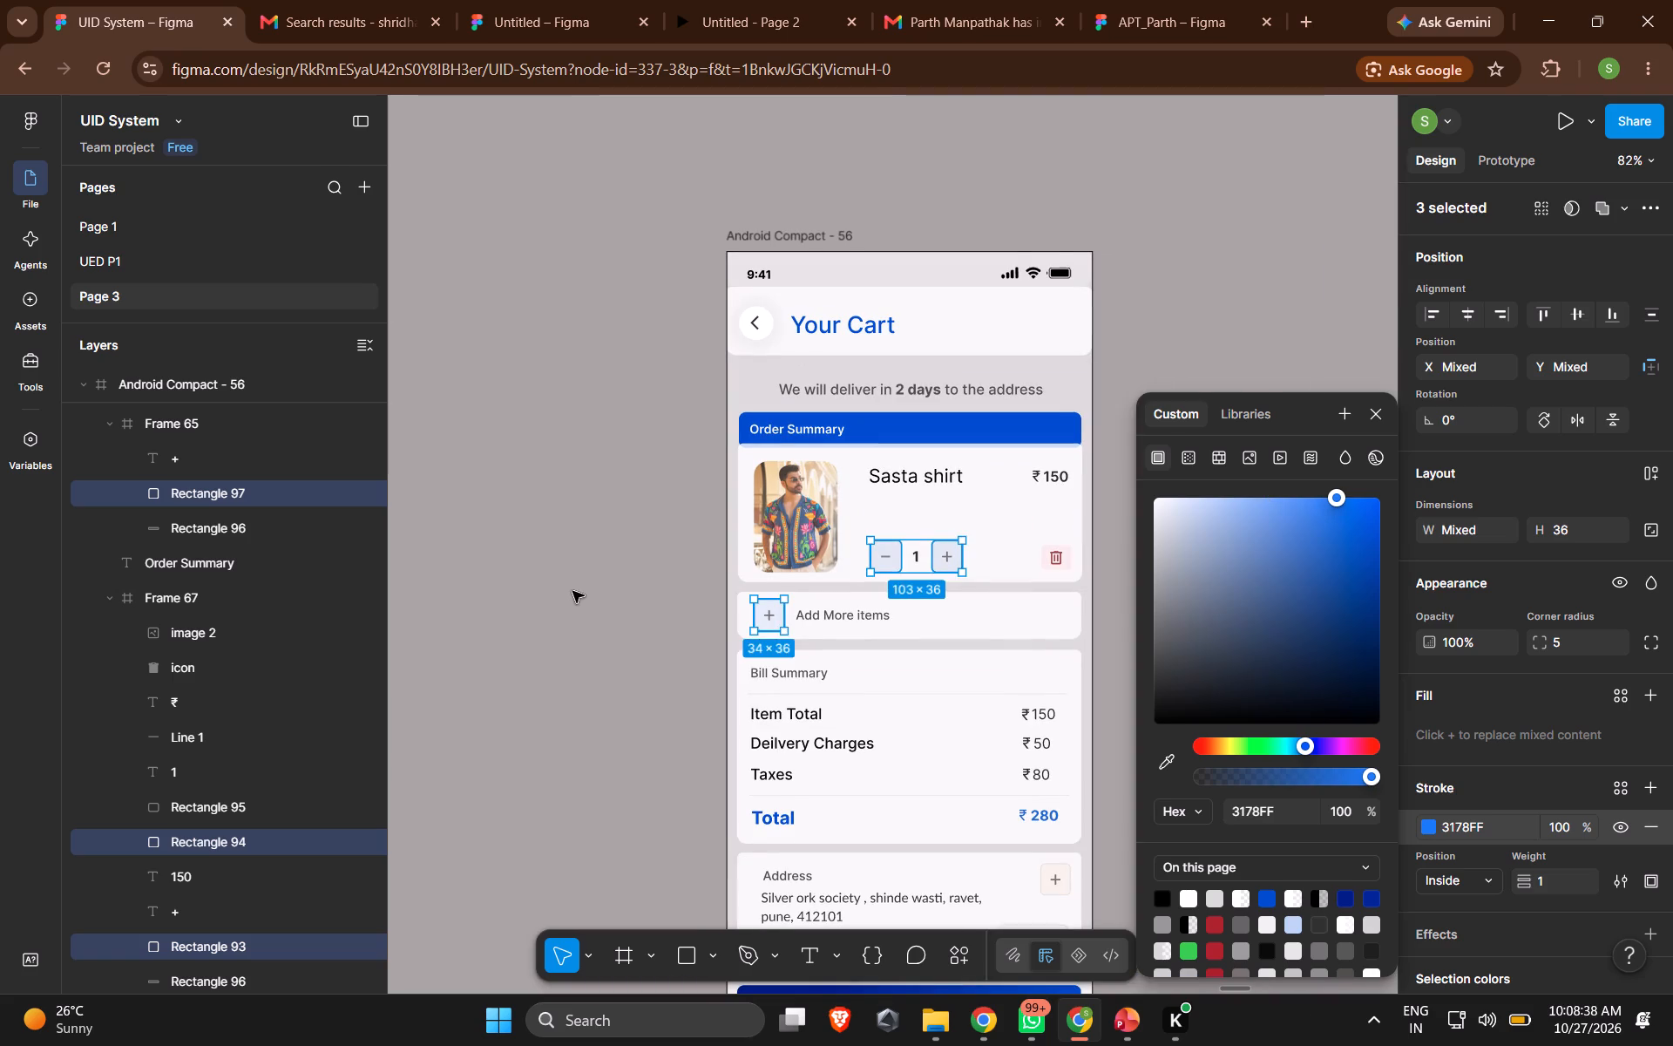
left_click(572, 591)
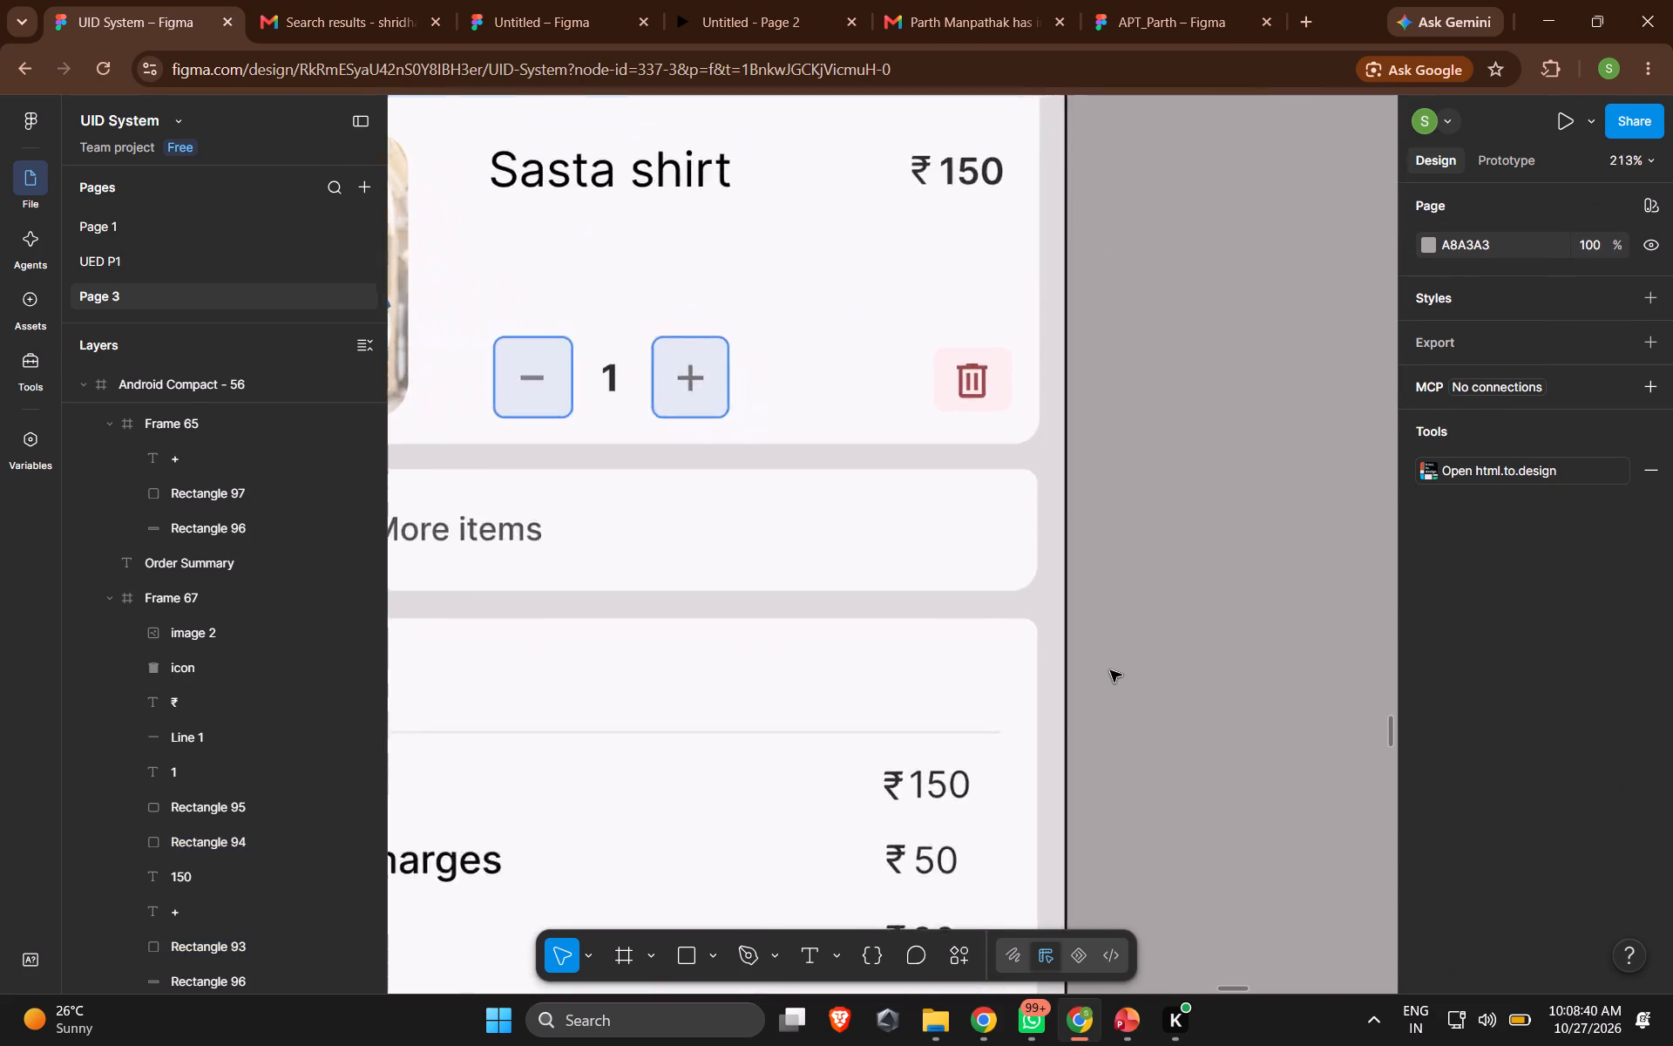
left_click(1282, 634)
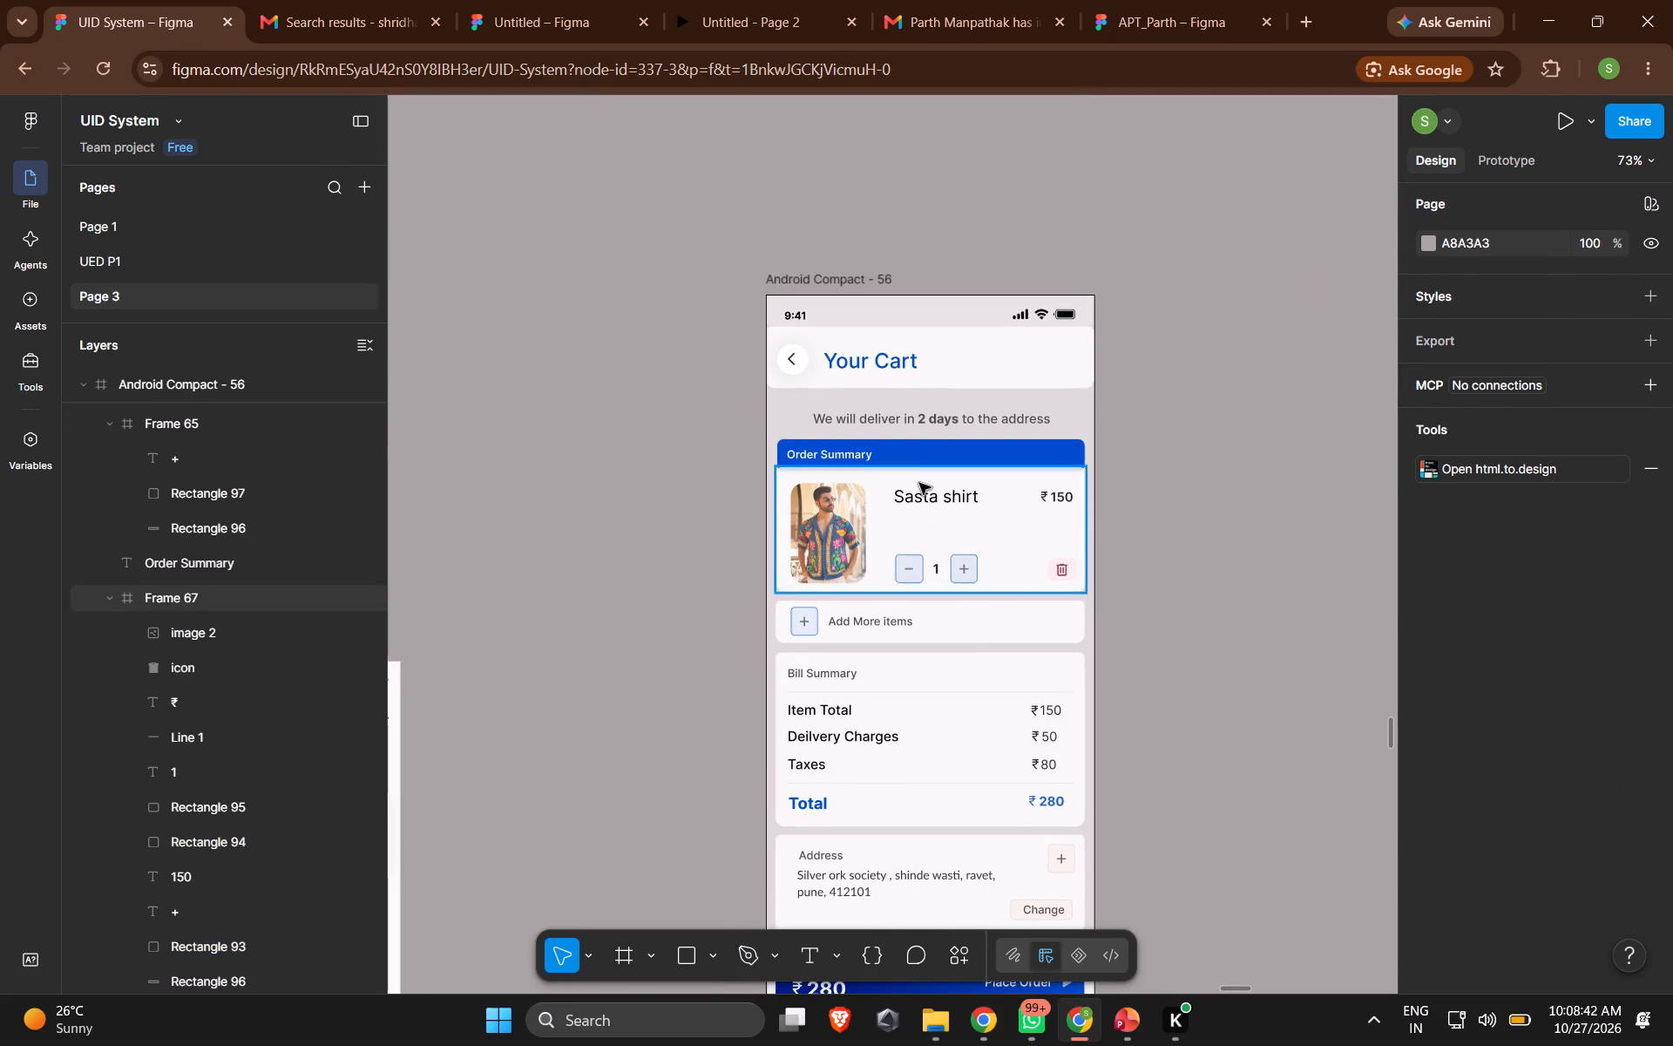
Duplicate the Sasta shirt title directly below itself in the order card.
scroll(1086, 588, "down", 1)
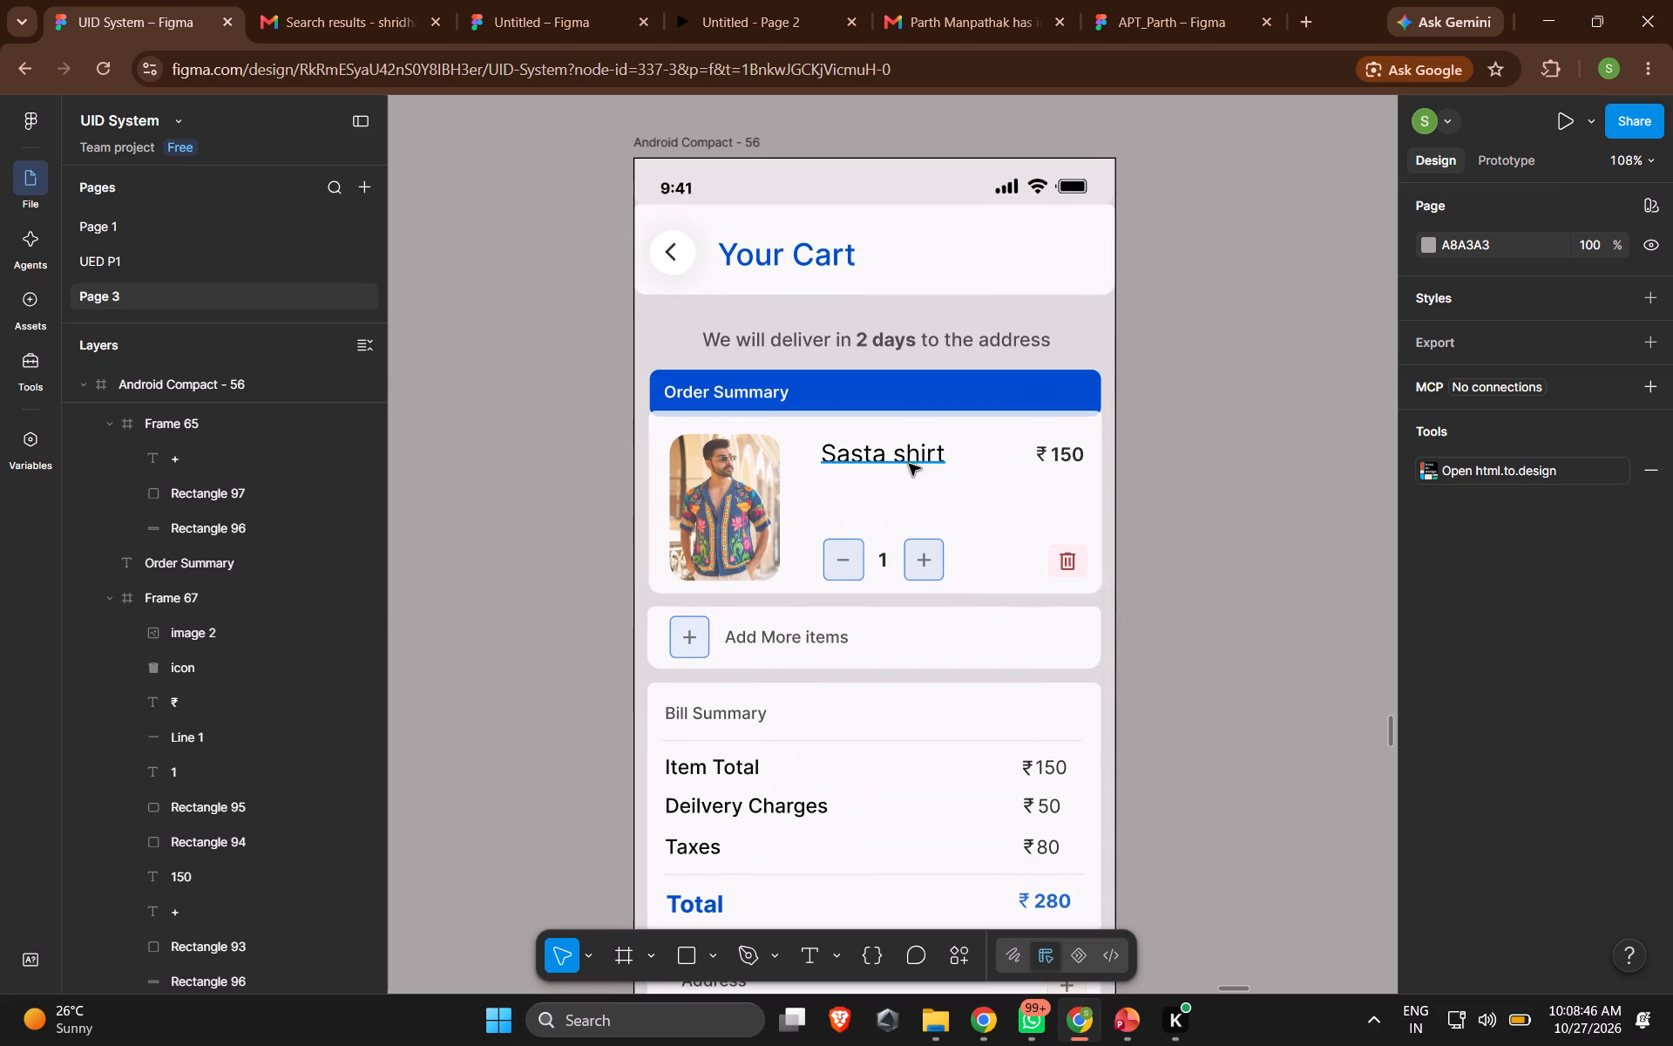
left_click_drag(917, 452, 916, 492)
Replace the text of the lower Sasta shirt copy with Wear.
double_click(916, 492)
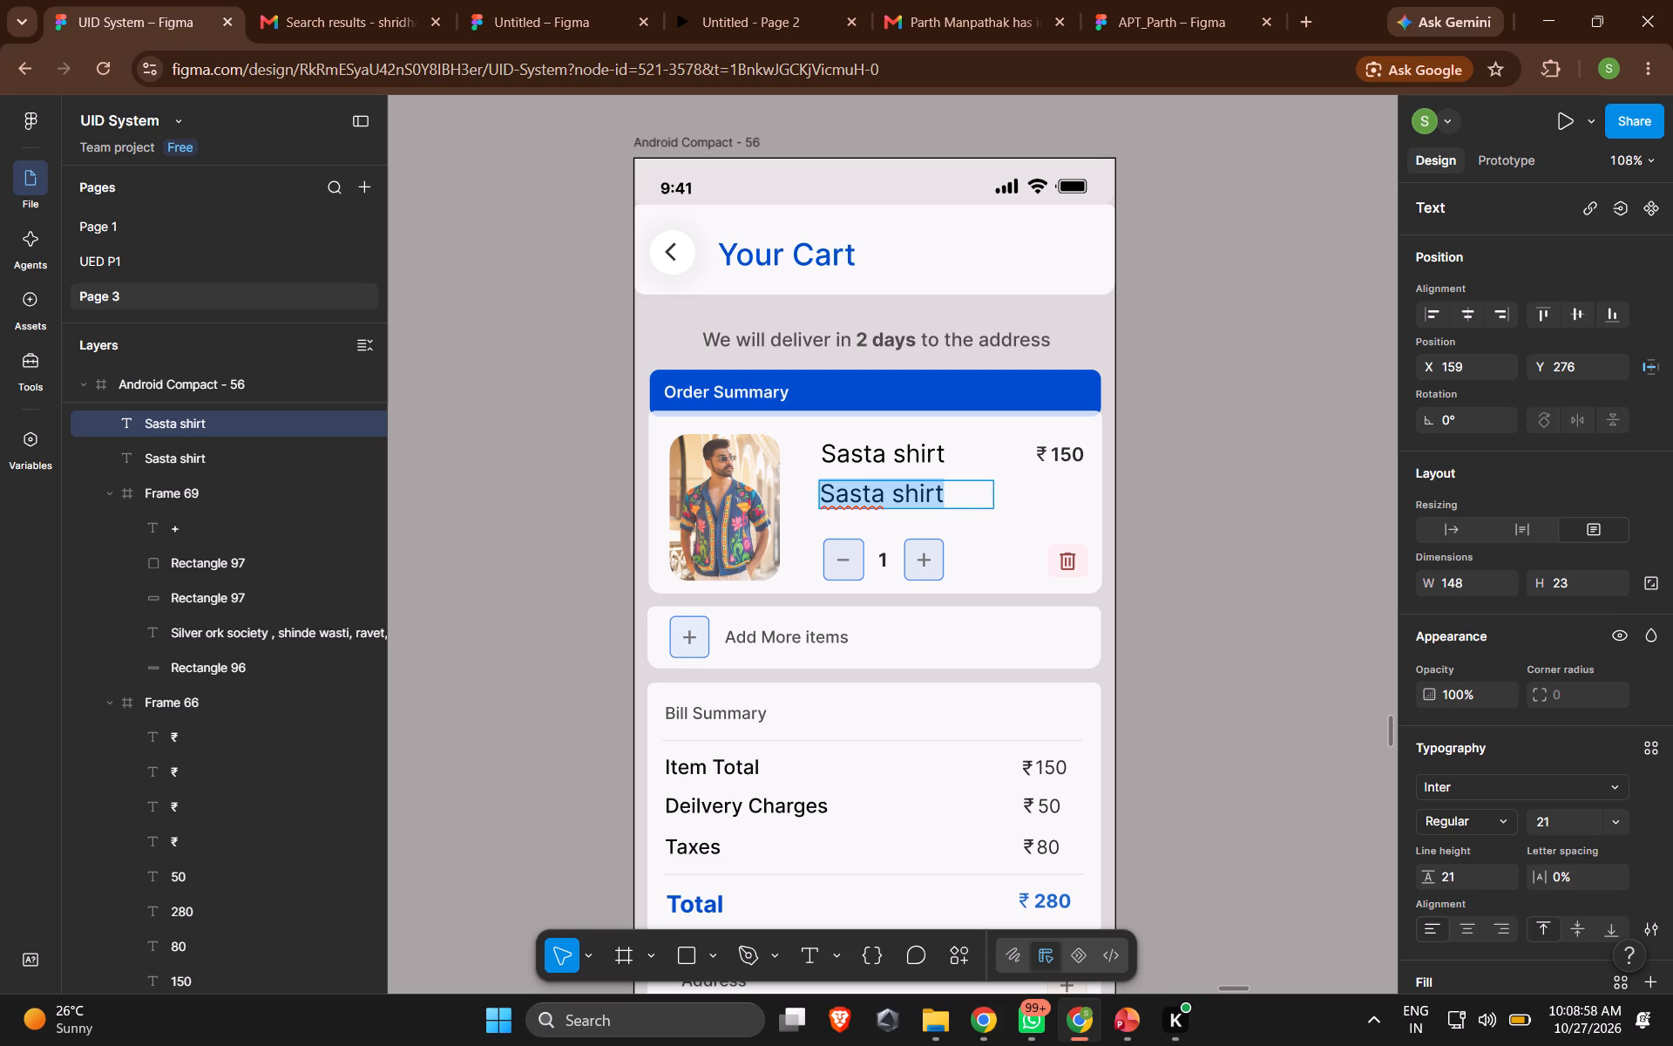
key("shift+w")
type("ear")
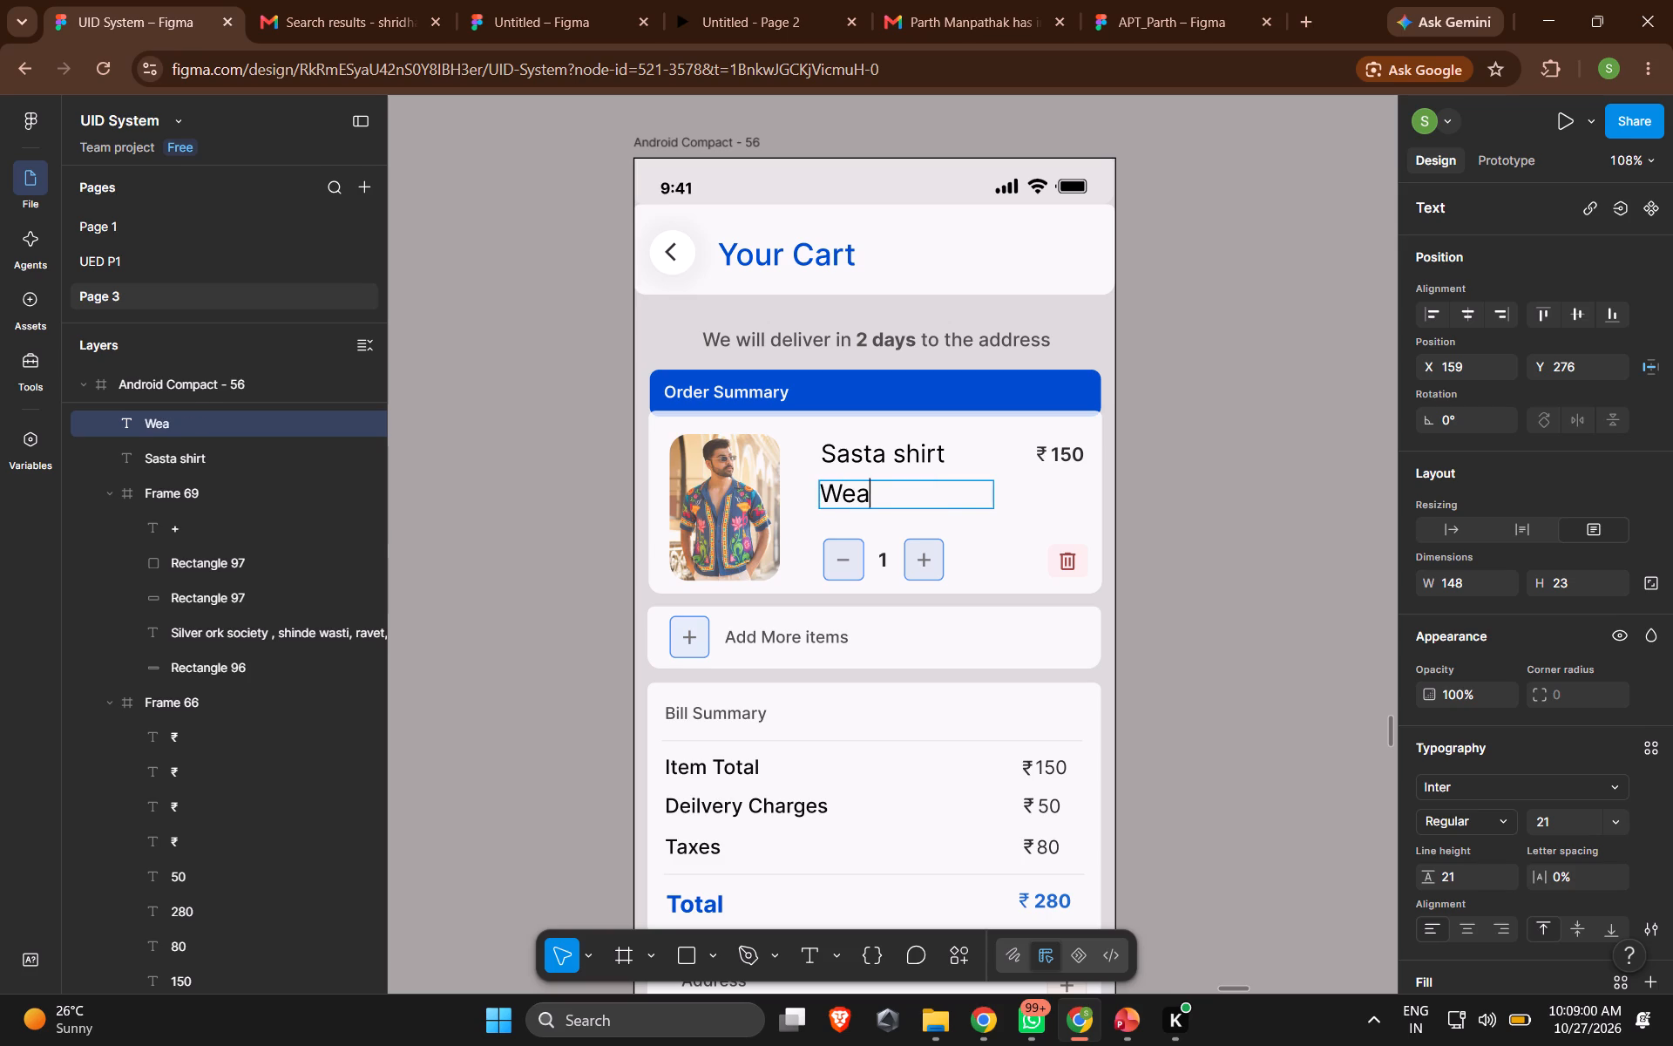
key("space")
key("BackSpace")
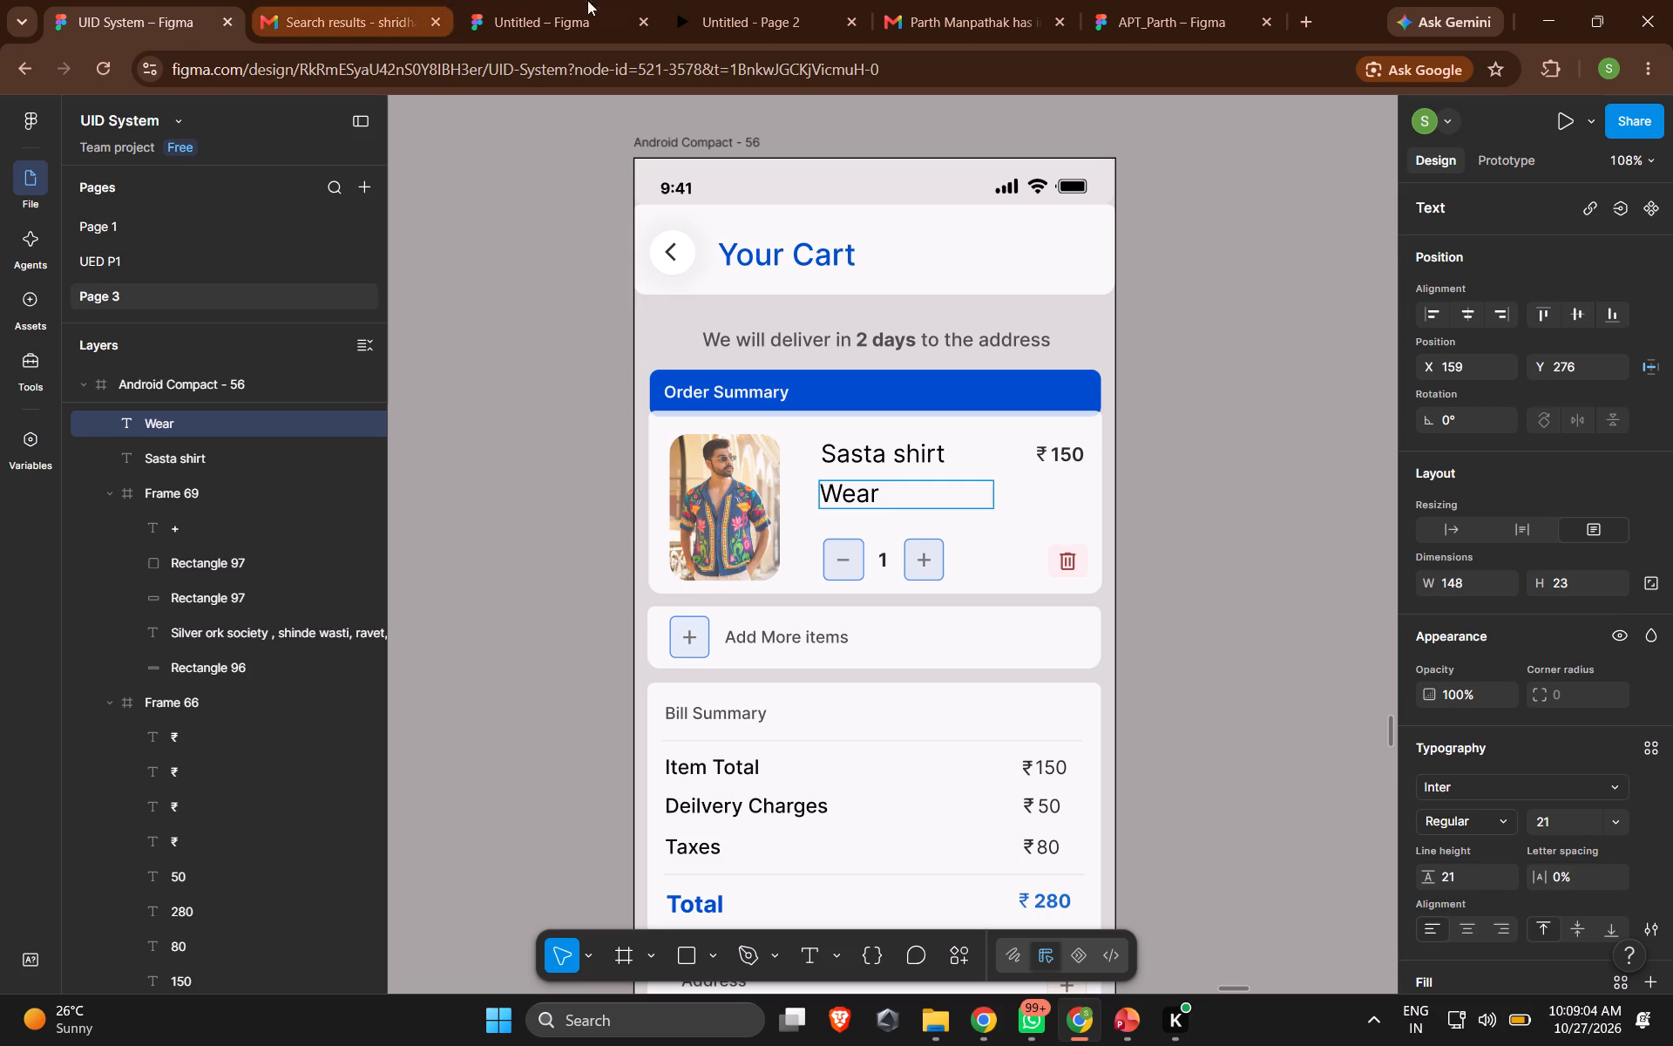
Switch to the APT_Parth file's E-commerce page and inspect the properties of the Summer T-shirt's plus button on the Checkout screen.
left_click(1161, 3)
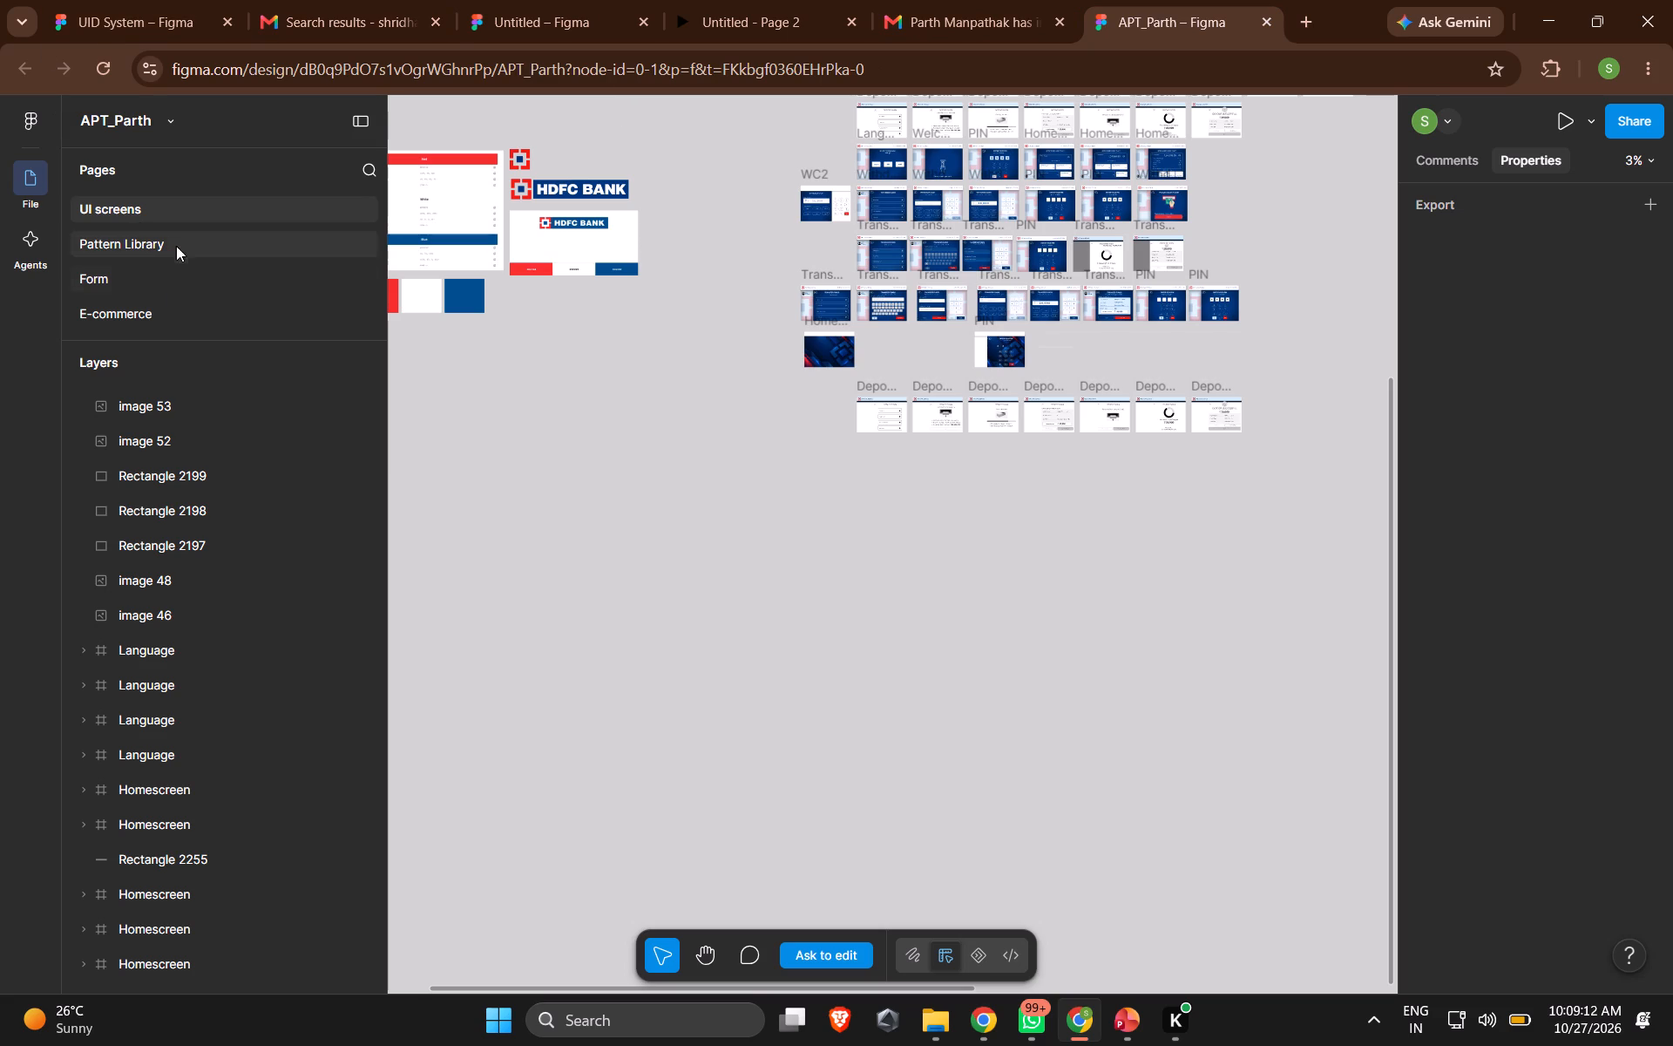
left_click(193, 274)
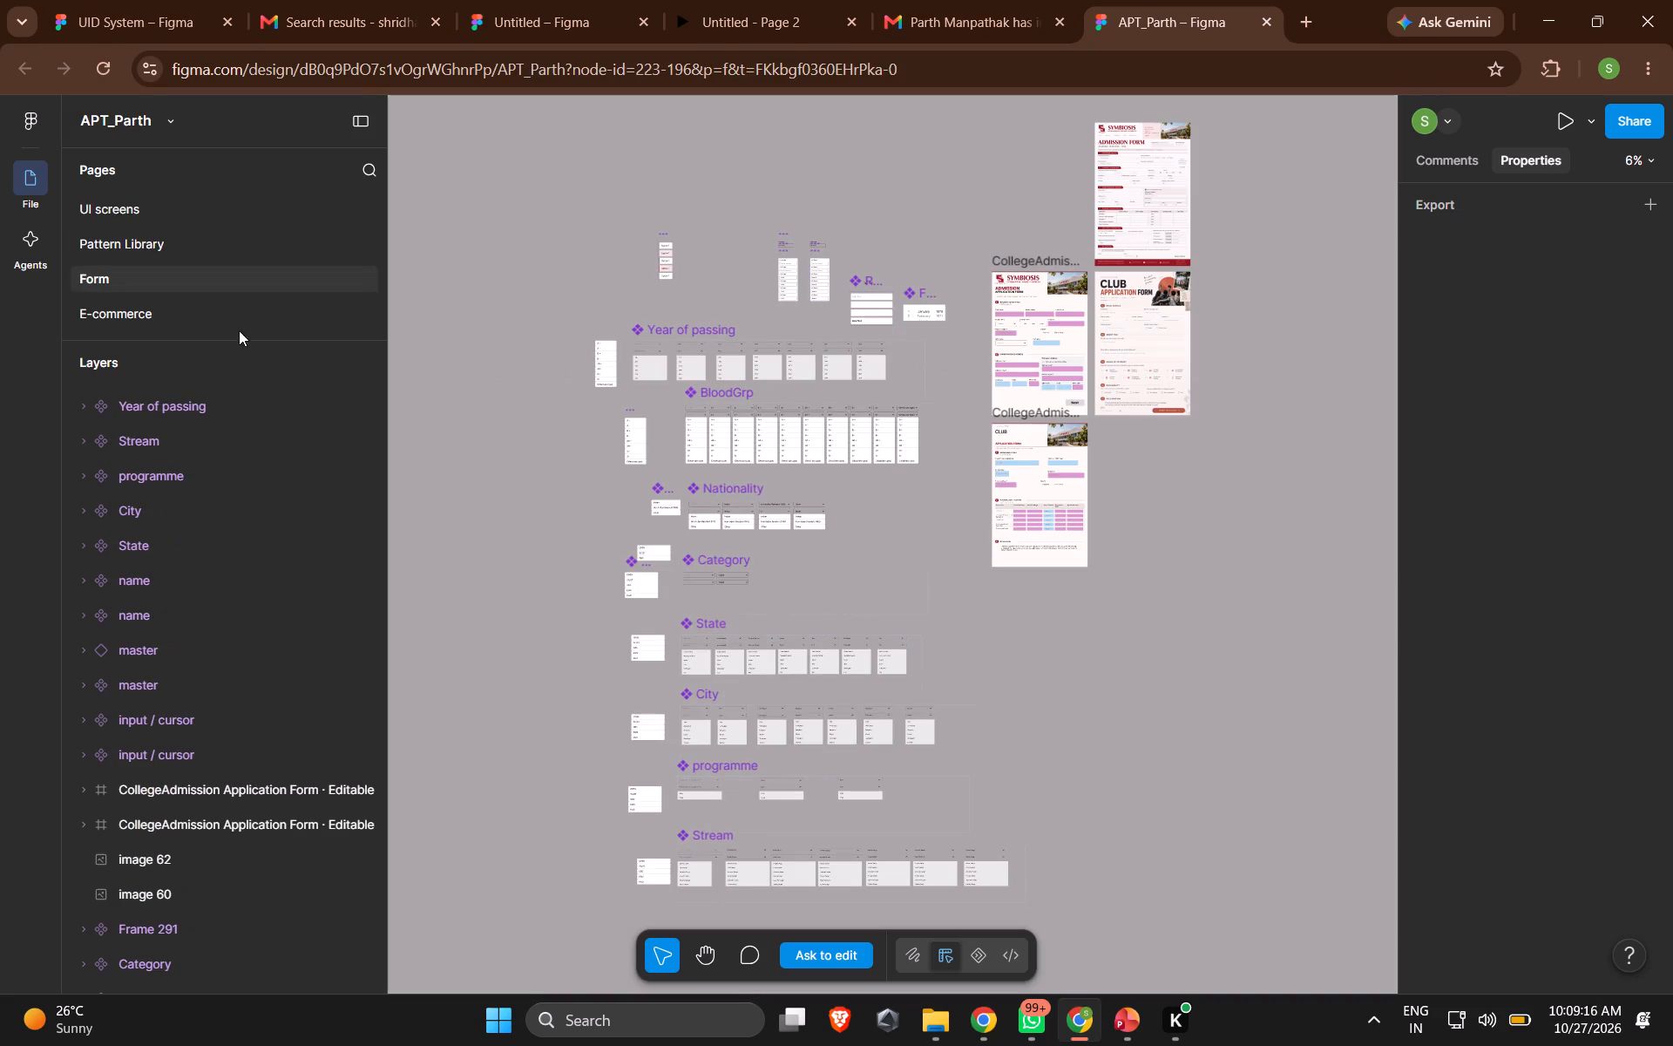
left_click(144, 323)
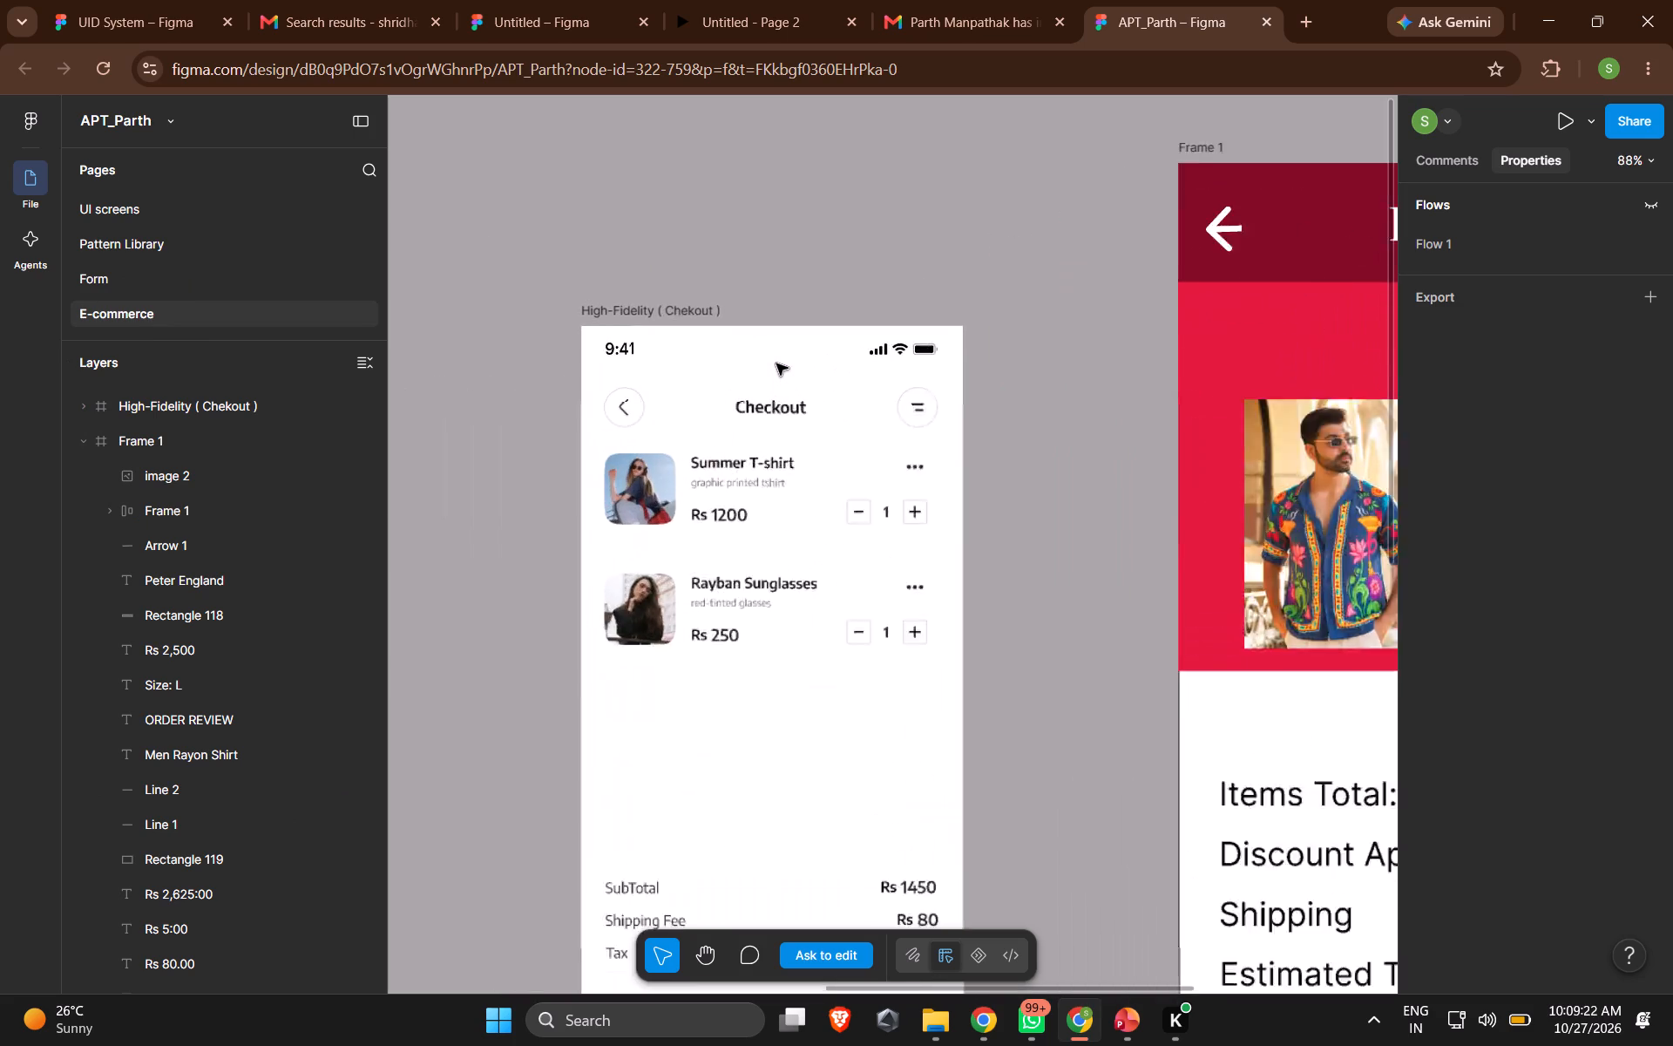
scroll(776, 363, "down", 3)
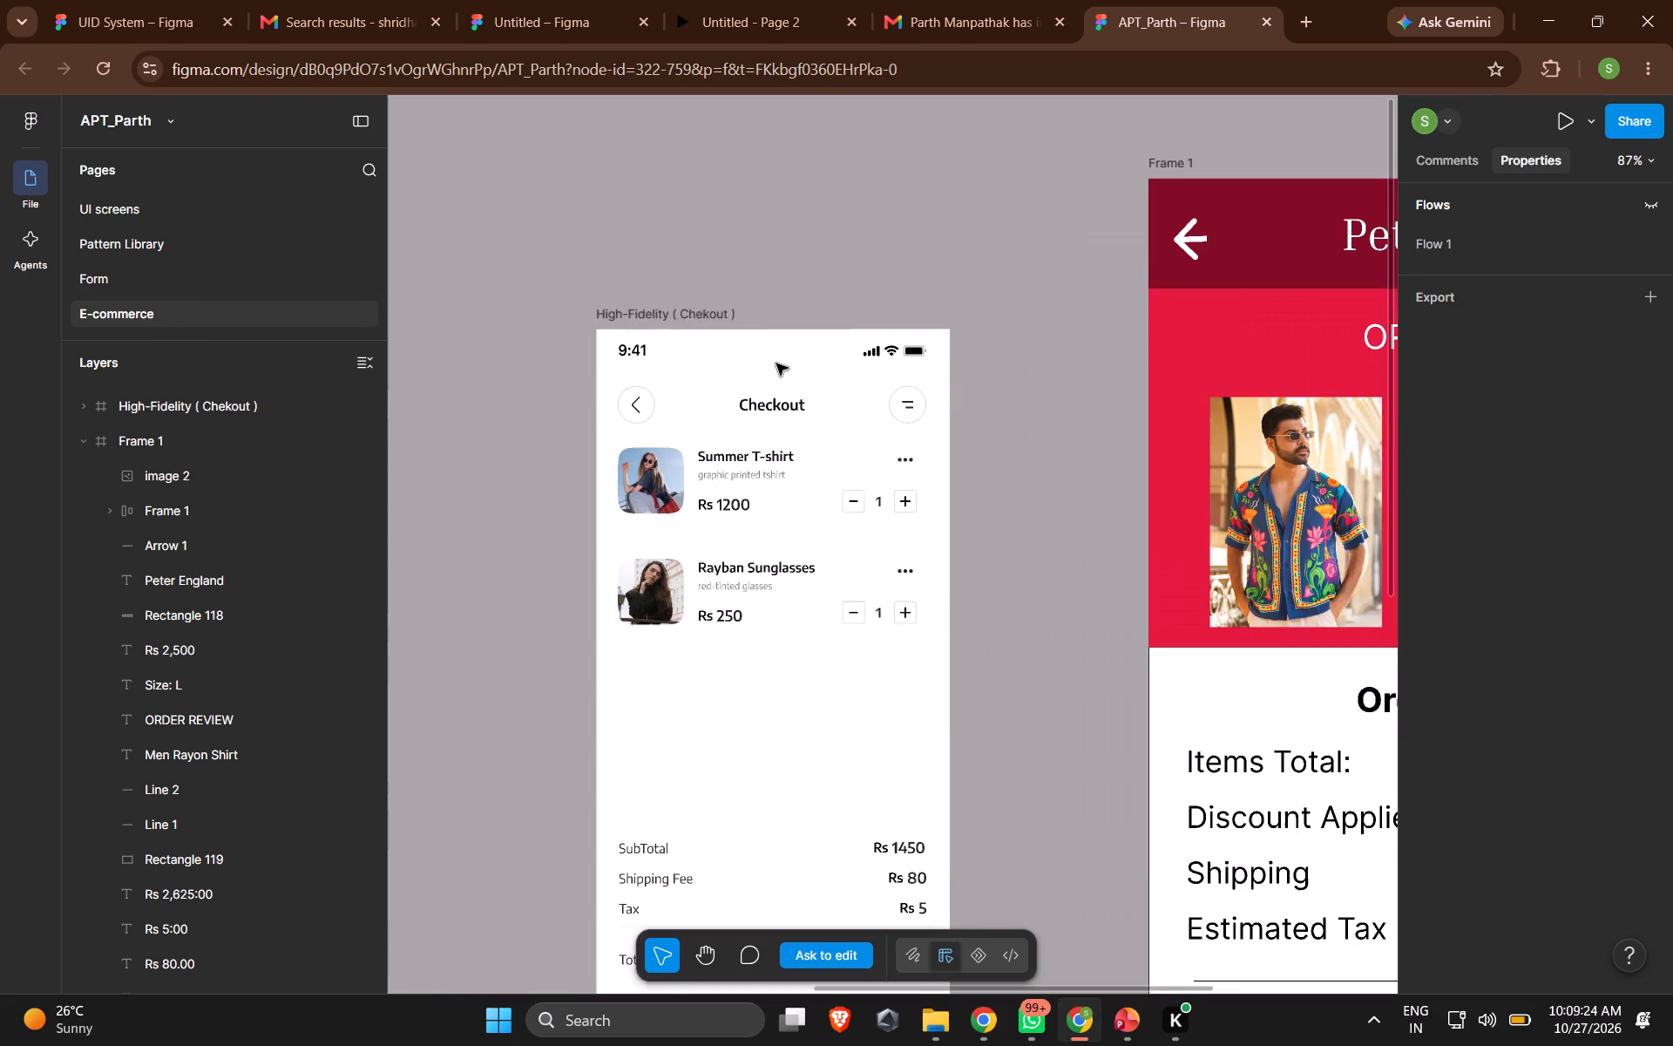
scroll(776, 363, "down", 1)
double_click(900, 363)
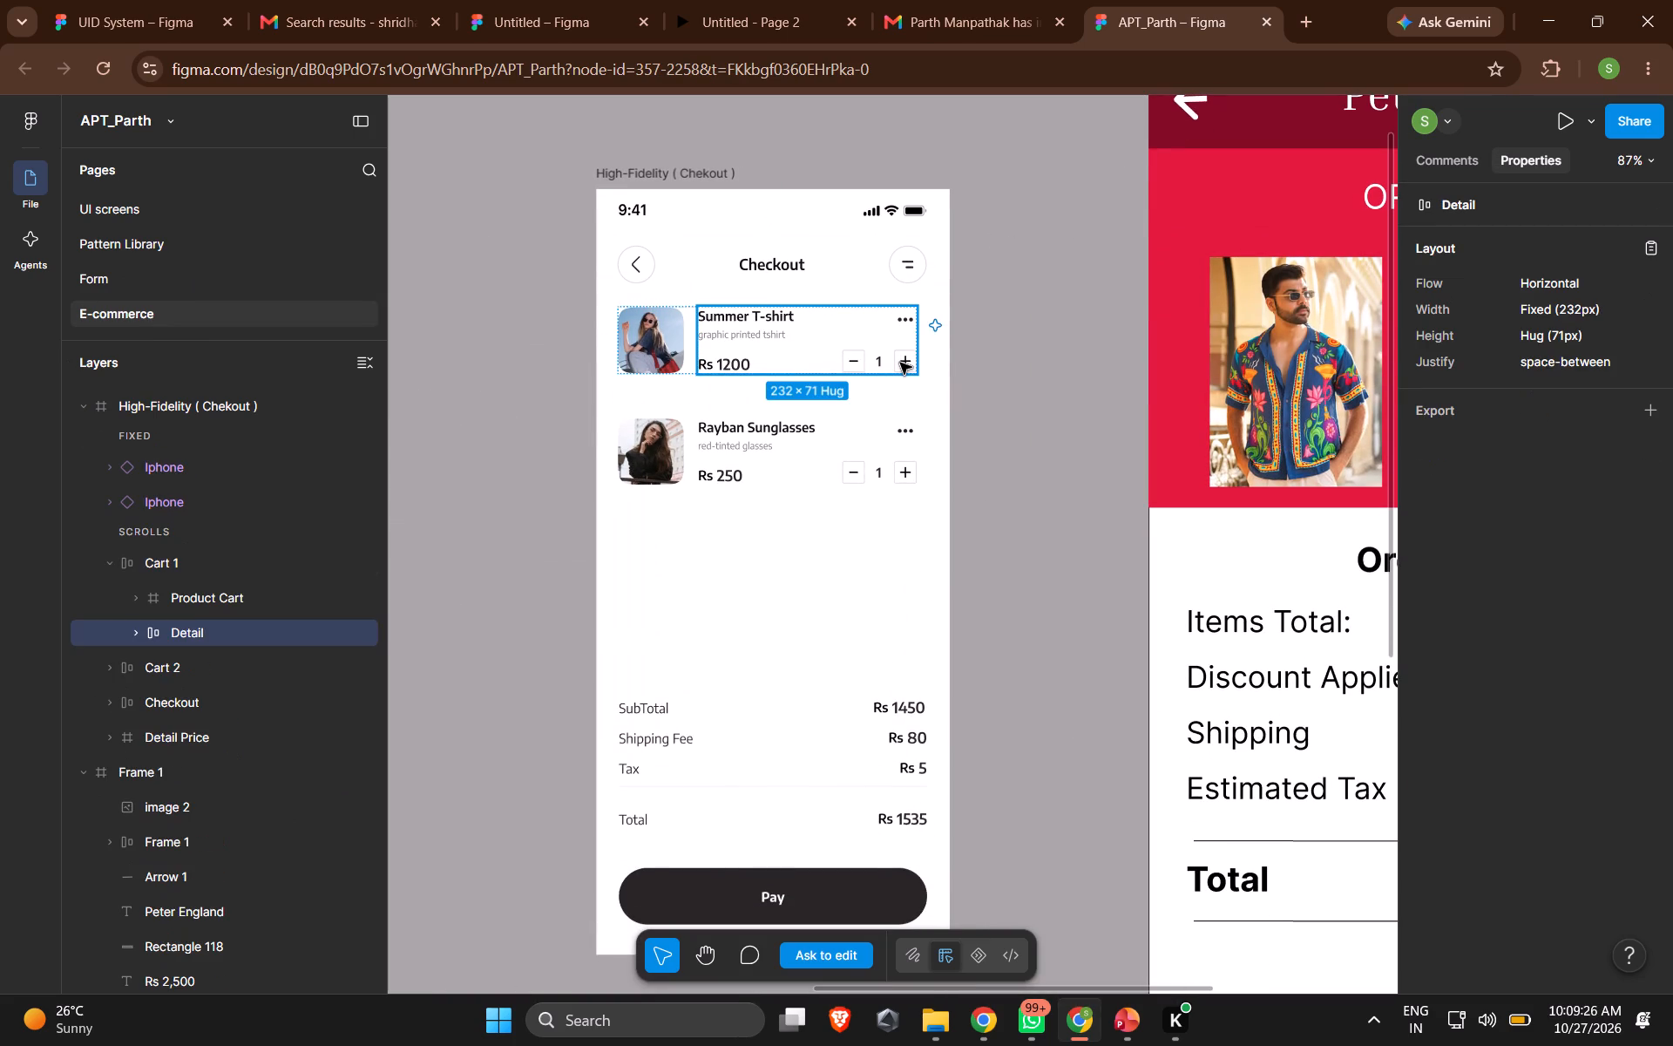
double_click(900, 363)
double_click(900, 363)
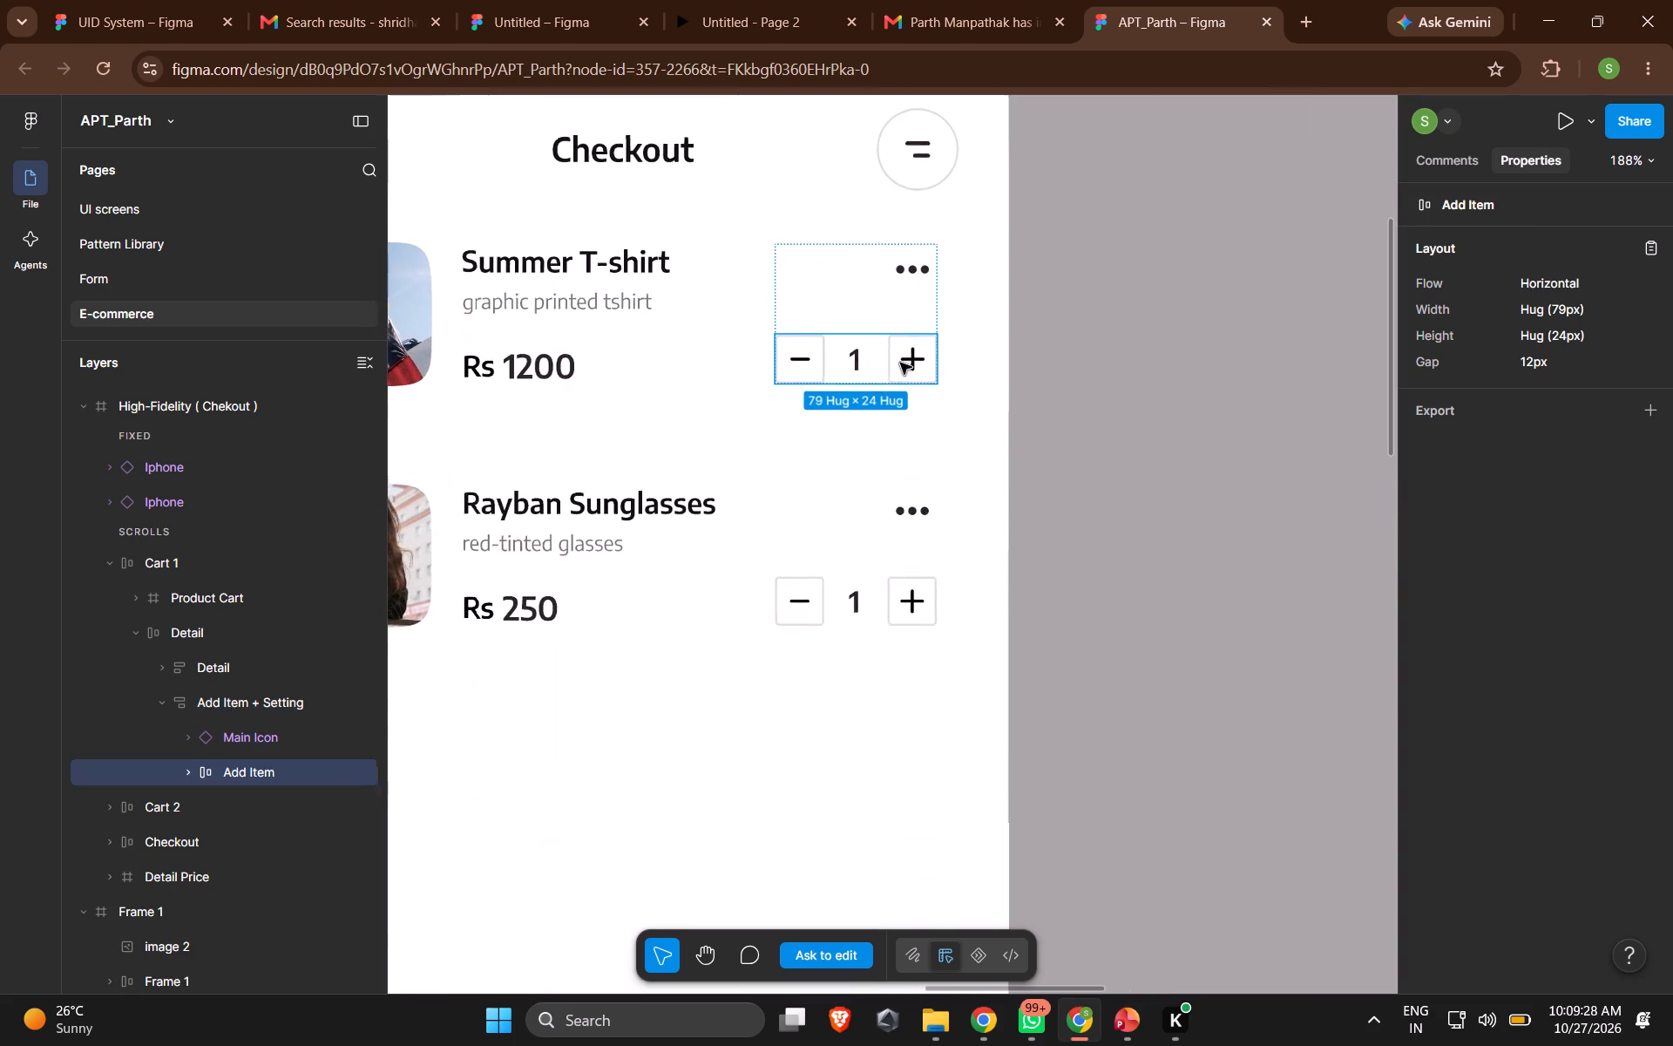
double_click(918, 362)
double_click(918, 362)
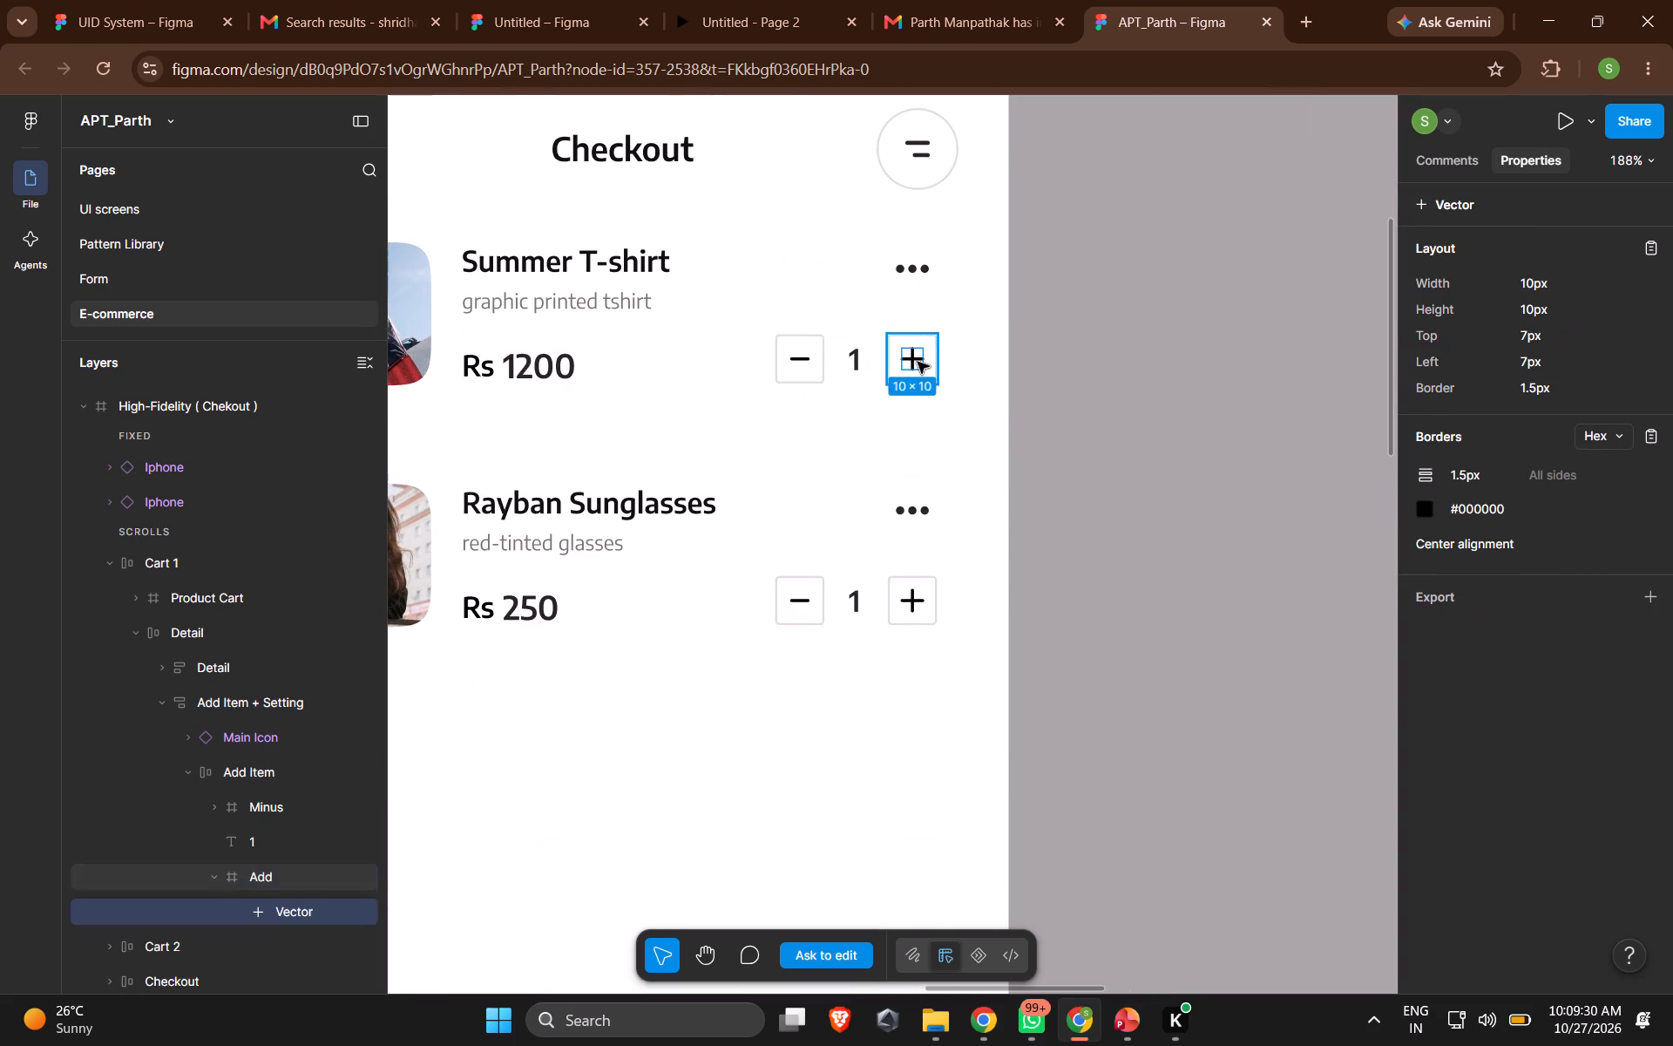
left_click(925, 336)
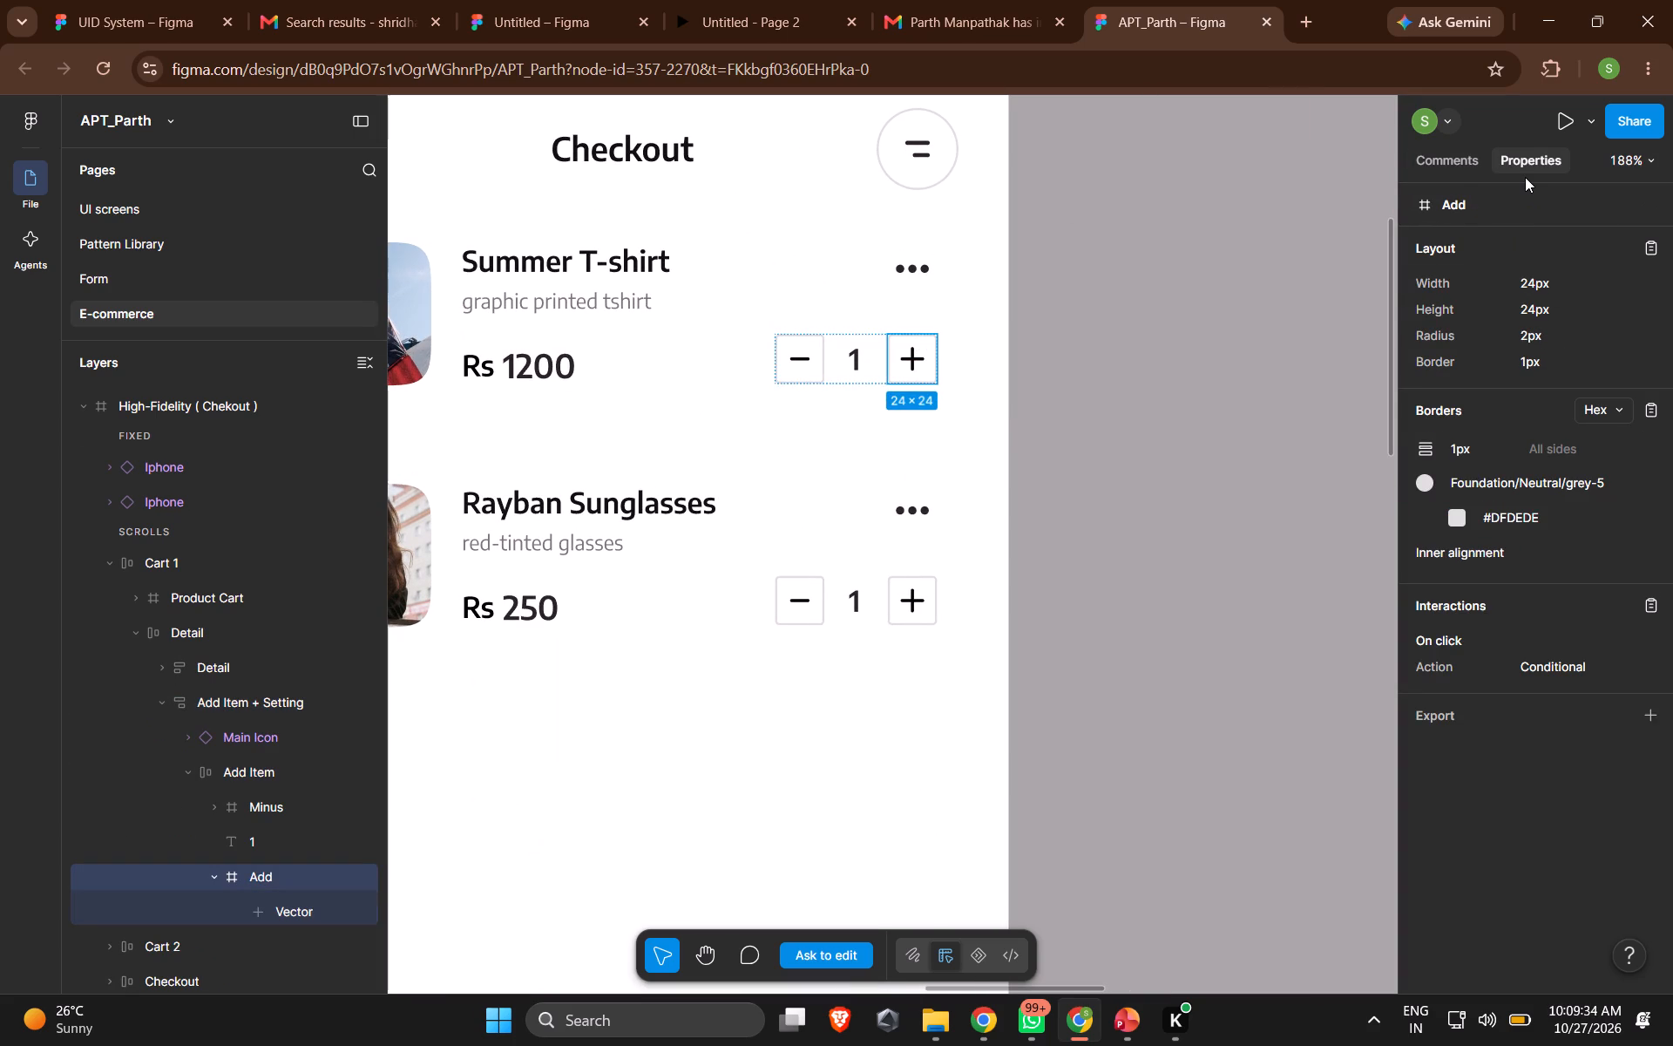
Copy the "graphic printed tshirt" description from the Checkout screen and paste it over the Wear text in the UID System file.
triple_click(581, 306)
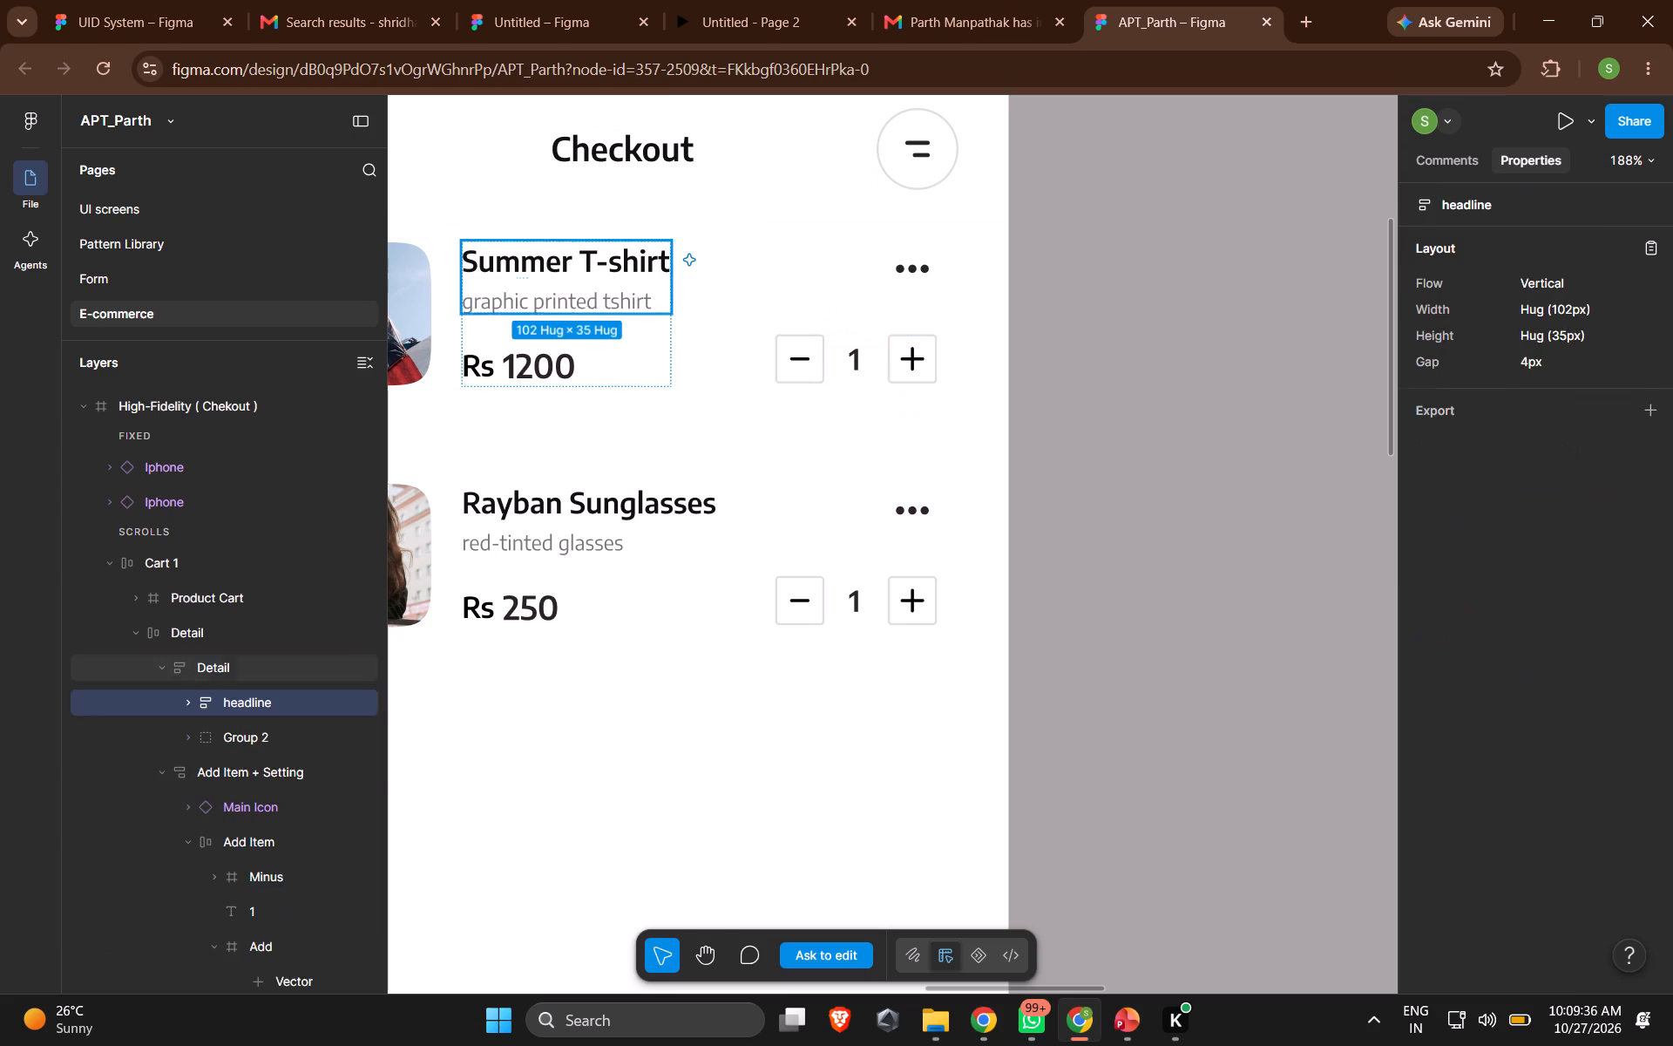
triple_click(581, 306)
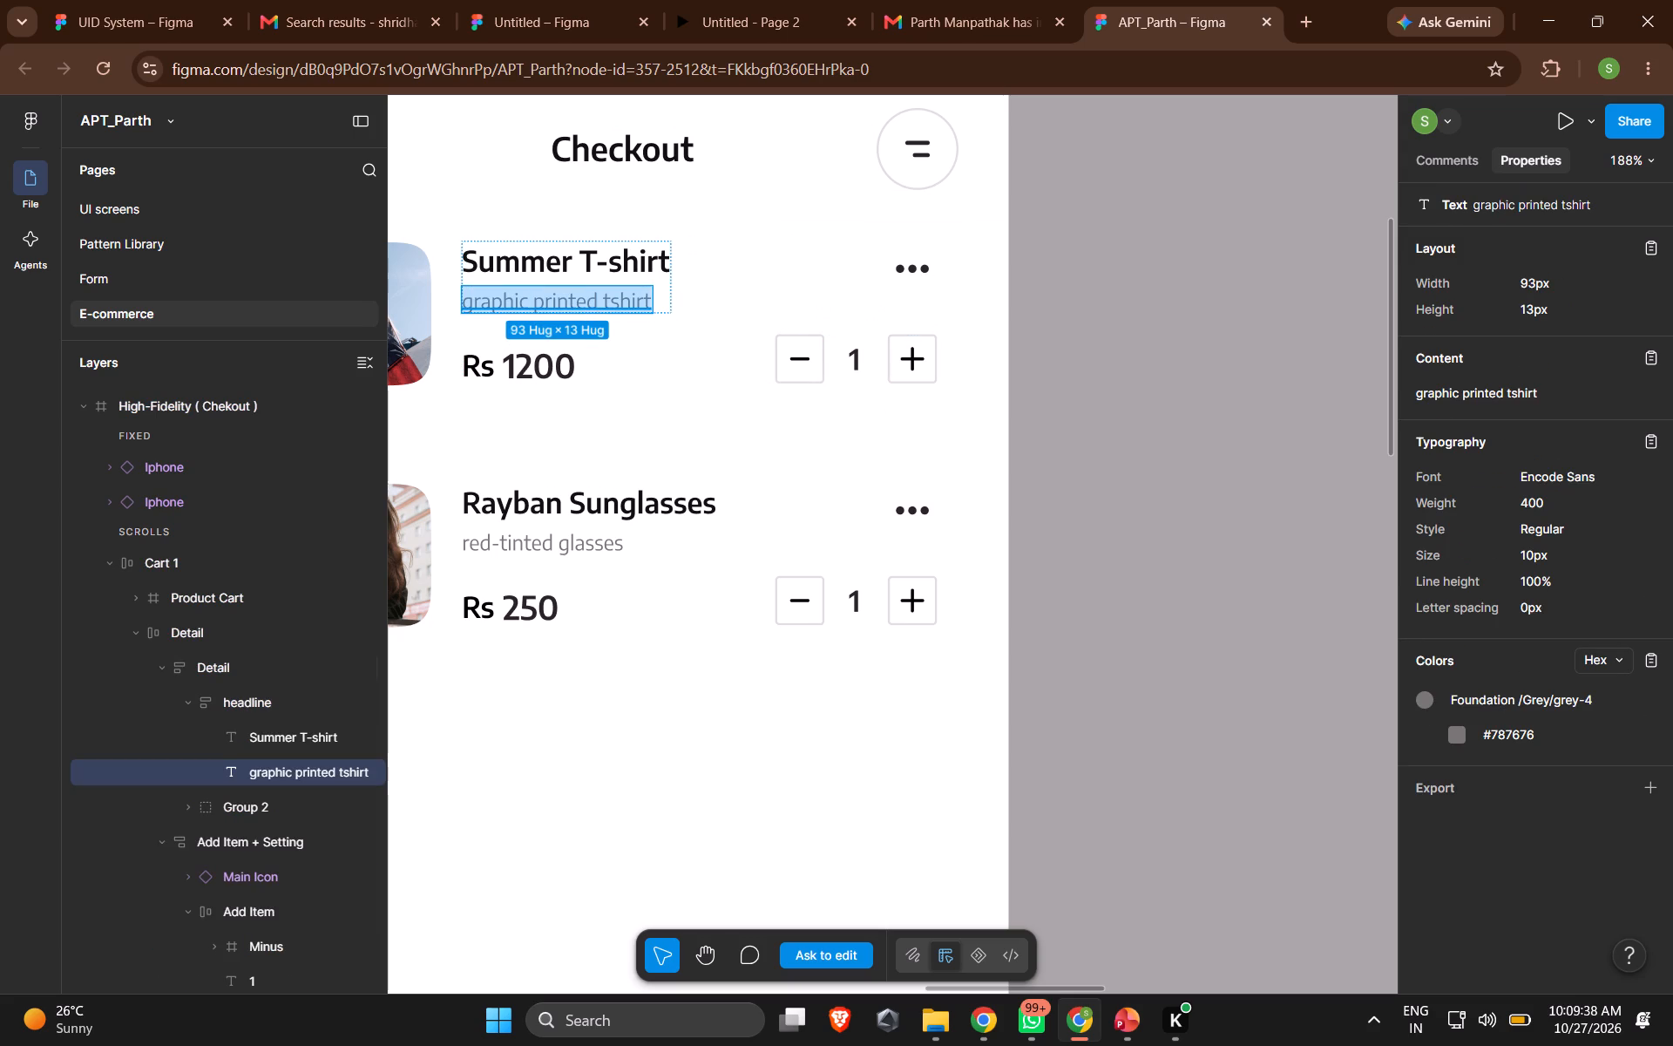
key("ctrl+c")
left_click(172, 5)
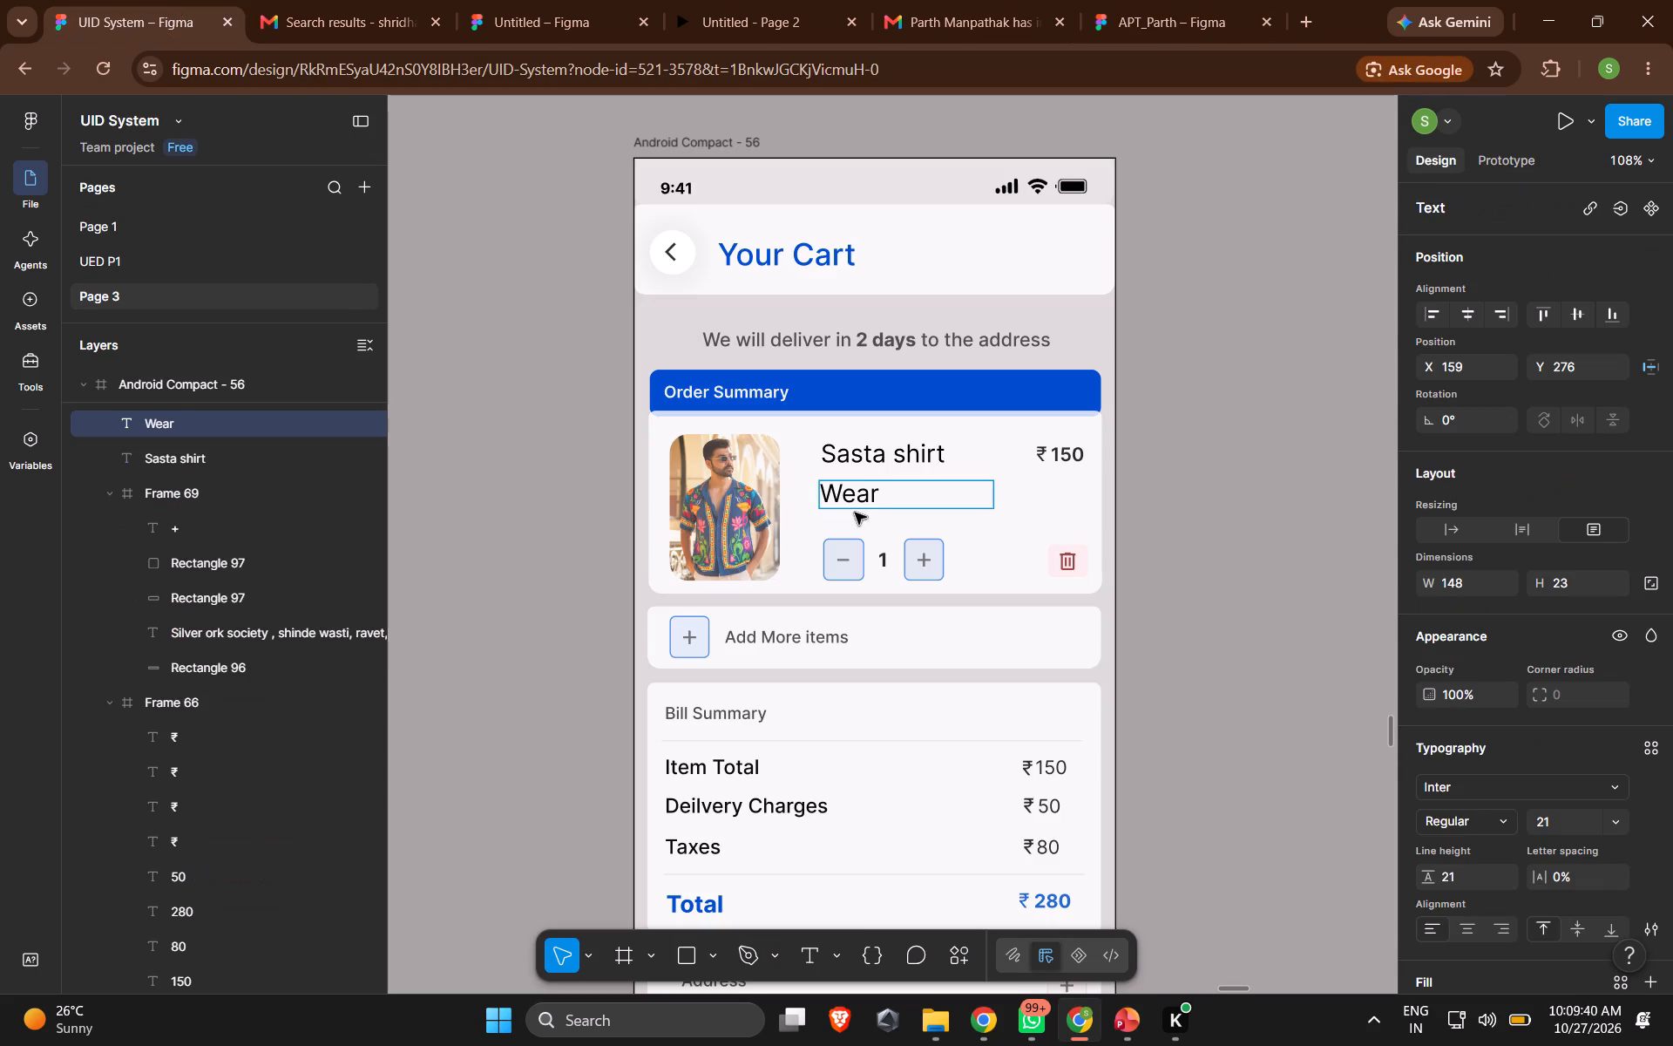
double_click(849, 499)
key("ctrl+v")
Set the graphic printed tshirt description to the Inter font at size 15.
triple_click(877, 497)
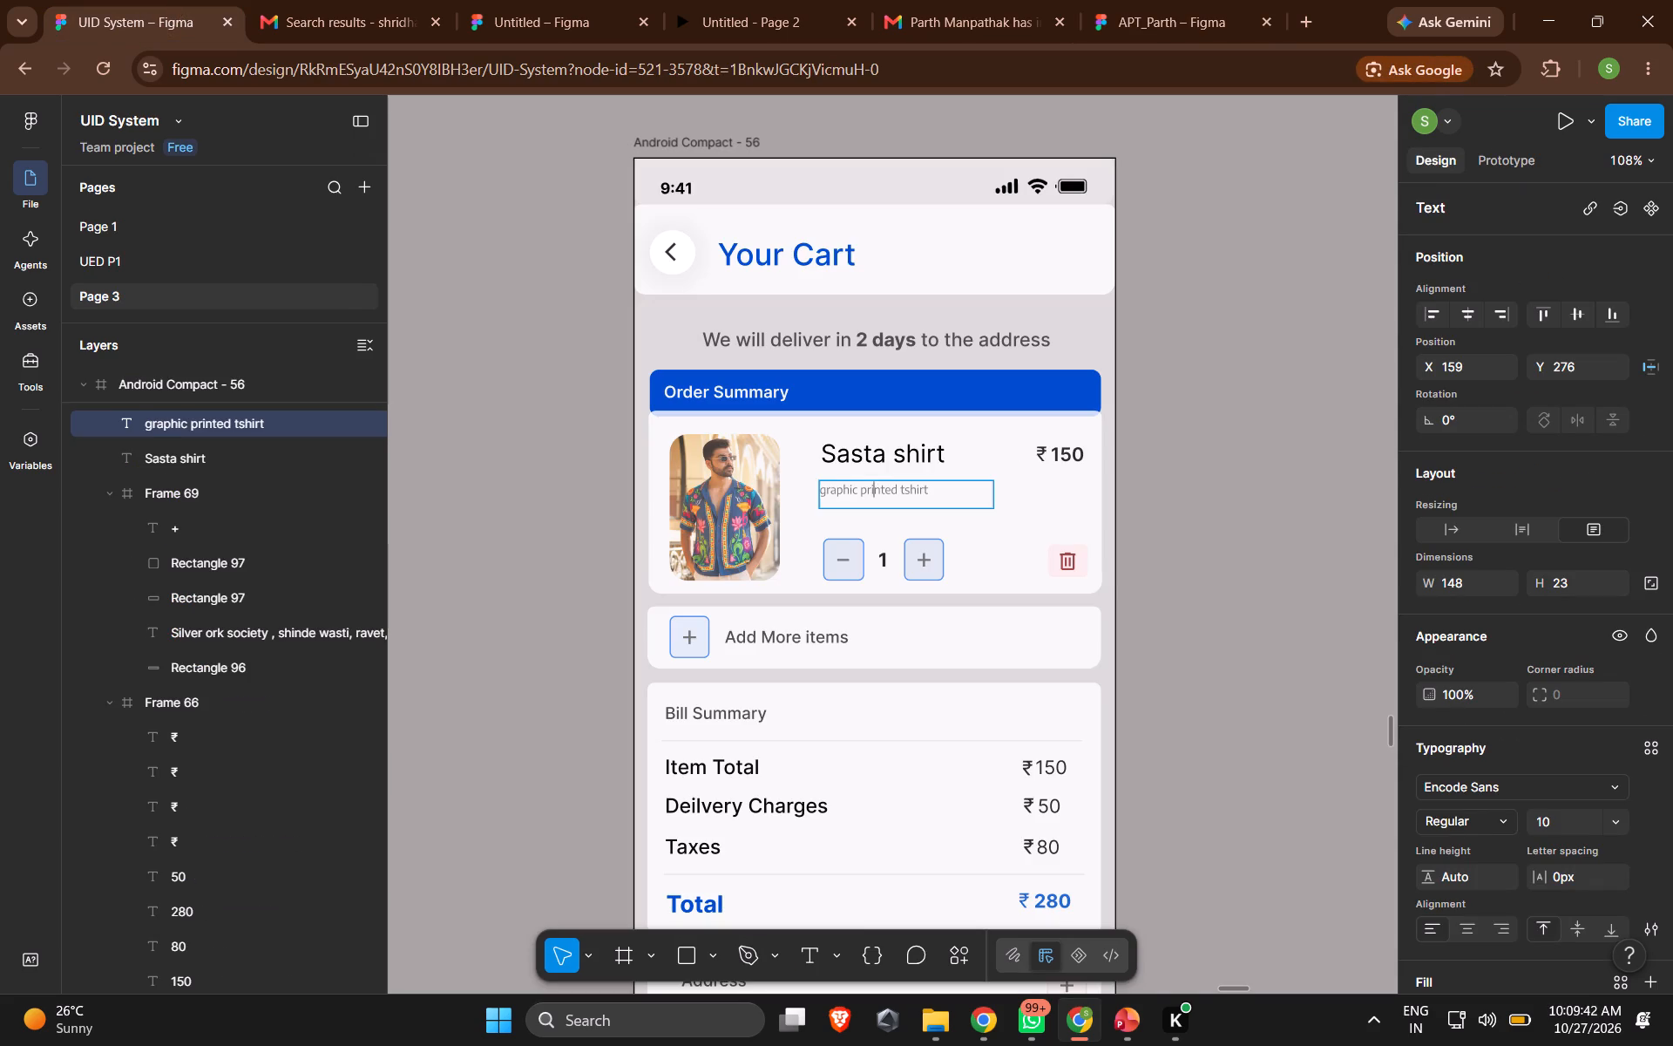
left_click(1497, 788)
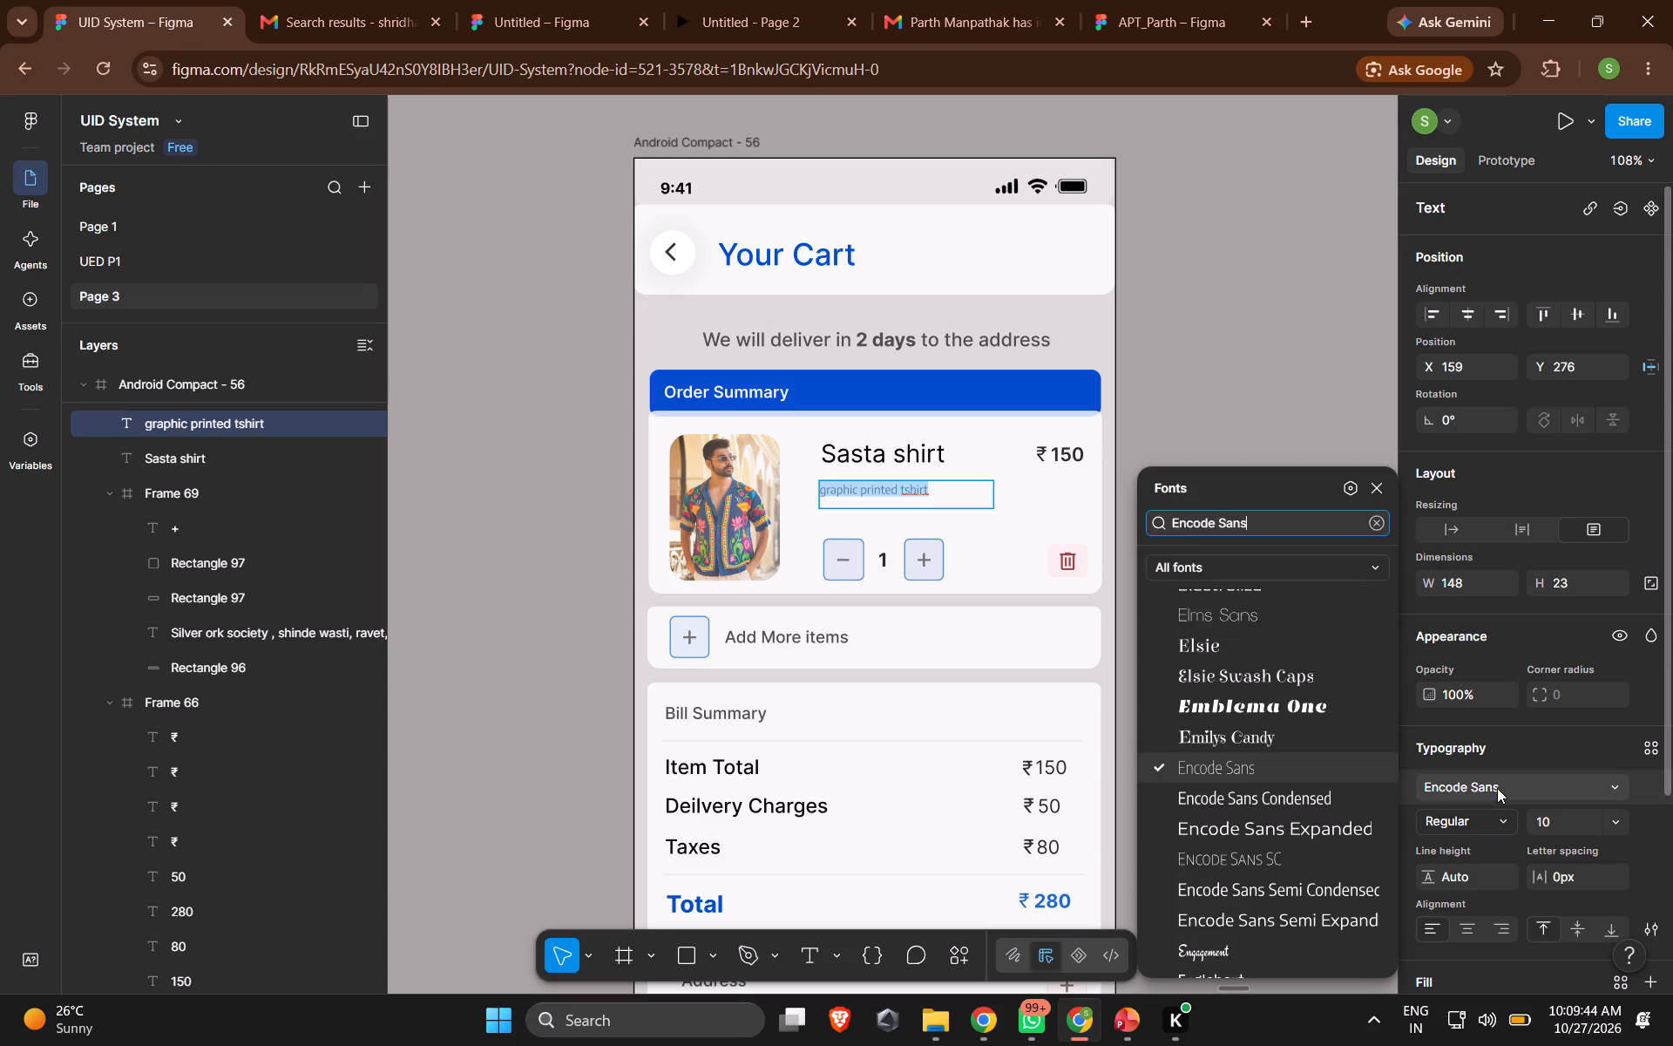
type("inter")
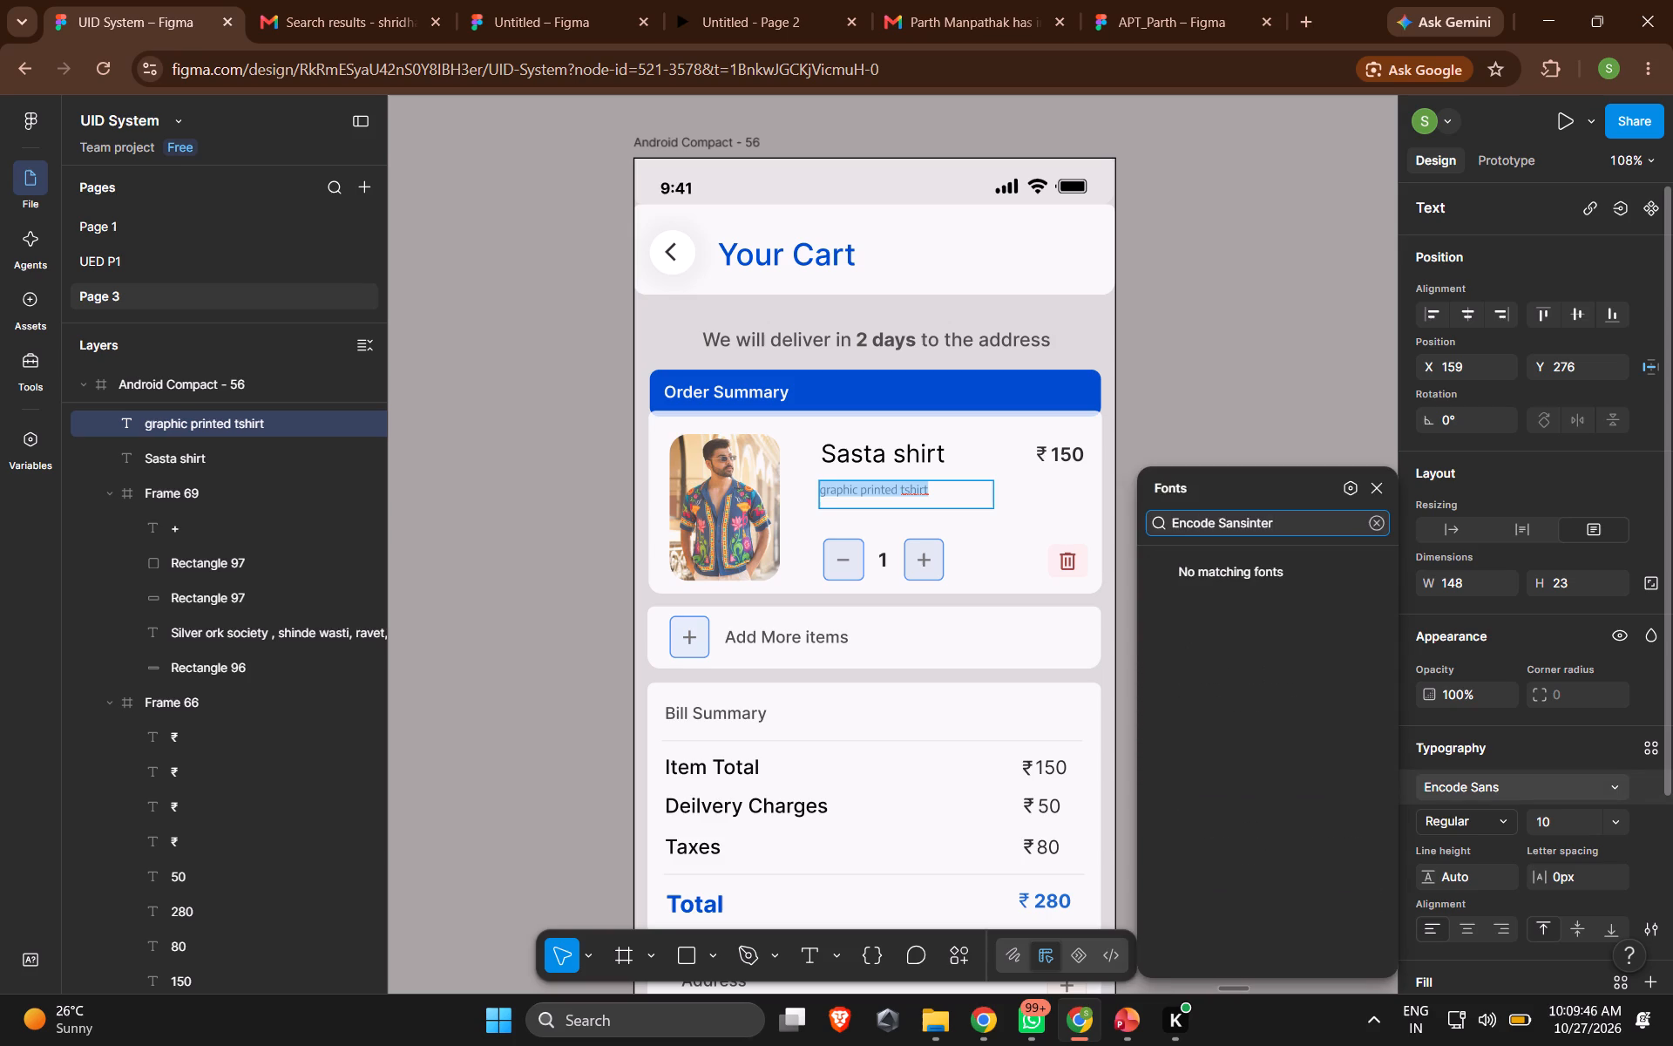
key("ctrl+a")
type("inteer")
key("BackSpace")
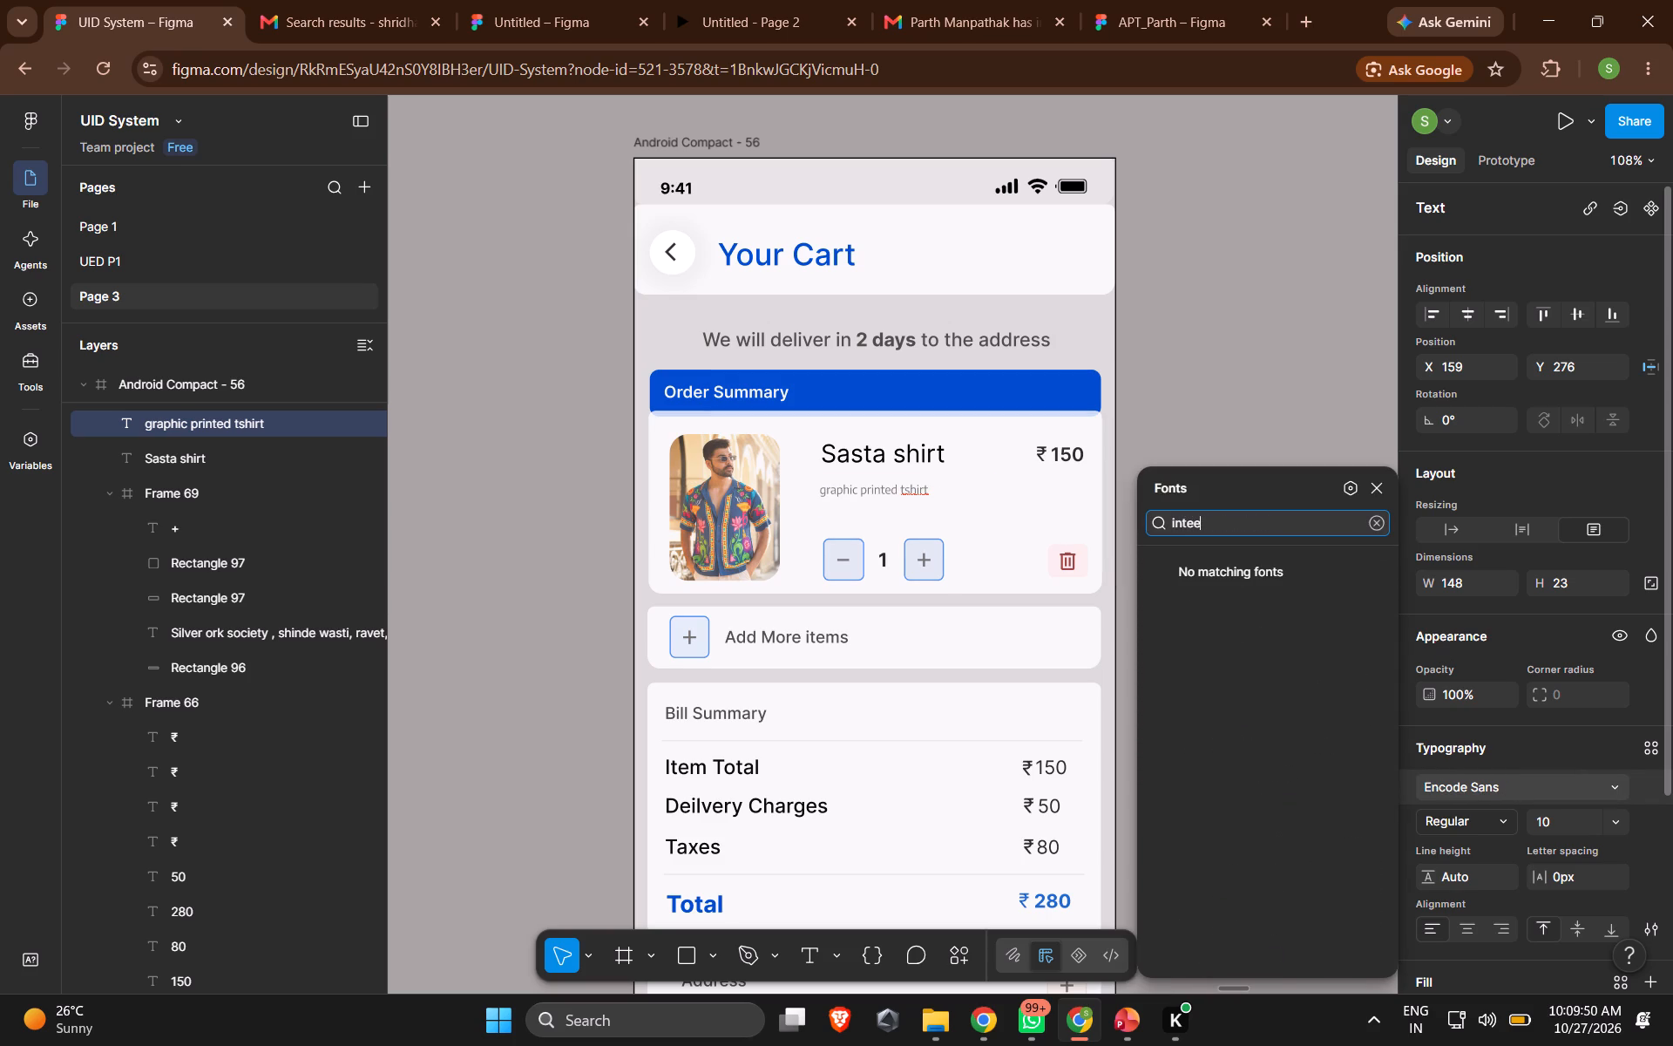
key("BackSpace")
left_click(1242, 587)
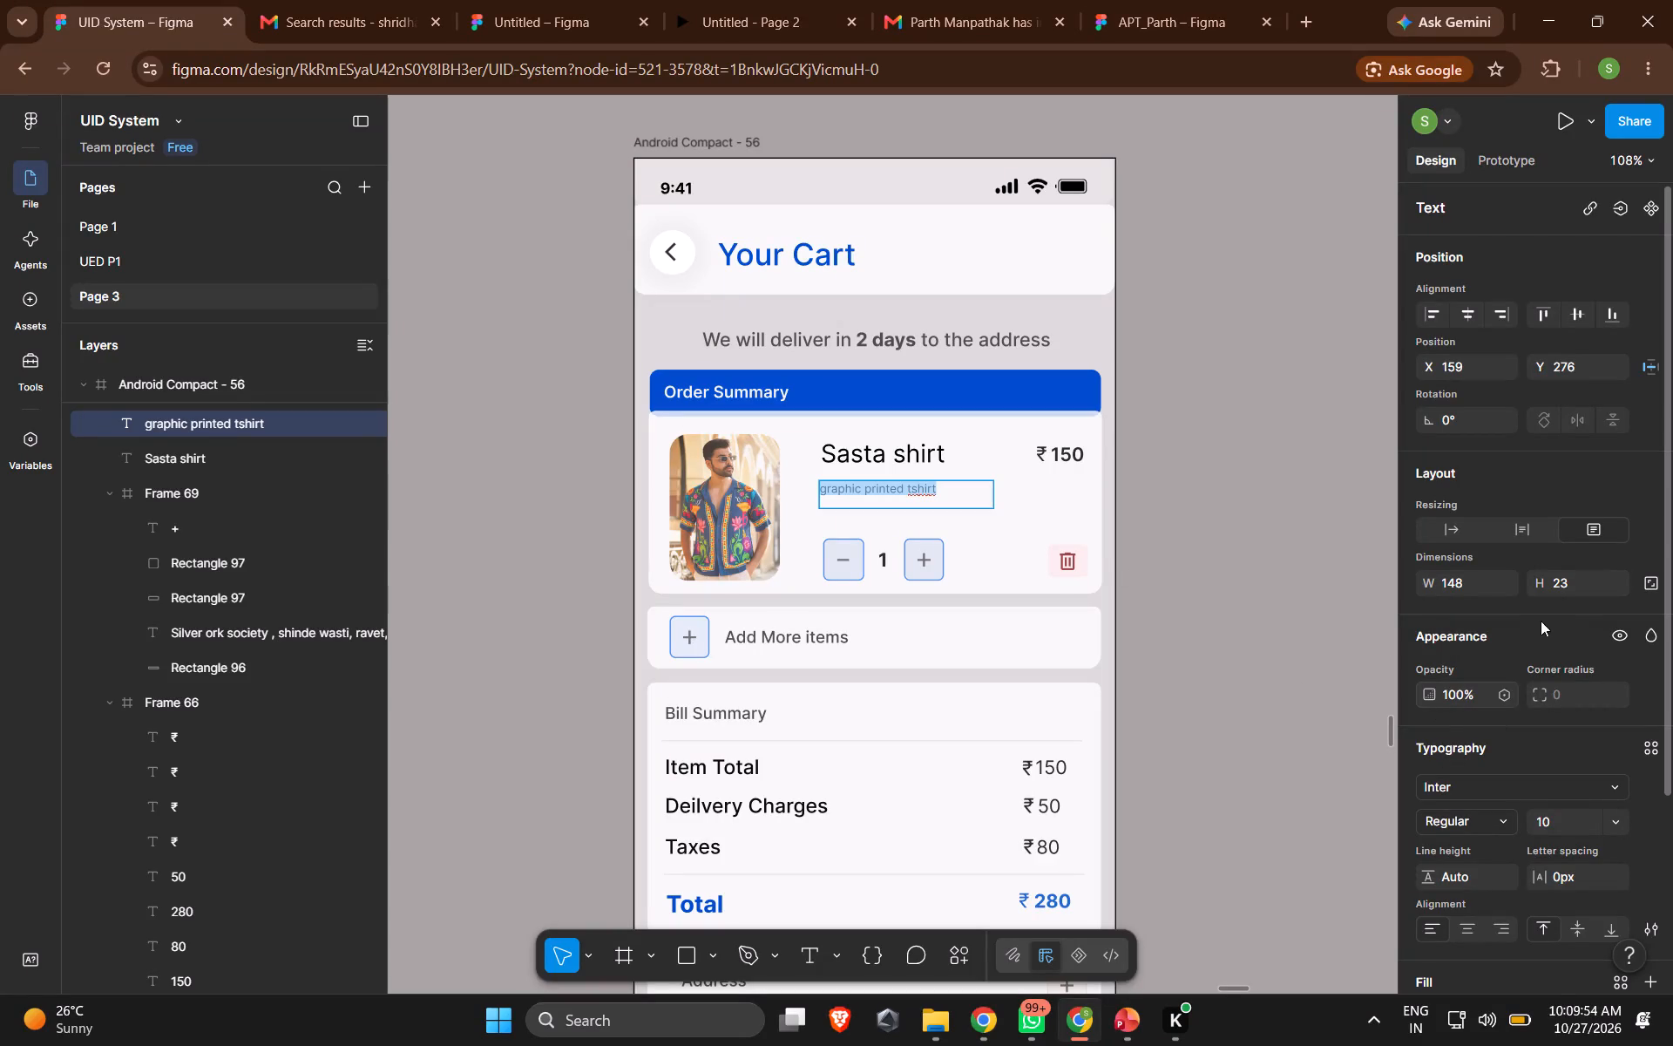
left_click(1612, 823)
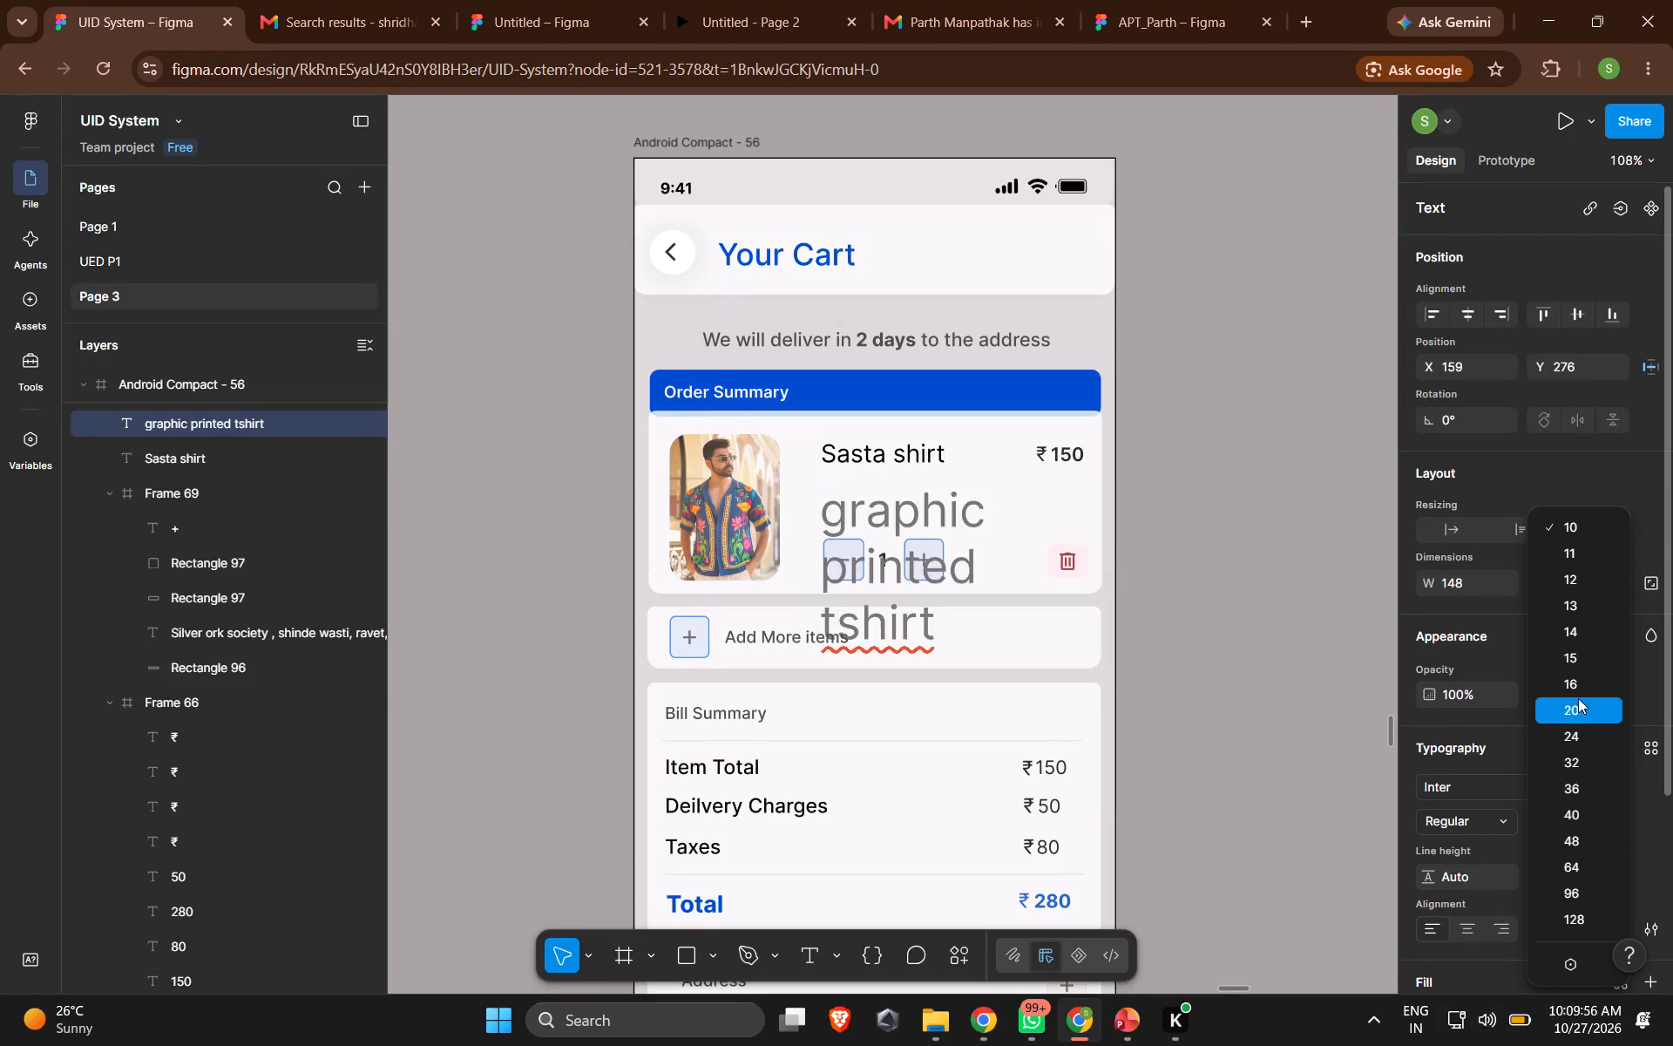
left_click(1562, 655)
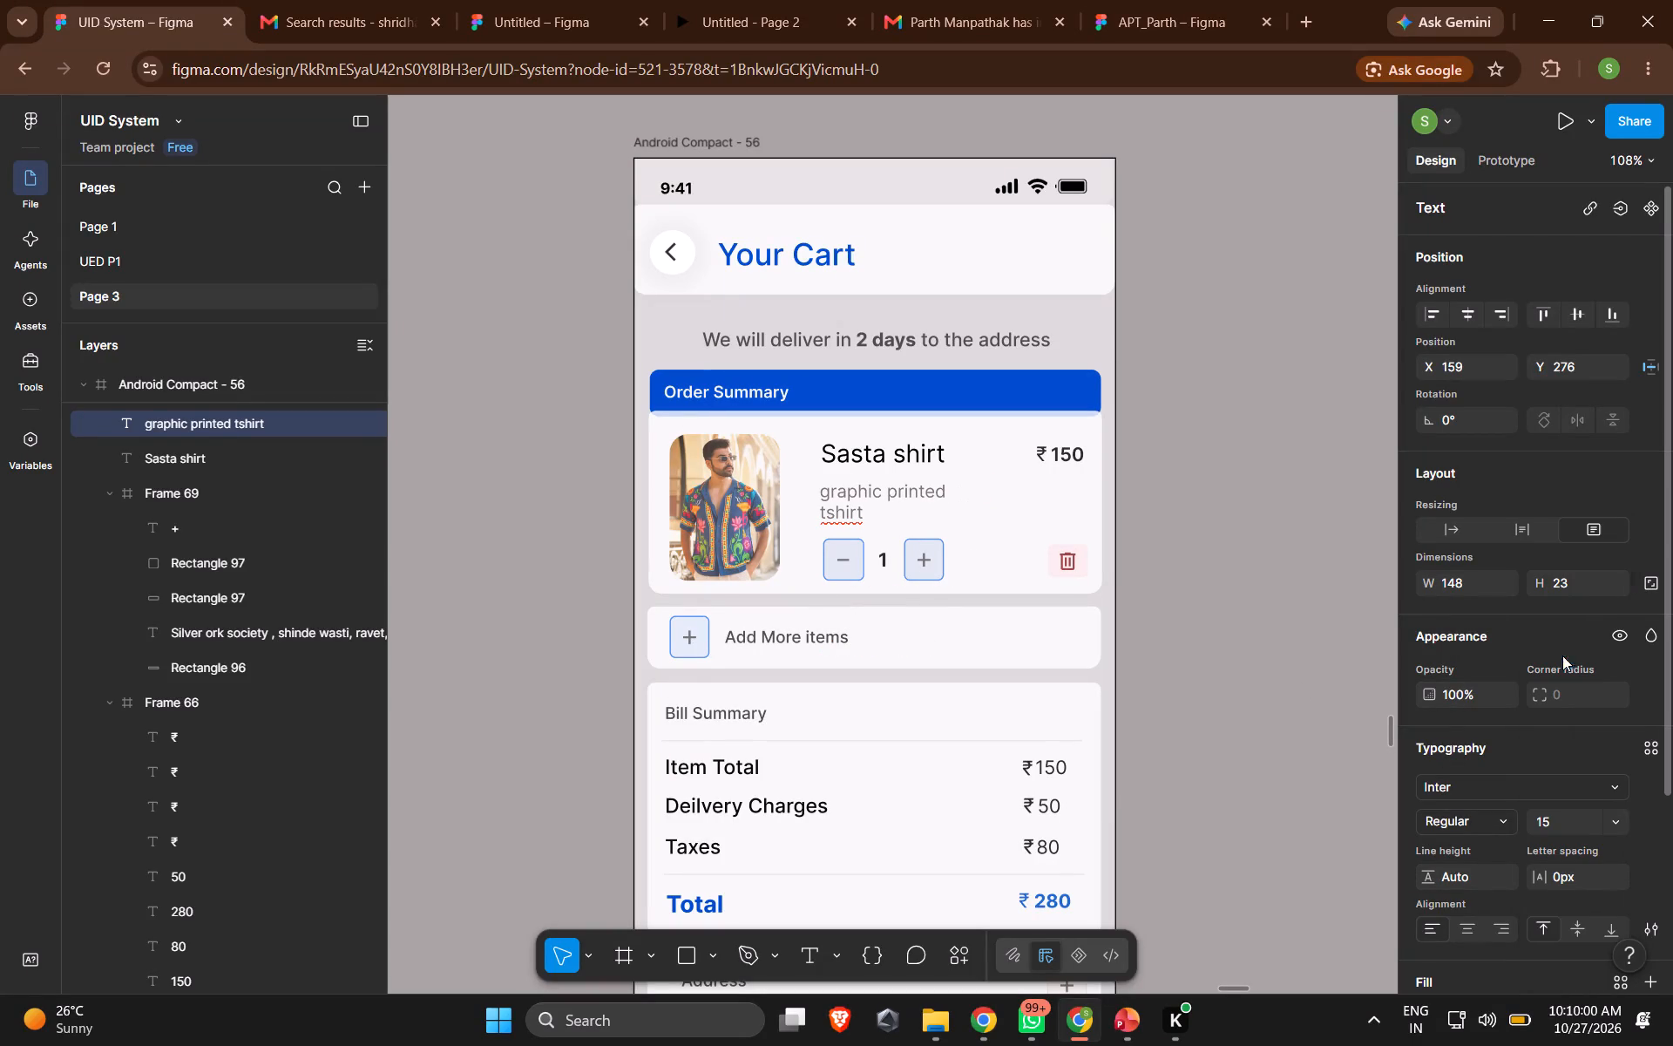
Widen the graphic printed tshirt text box to 157 so the description fits on one line.
left_click(1088, 529)
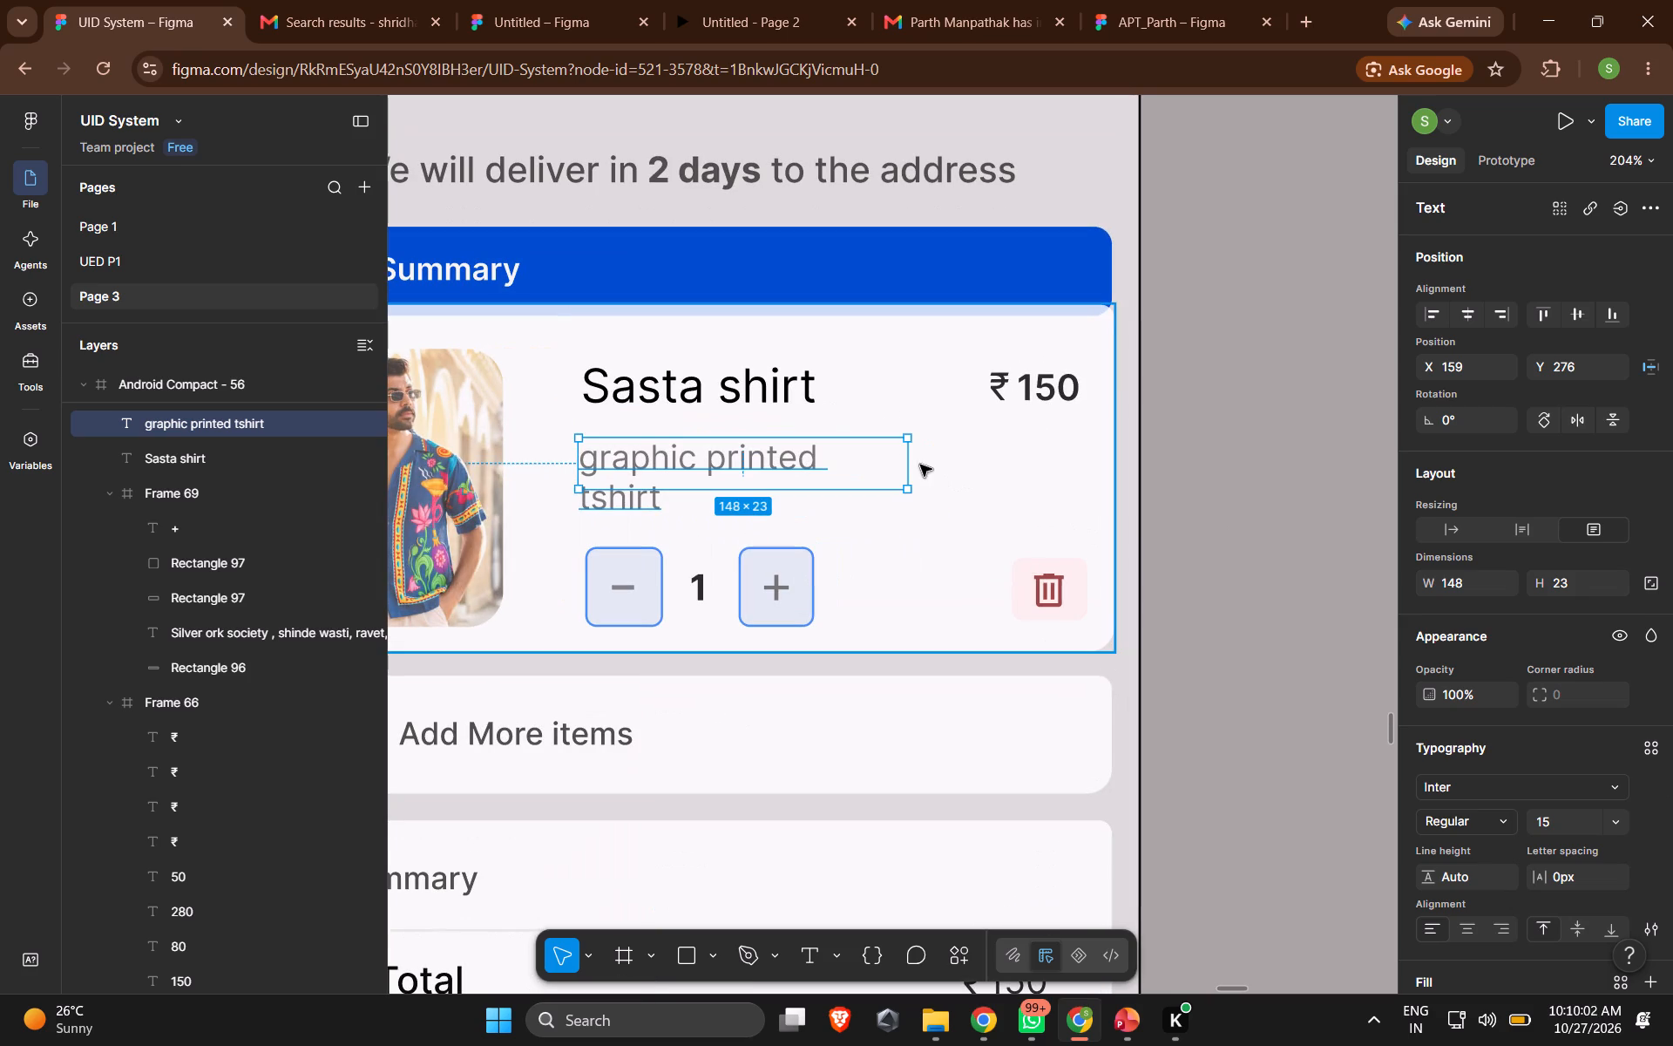
left_click_drag(909, 462, 927, 464)
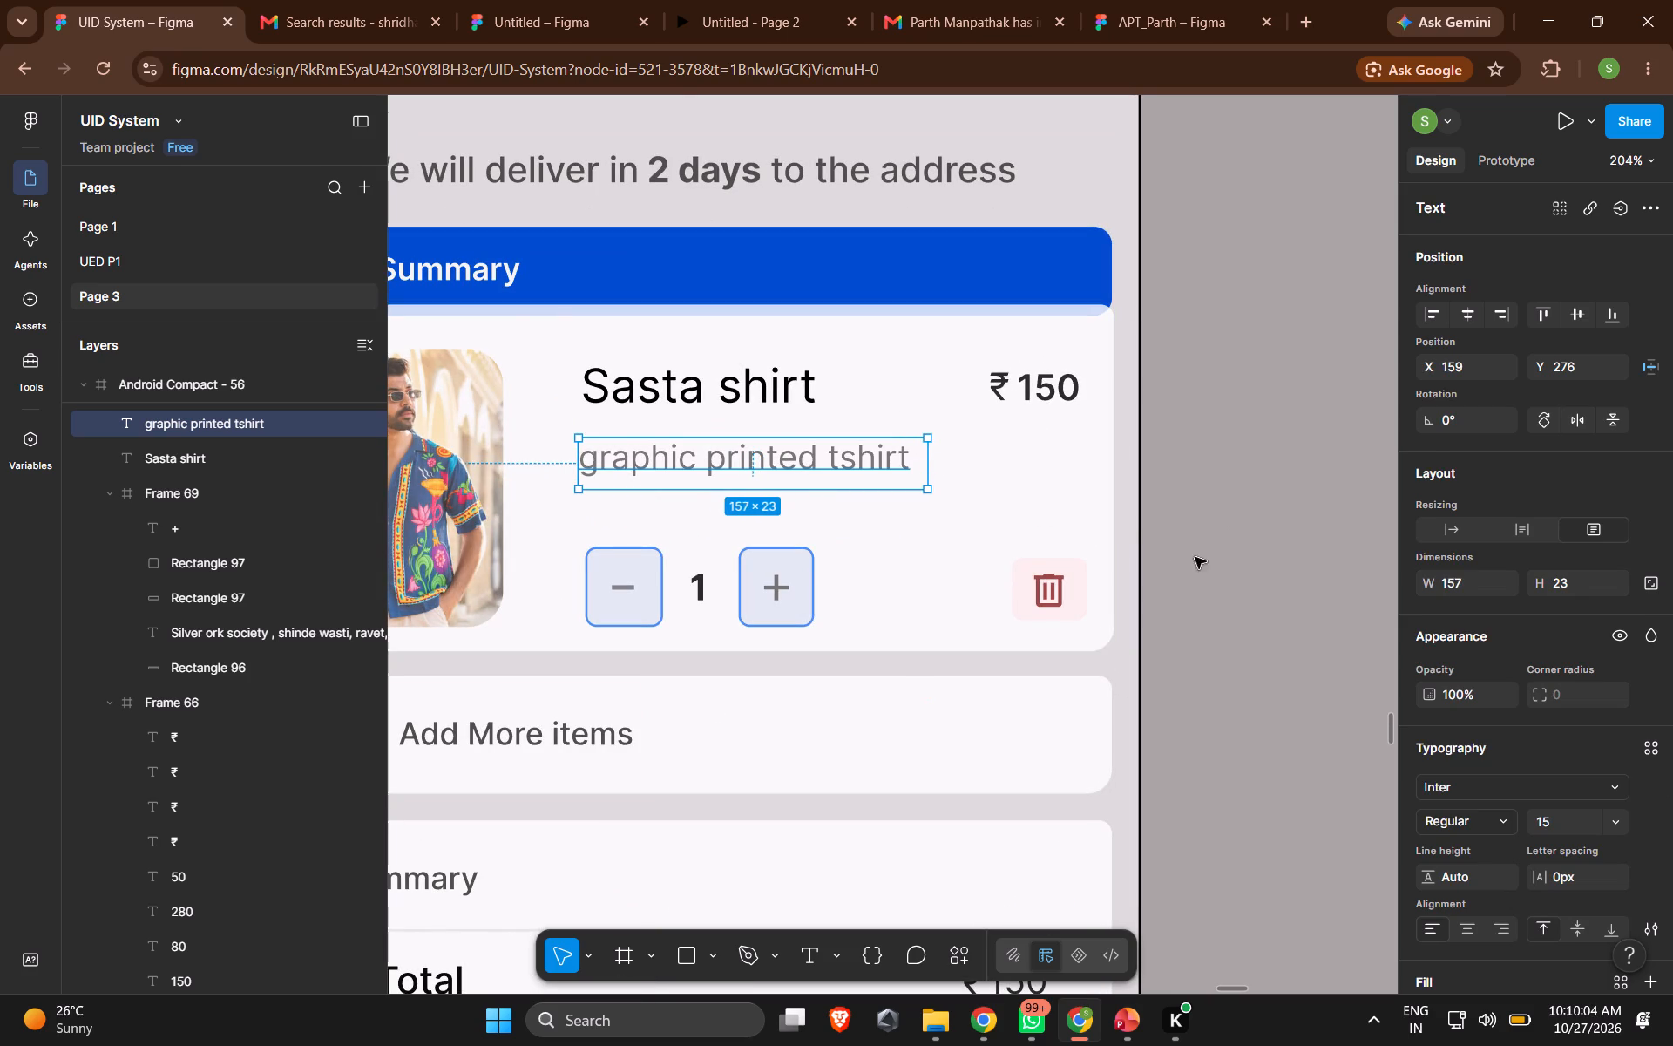
left_click(1195, 557)
Move the Sasta shirt title down to Y 248, closer to its description and aligned with the description's starting edge.
left_click_drag(784, 390, 785, 403)
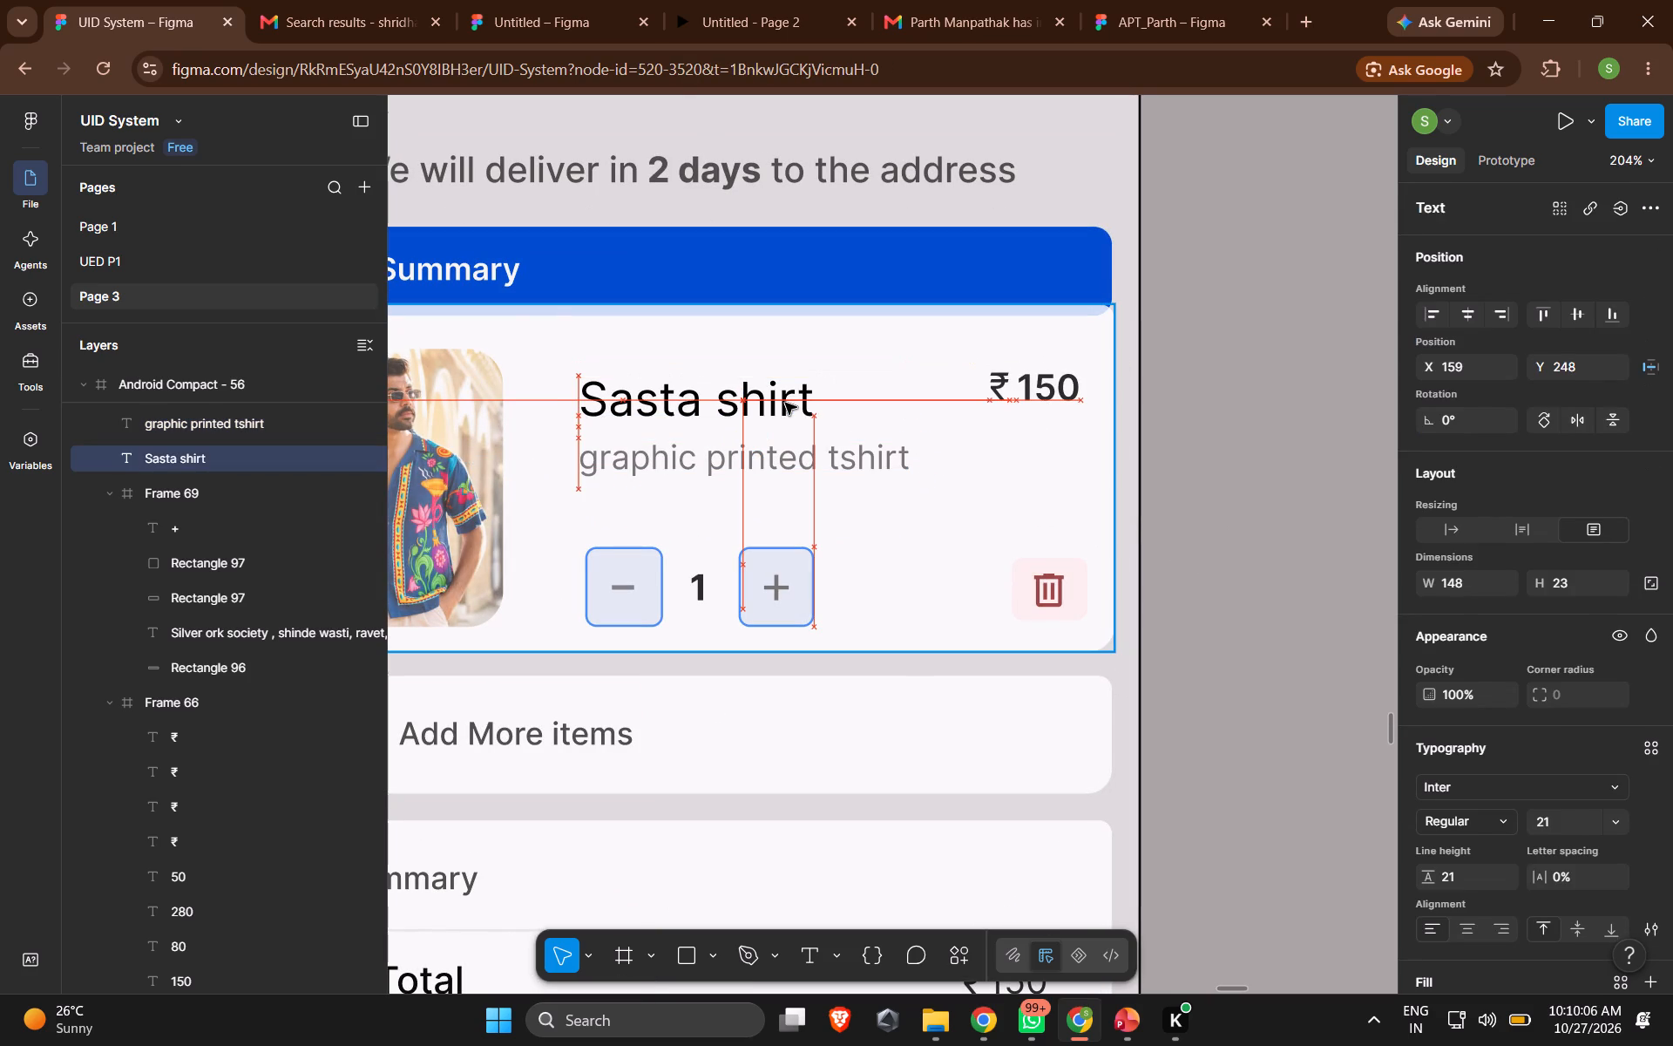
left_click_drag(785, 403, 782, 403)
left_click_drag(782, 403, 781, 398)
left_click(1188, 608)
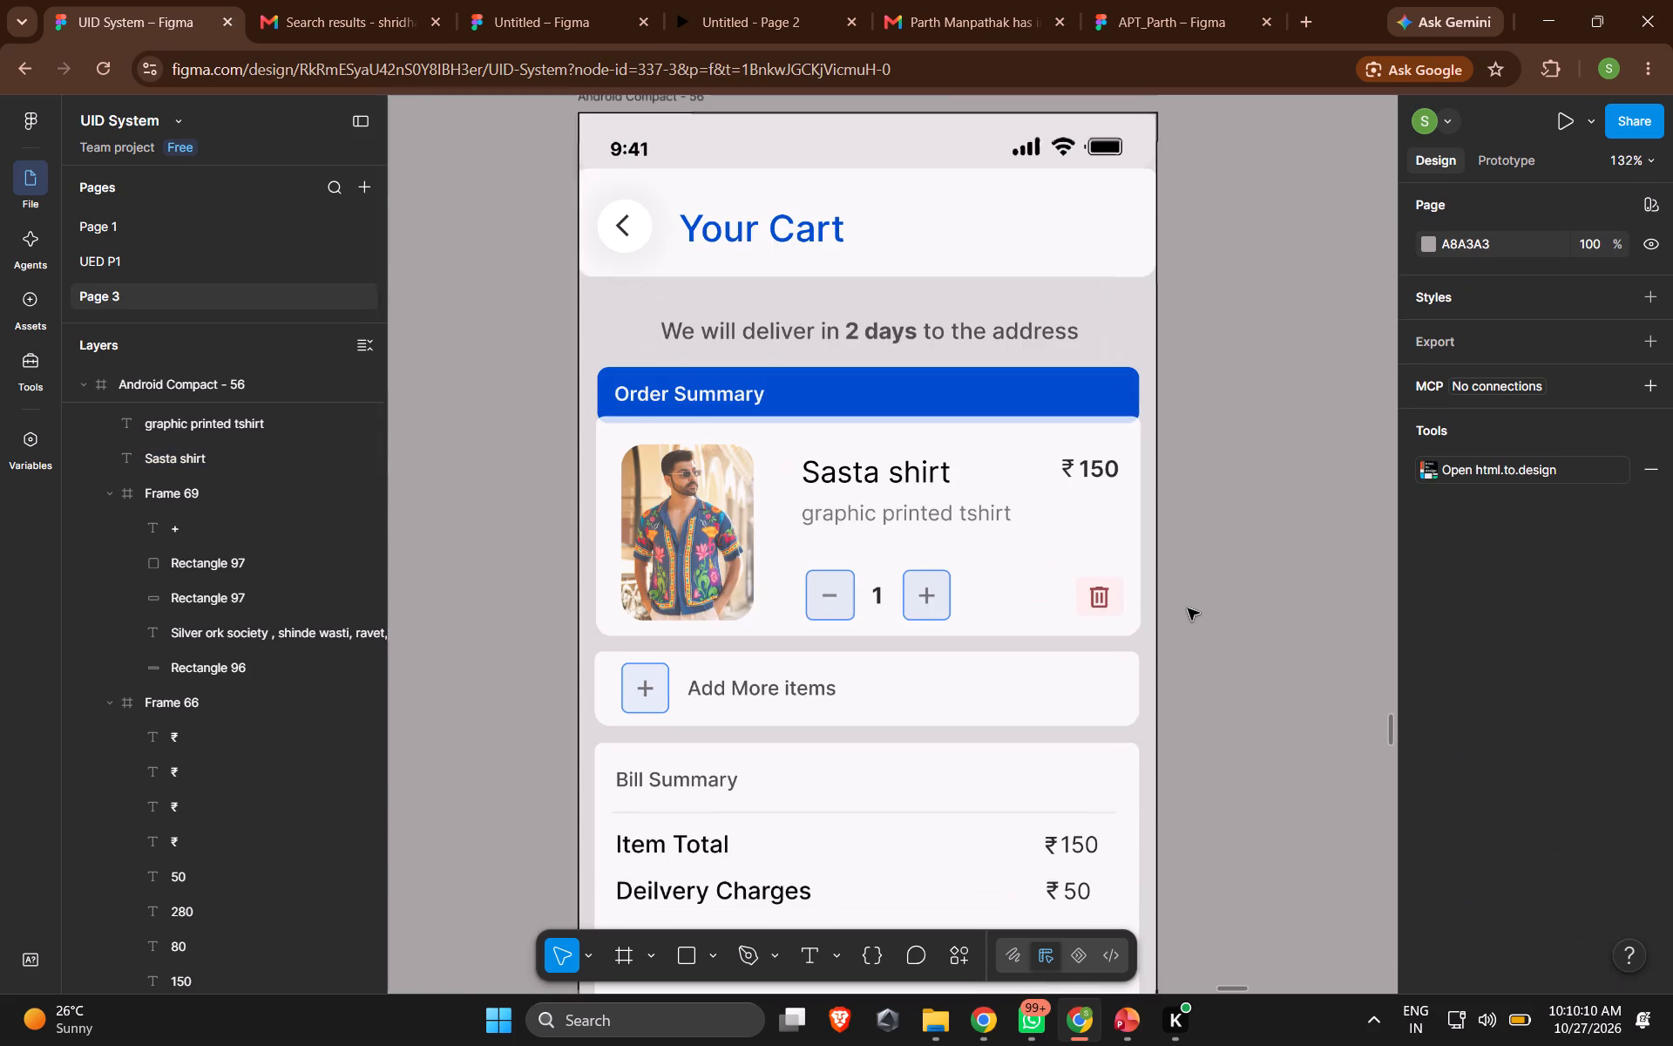
Move the empty 20 × 20 delete component aside, off the trash icon in the shirt's order card.
double_click(1115, 587)
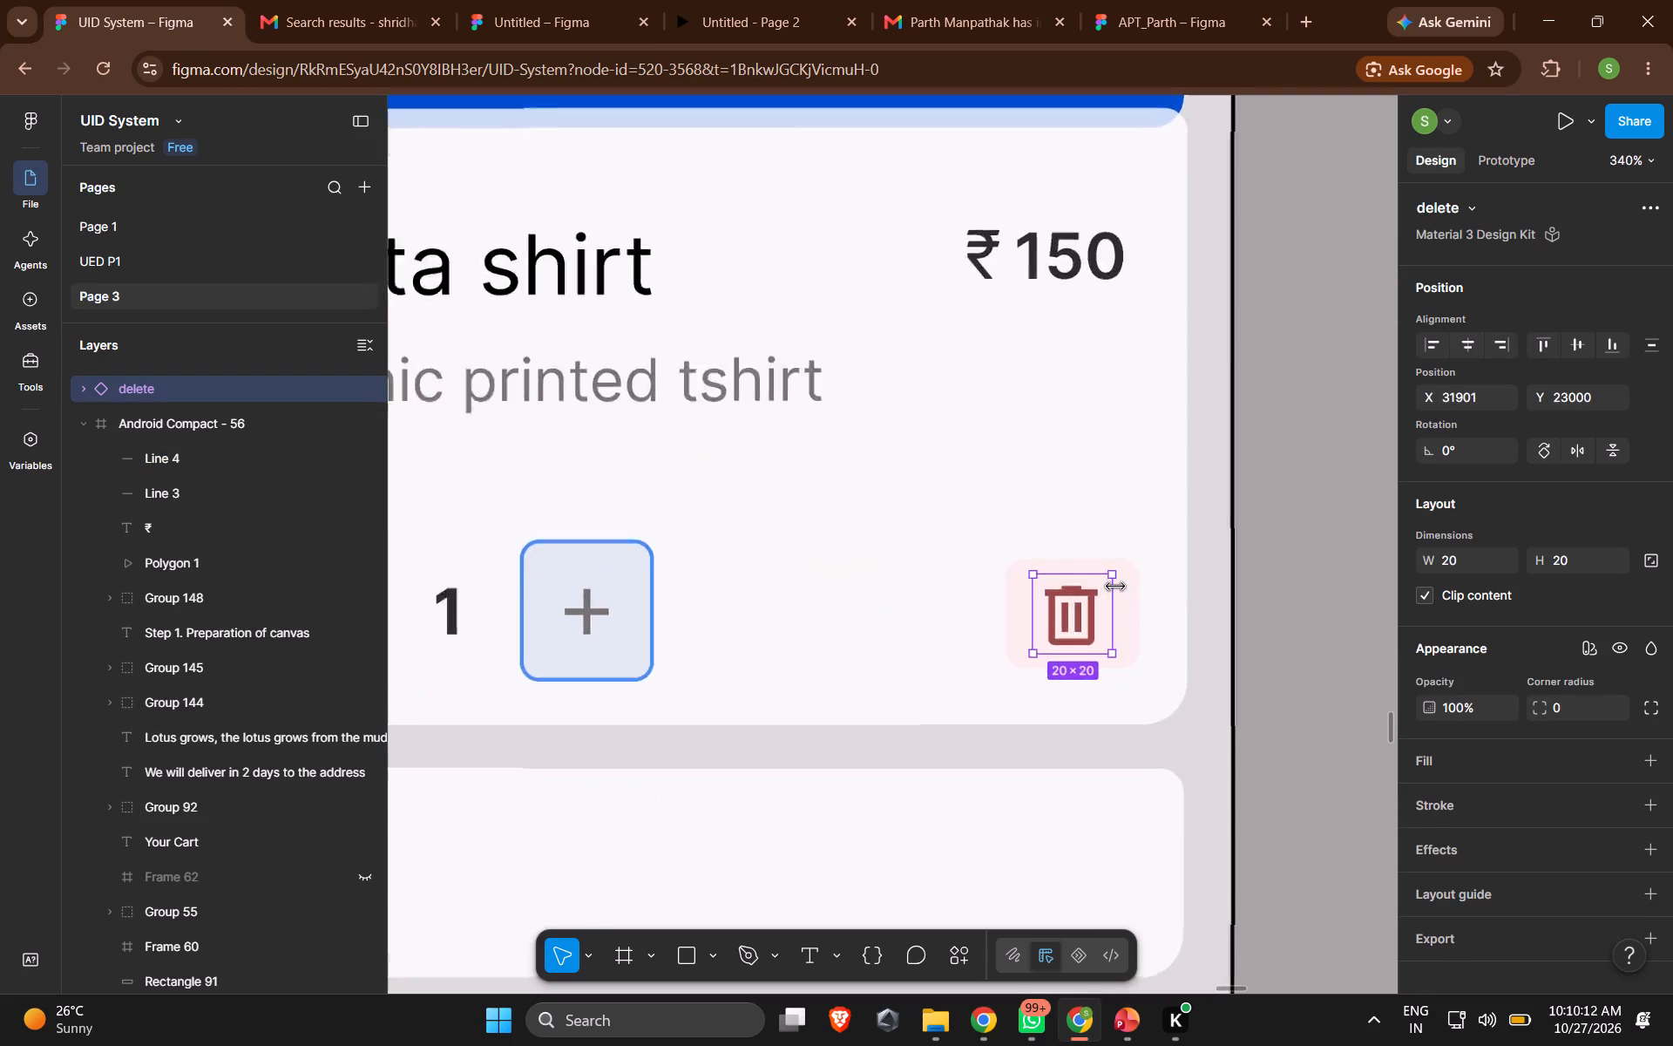
left_click_drag(1058, 609, 1185, 597)
Change the trash icon's fill in the Sasta shirt card to the page's blue 014AD4.
left_click(1047, 614)
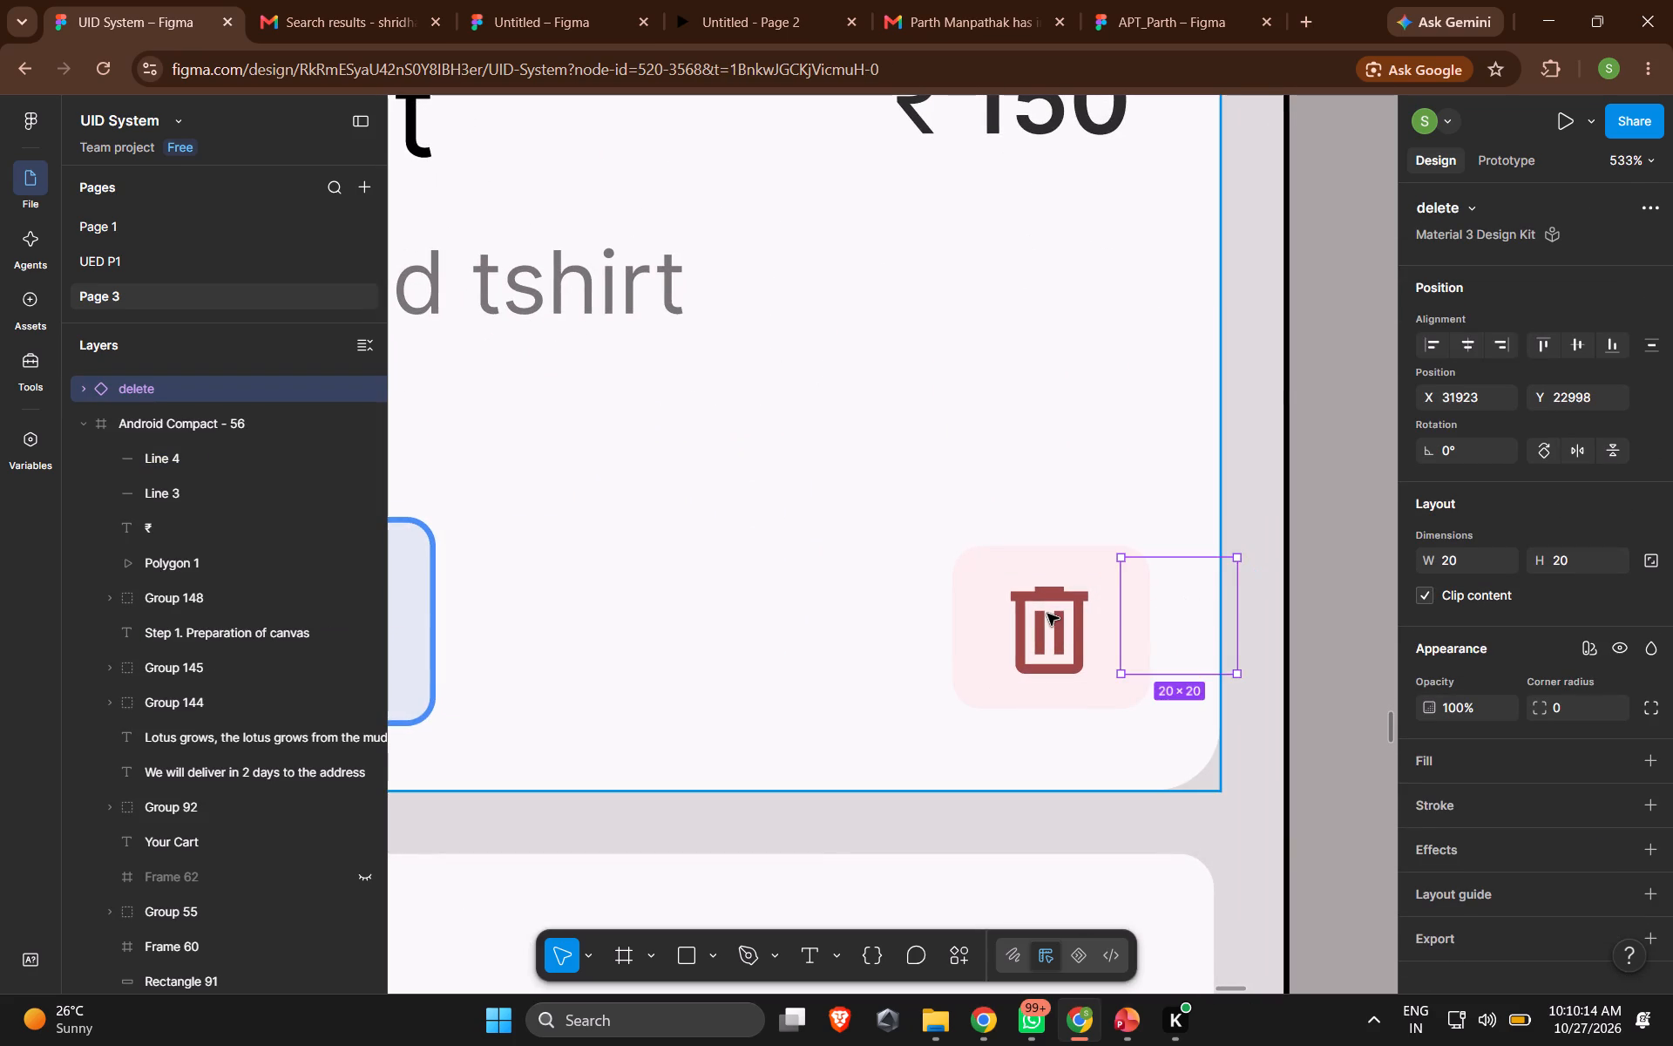
double_click(1048, 619)
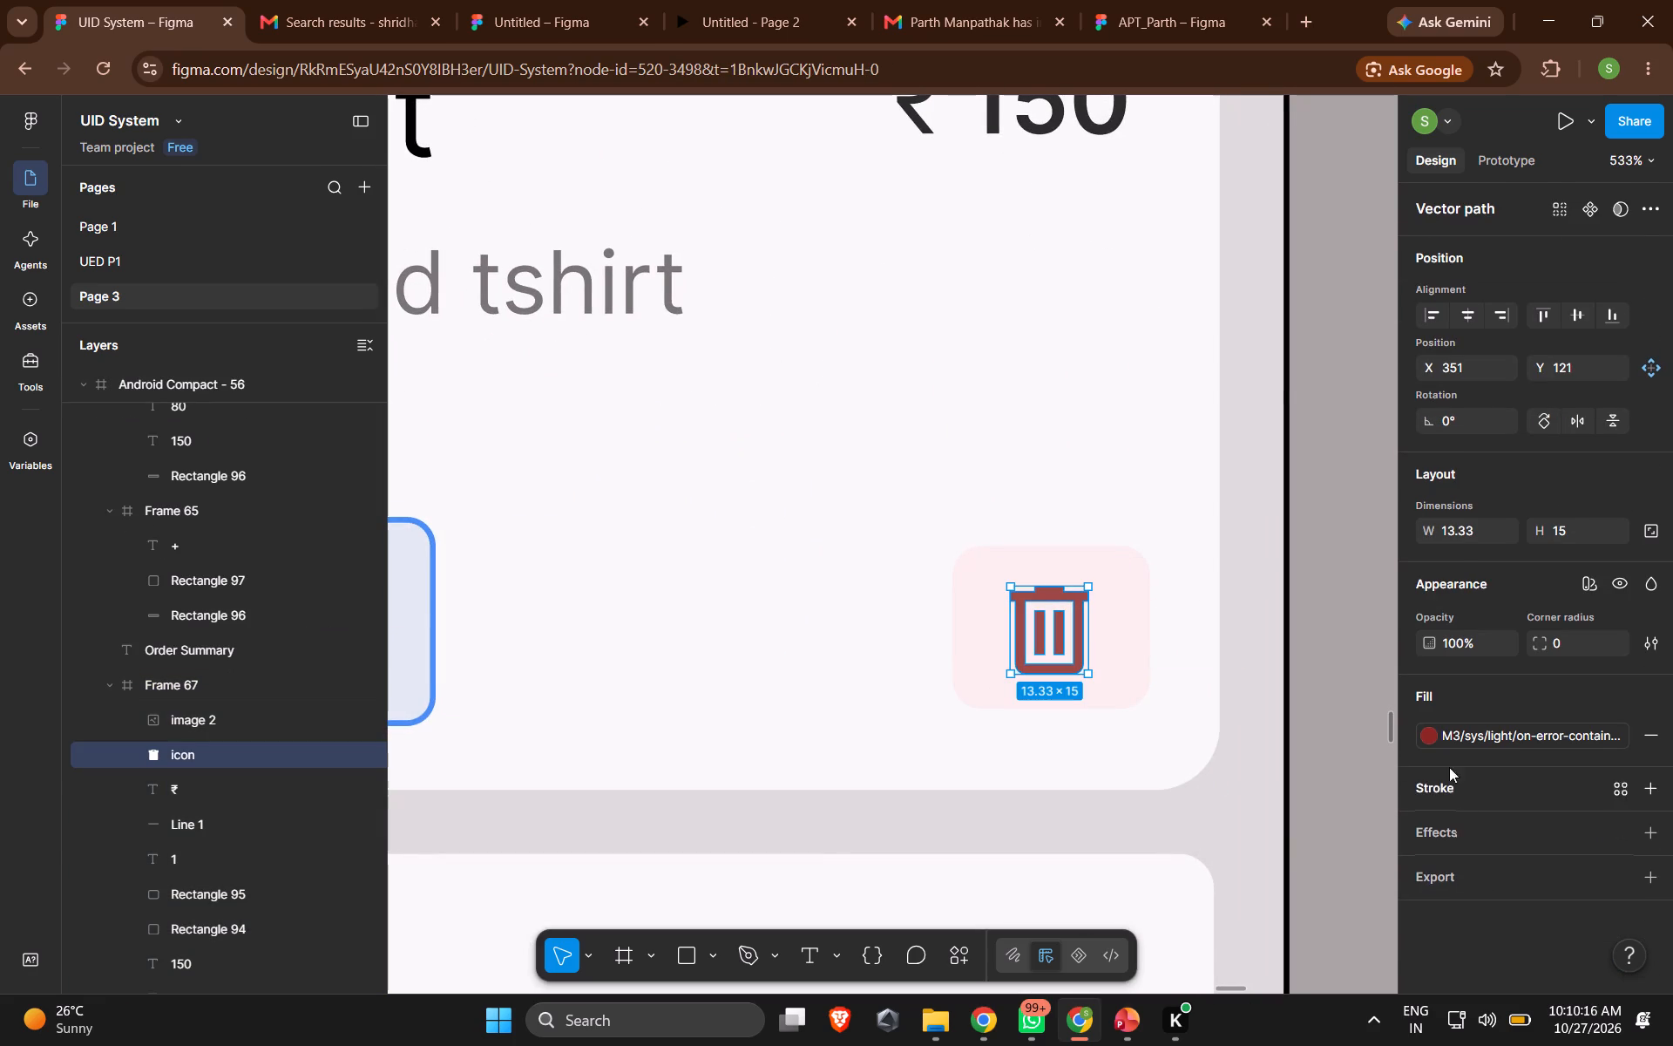
left_click(1432, 731)
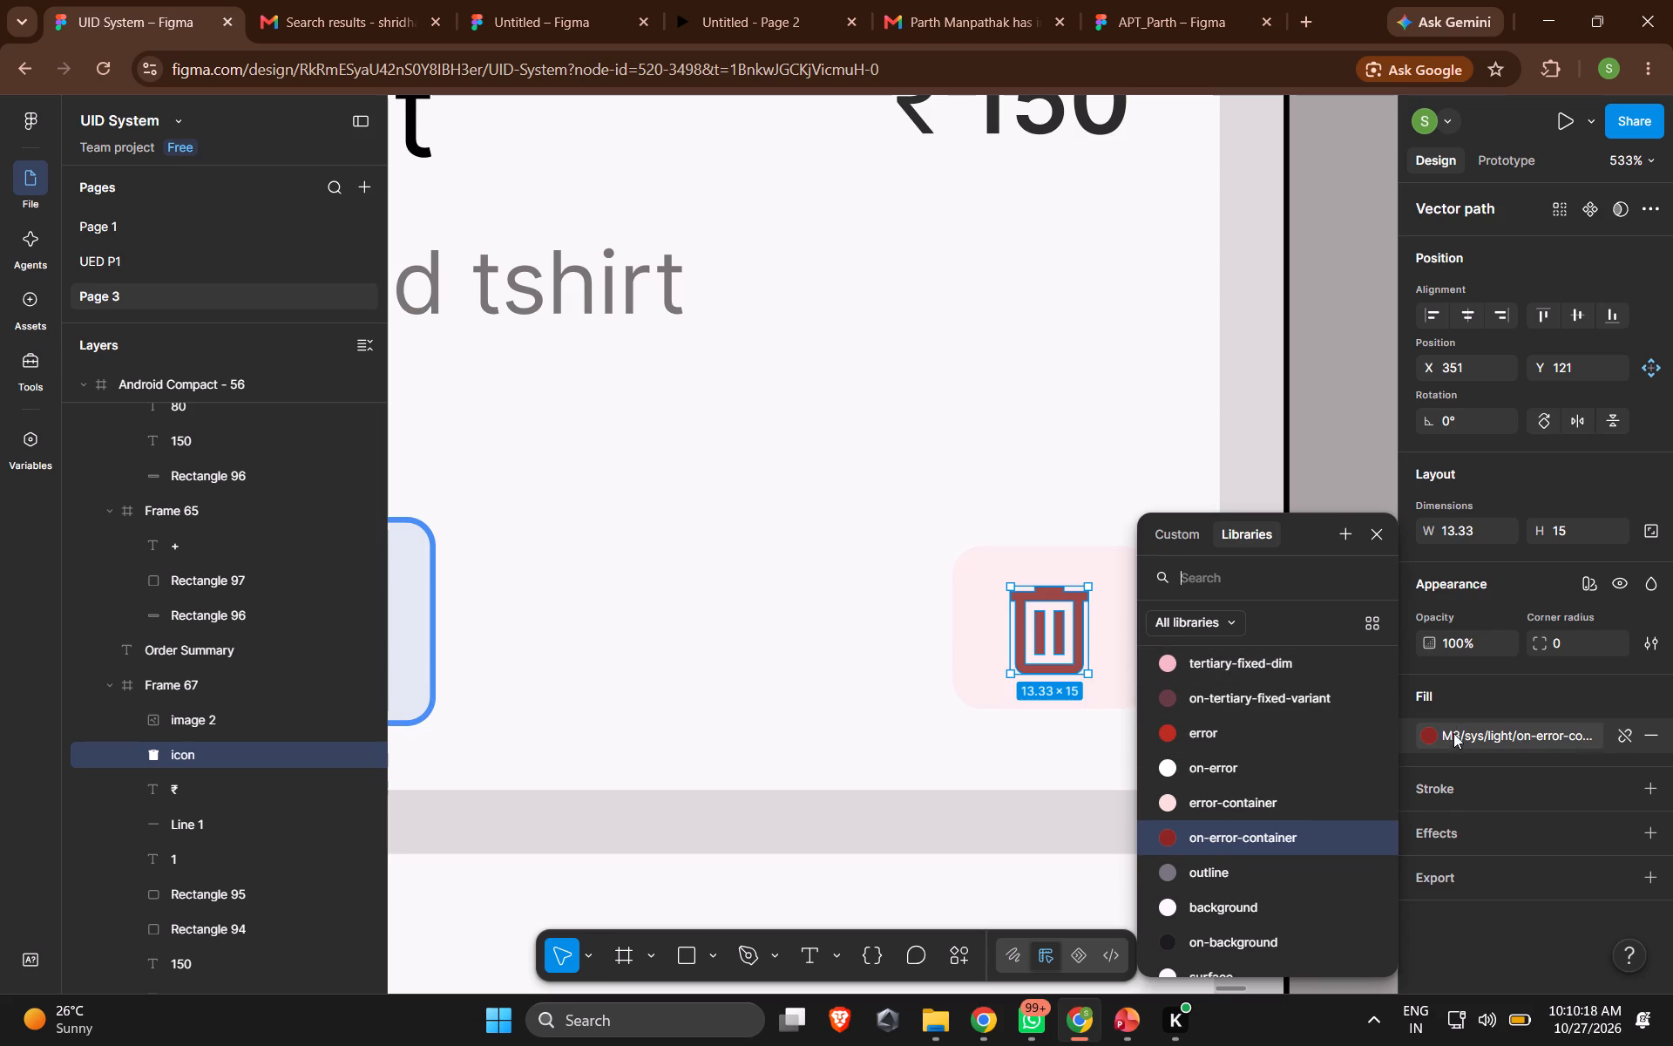
left_click(1419, 723)
left_click(1431, 740)
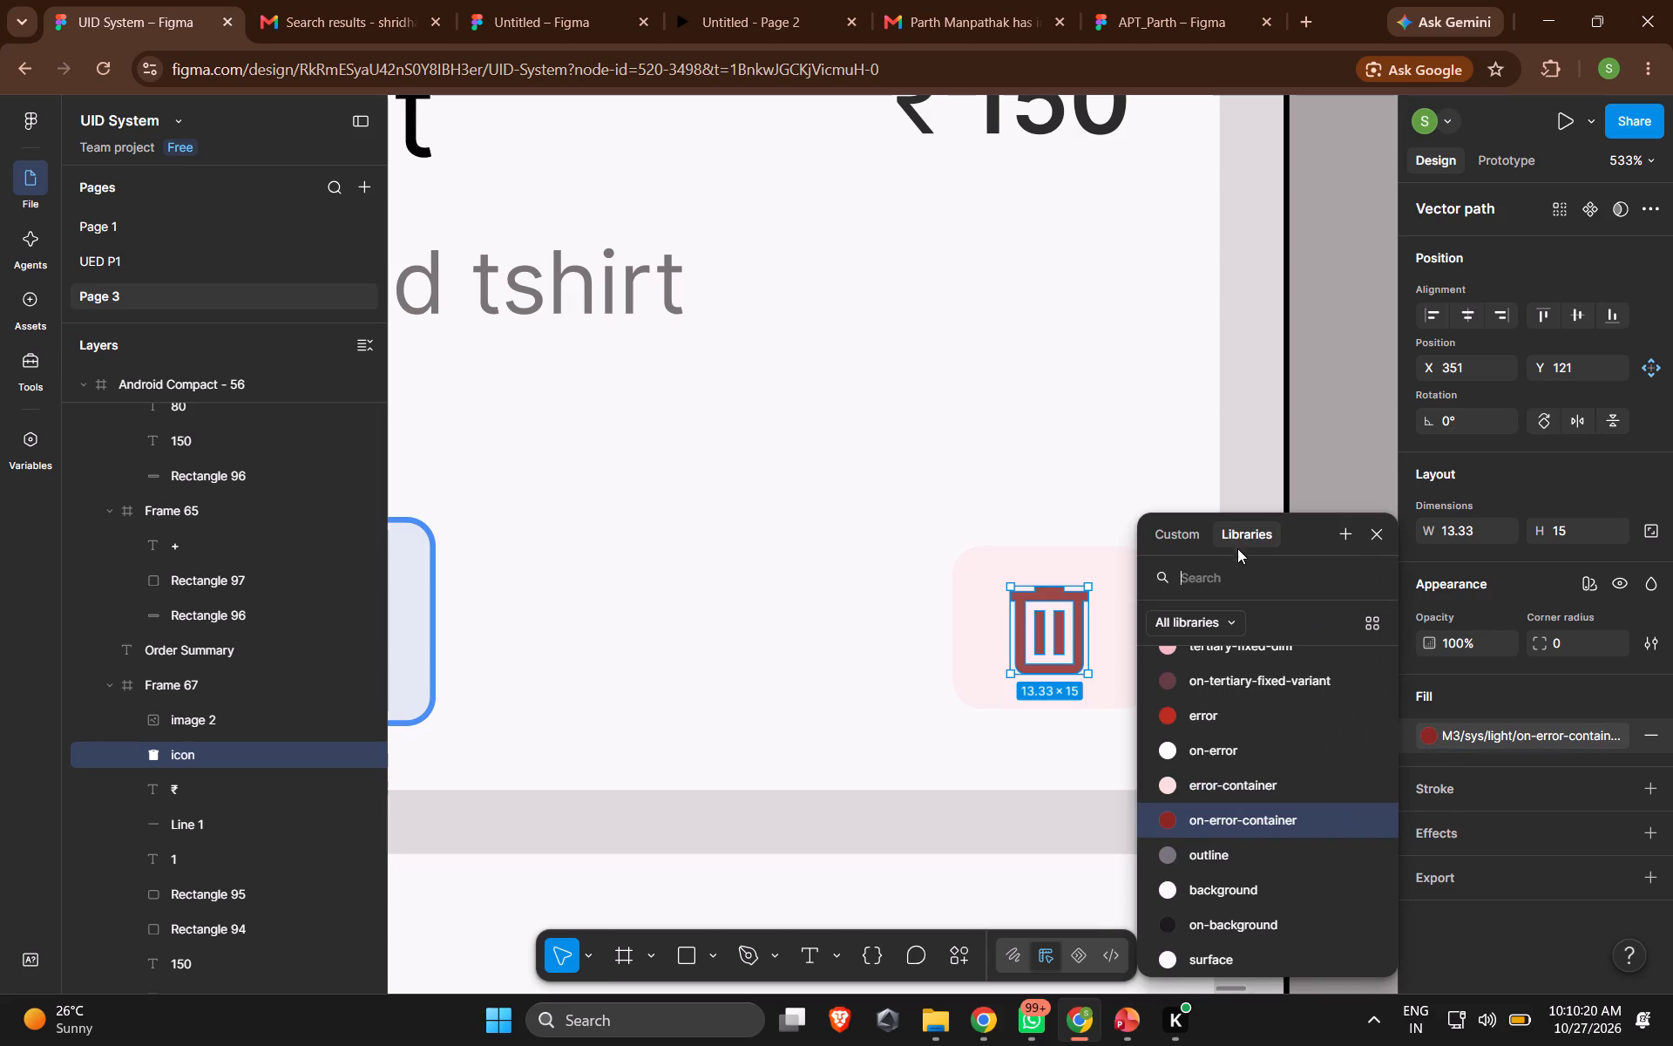
left_click(1200, 540)
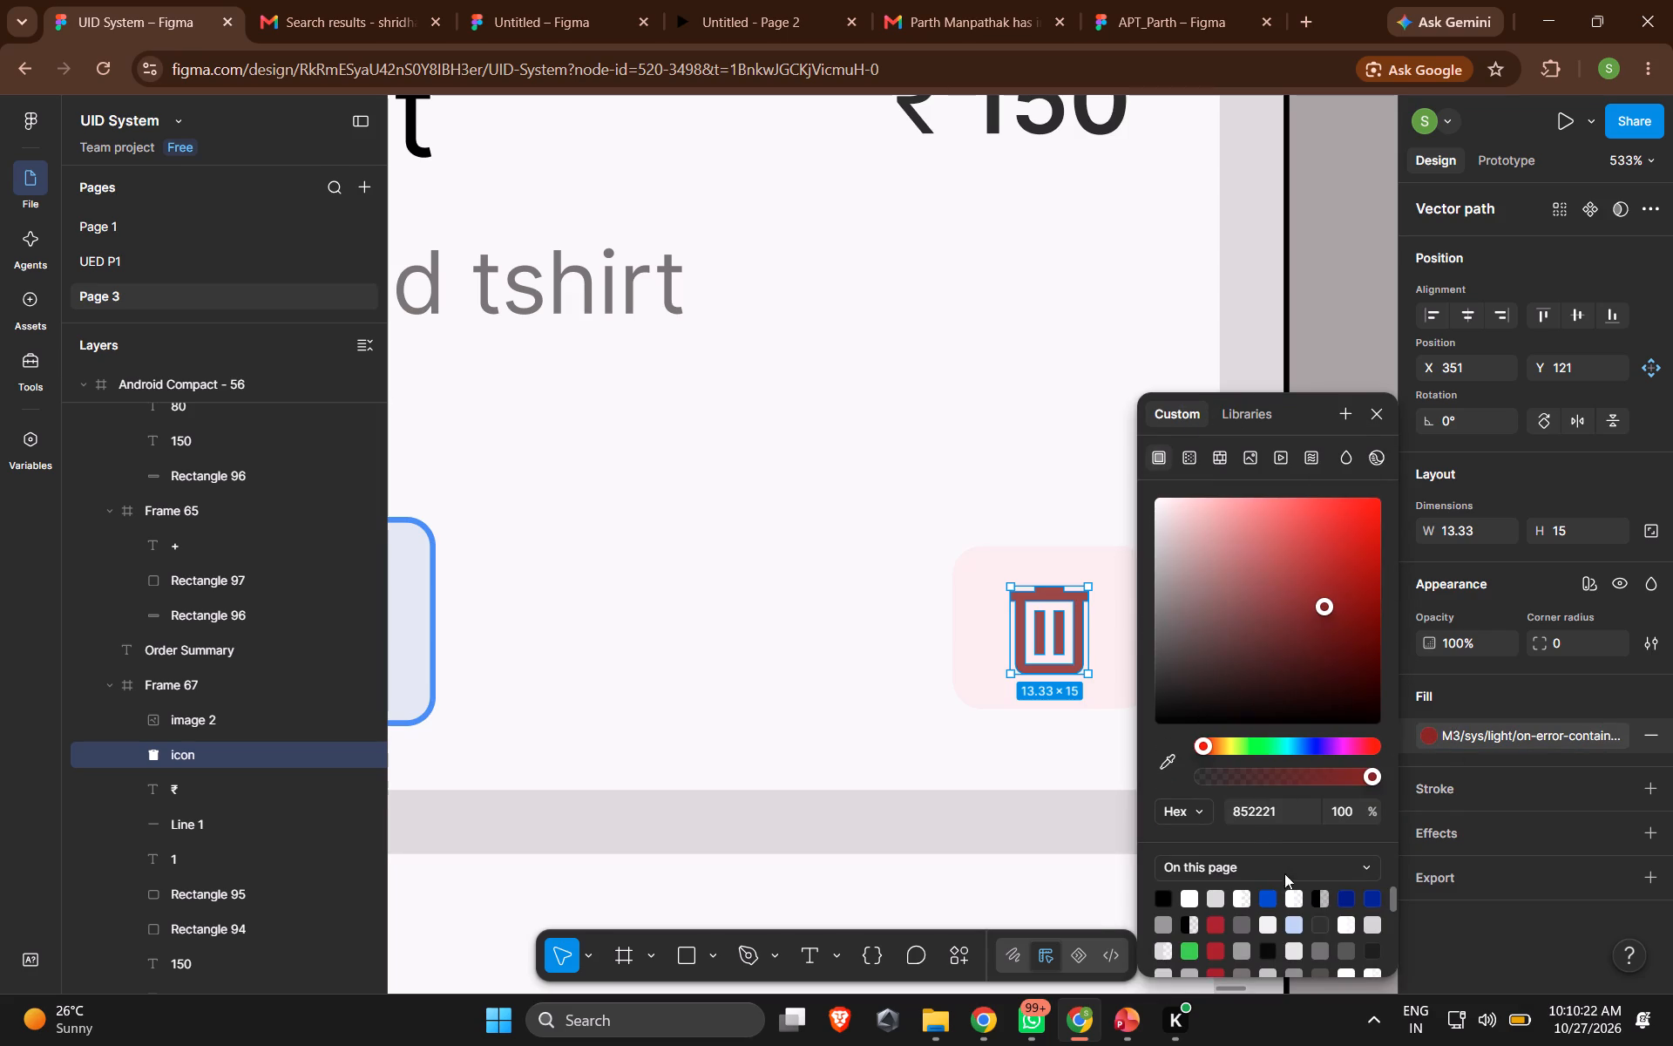
left_click(1262, 897)
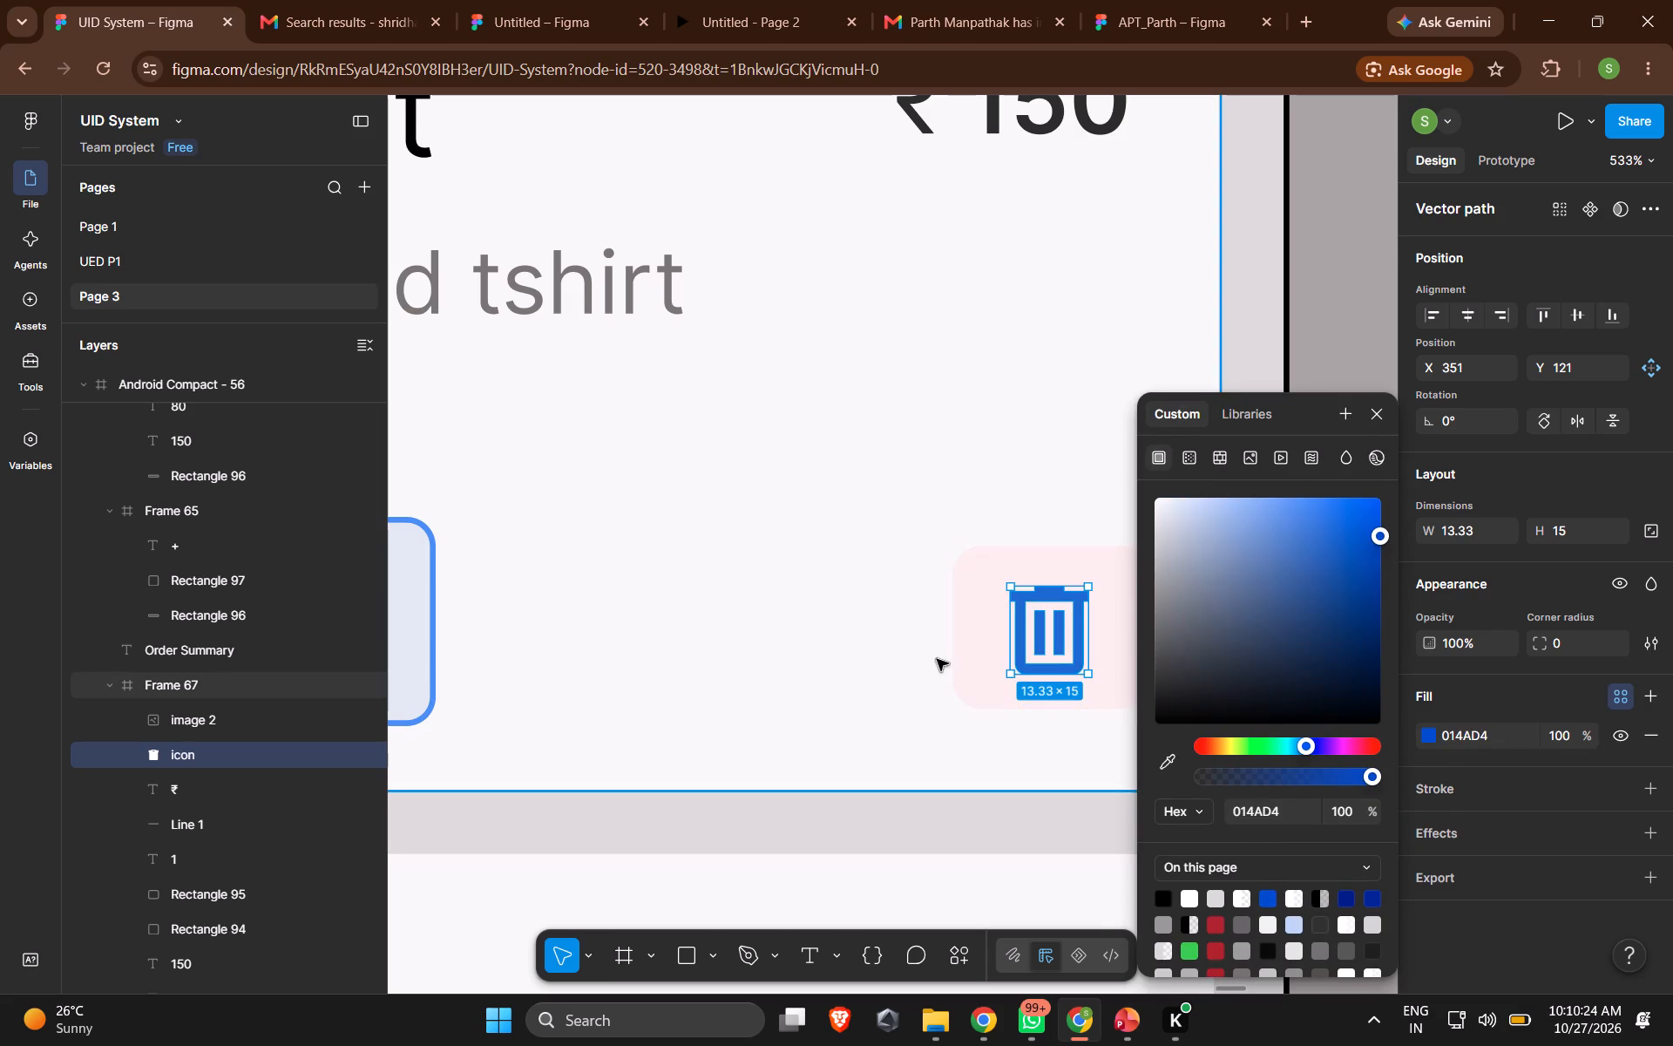
Fill the rounded rectangle behind the trash icon with E3E8F2, sampled from the quantity plus button.
left_click(973, 642)
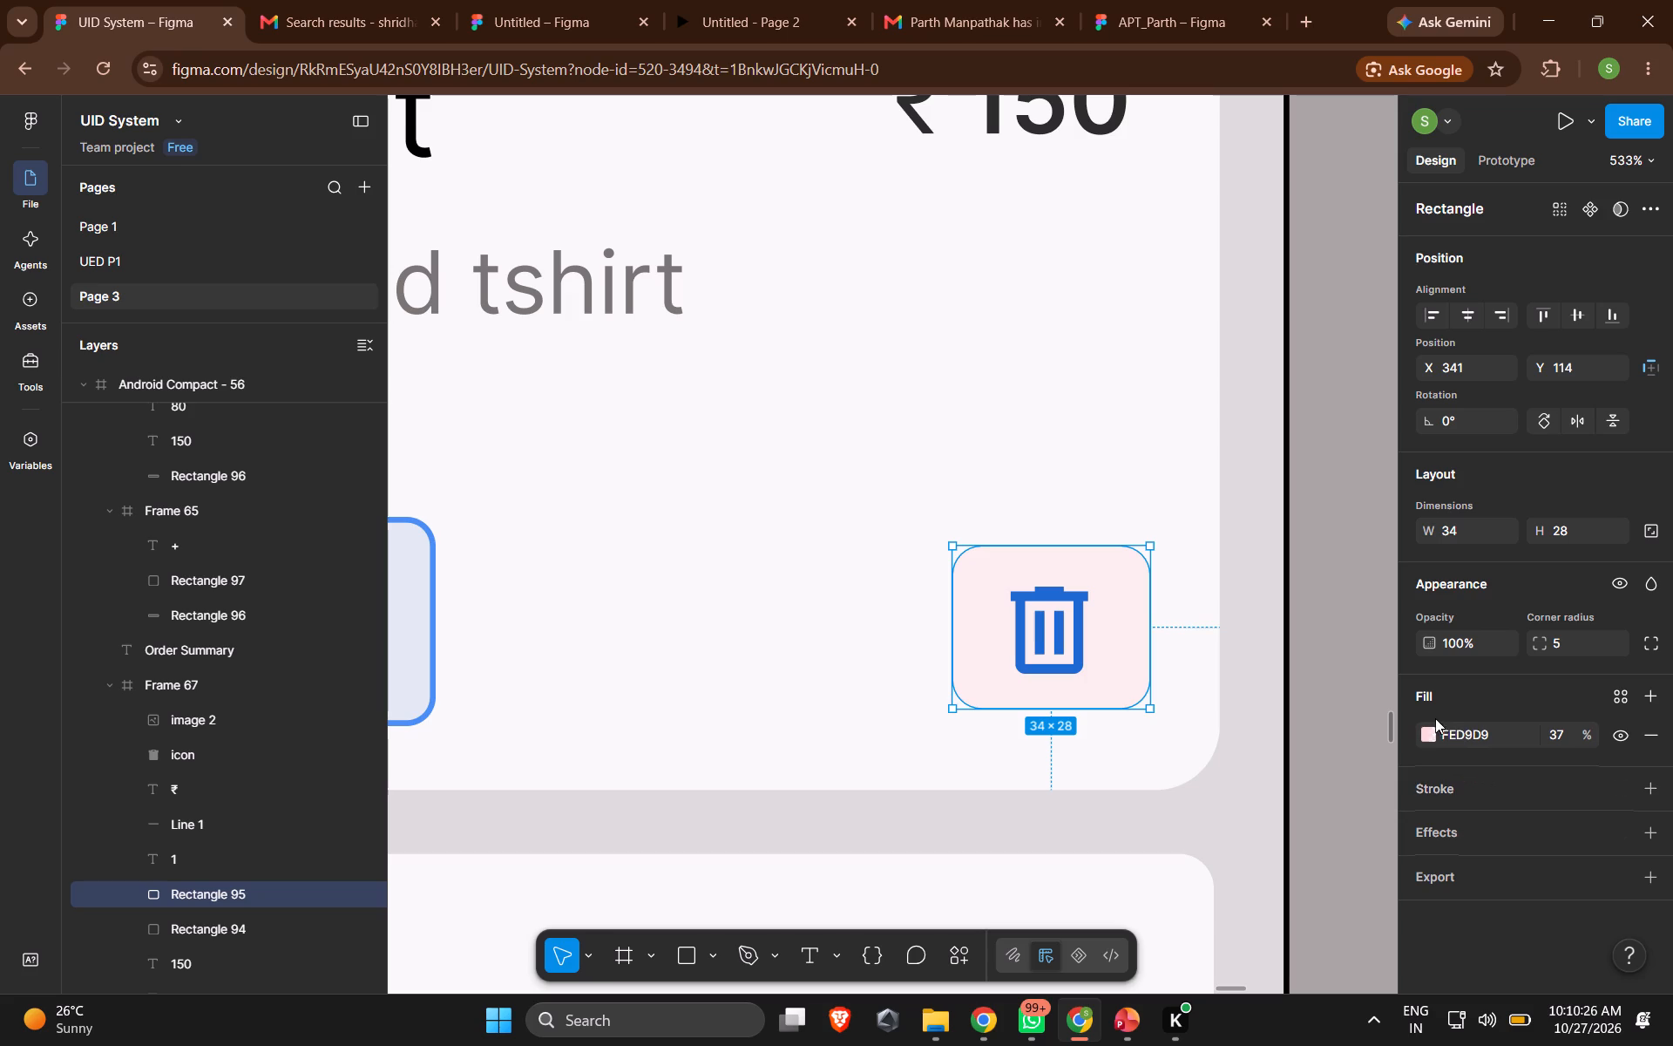
left_click(1424, 730)
left_click(1169, 761)
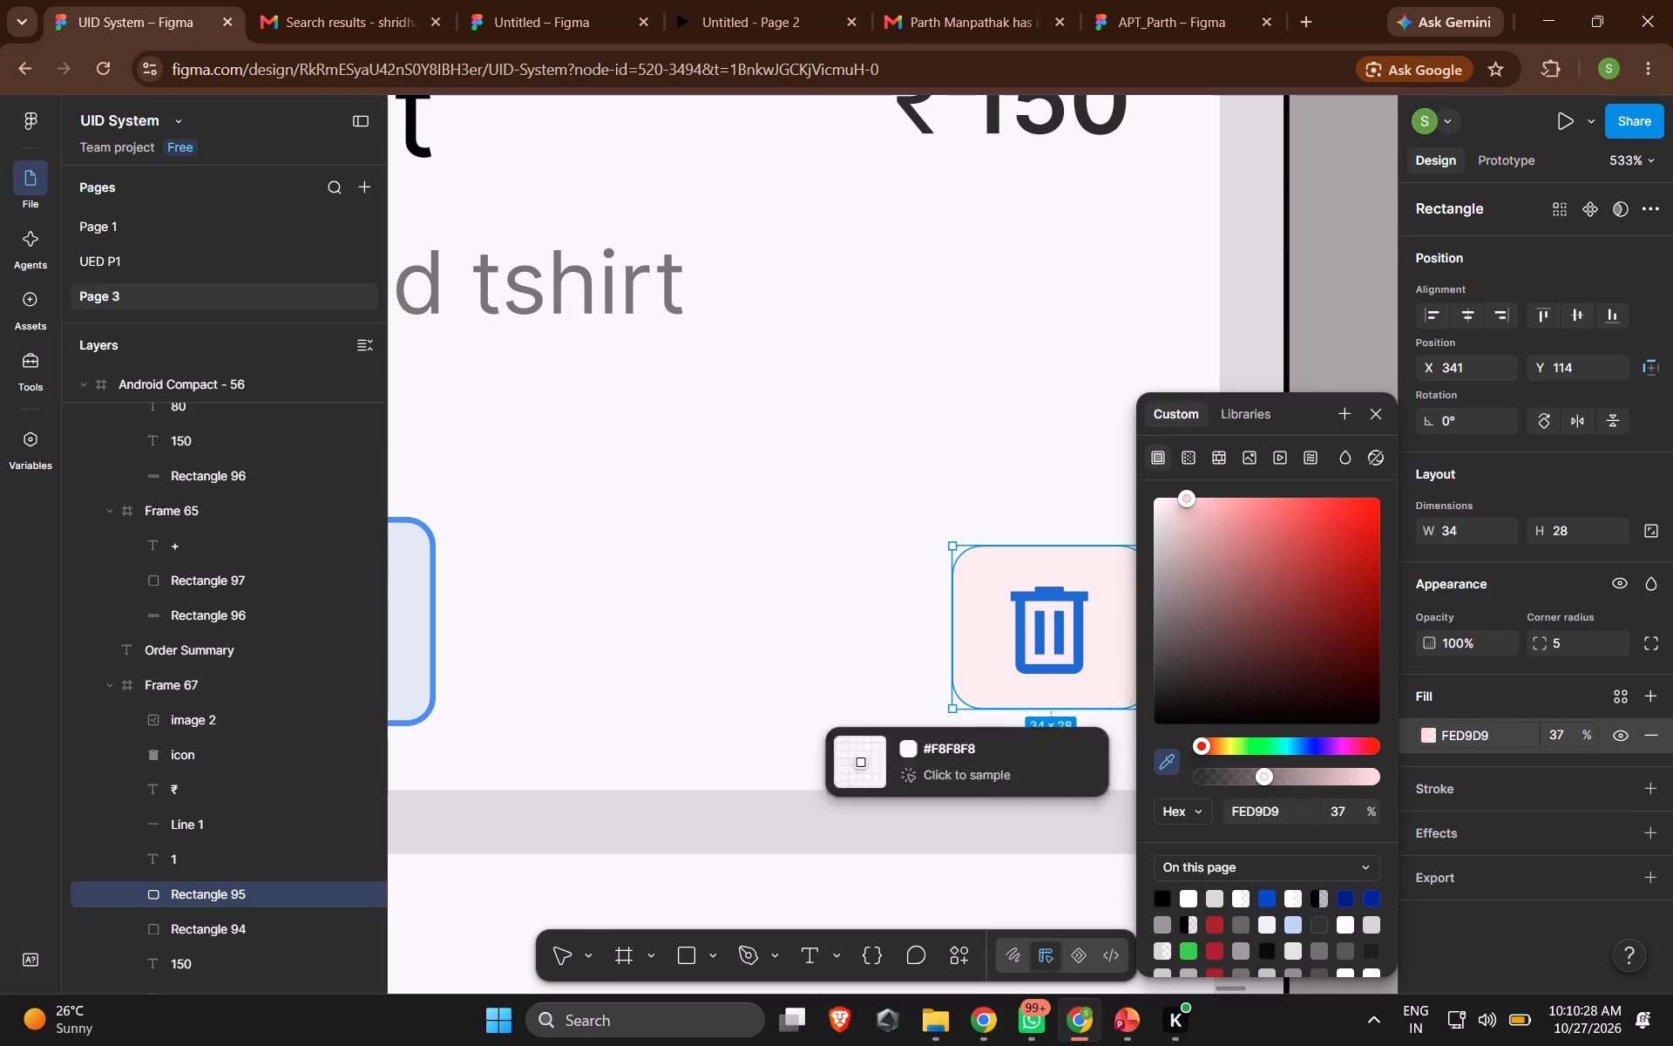
left_click(412, 577)
left_click(769, 690)
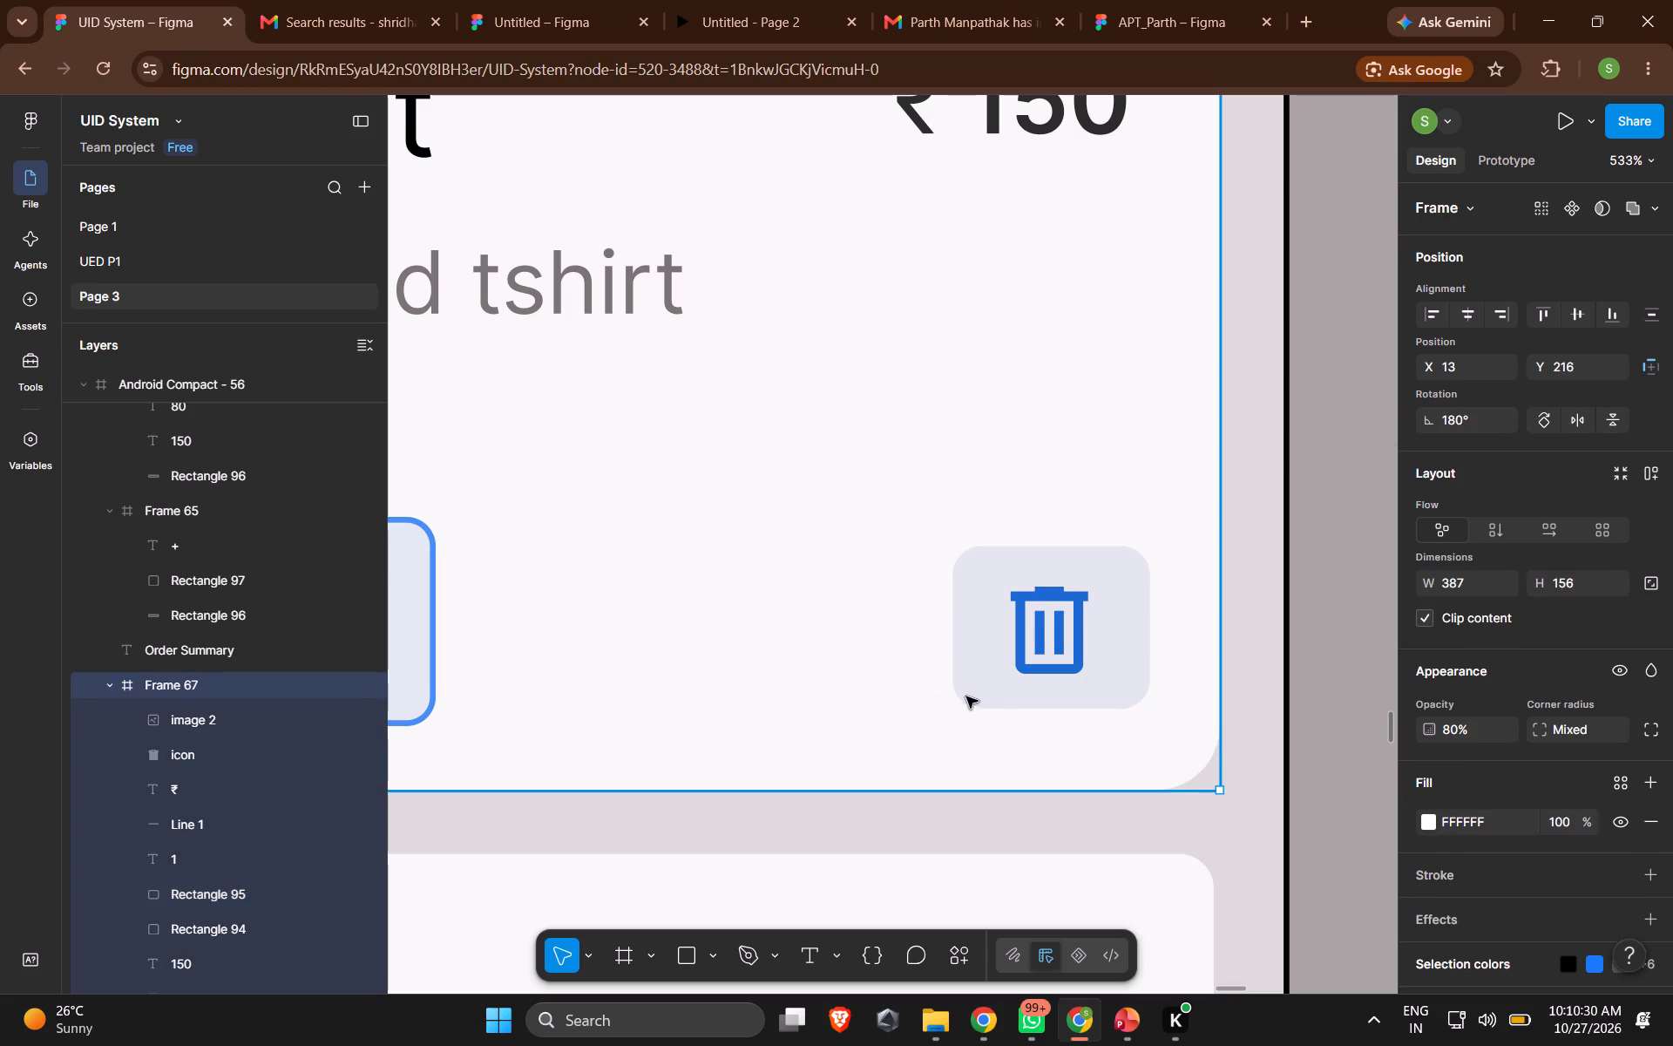
Add an inside stroke of weight 1 to the trash icon's rectangle, using 538CF8 sampled from the quantity plus button's border.
double_click(985, 686)
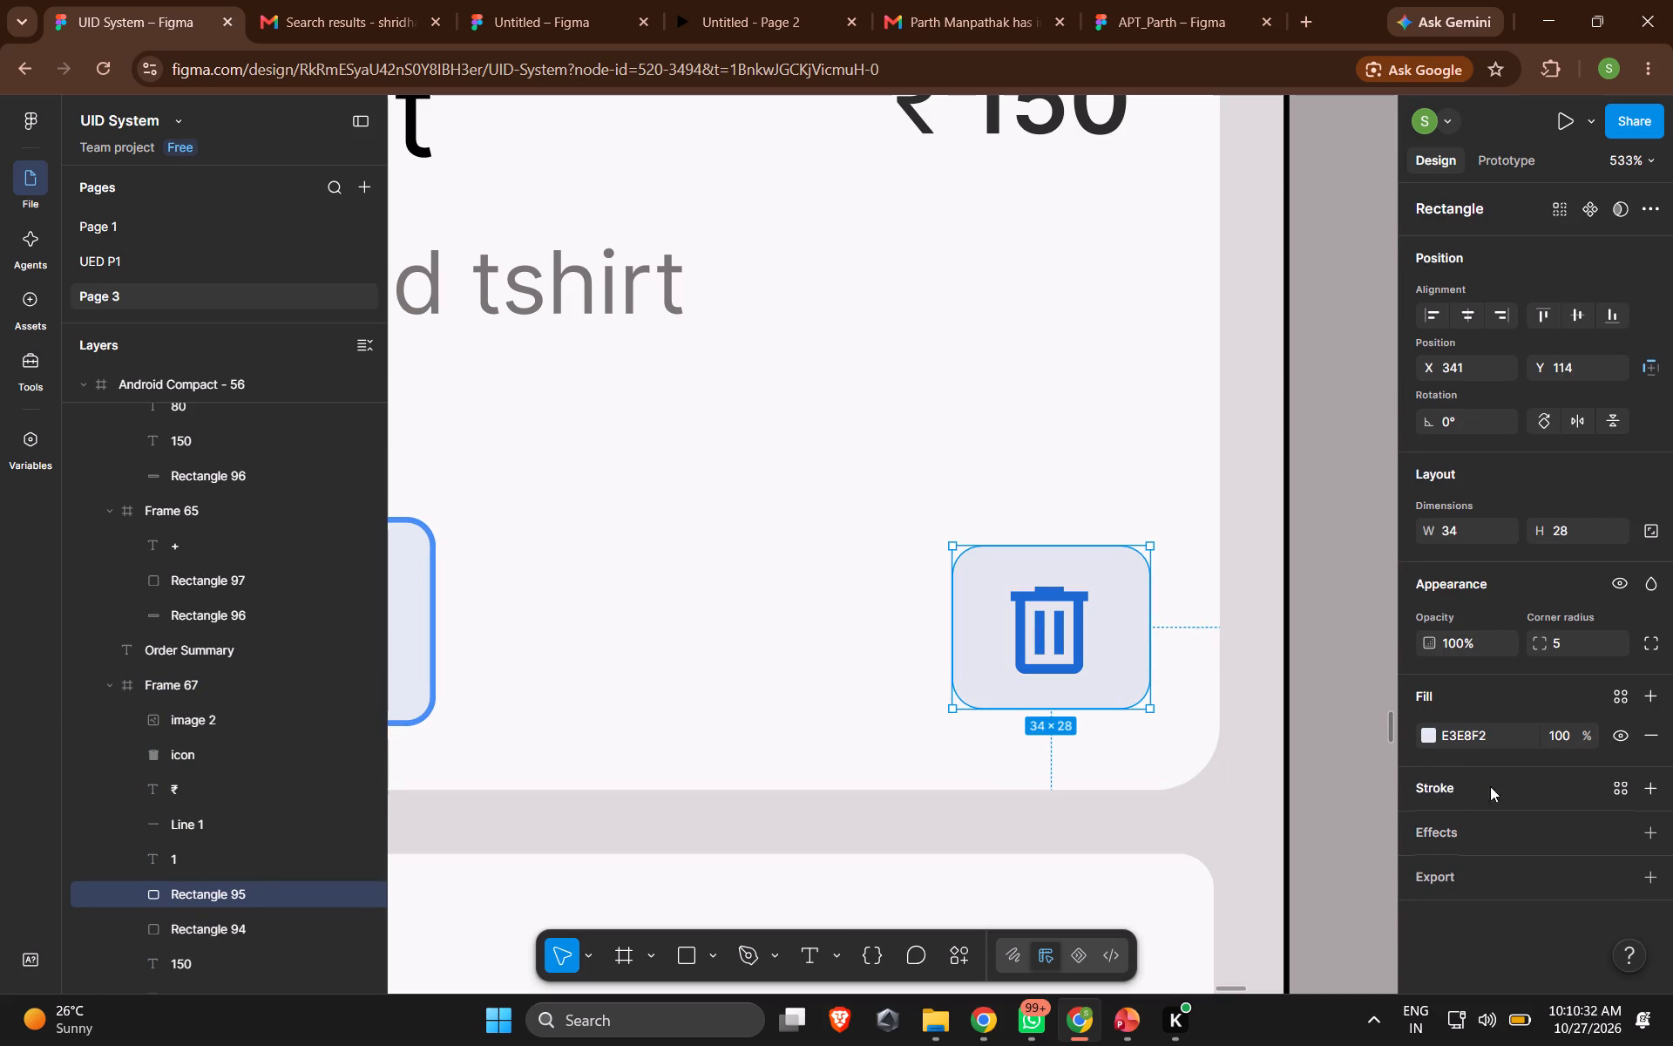
left_click(1658, 784)
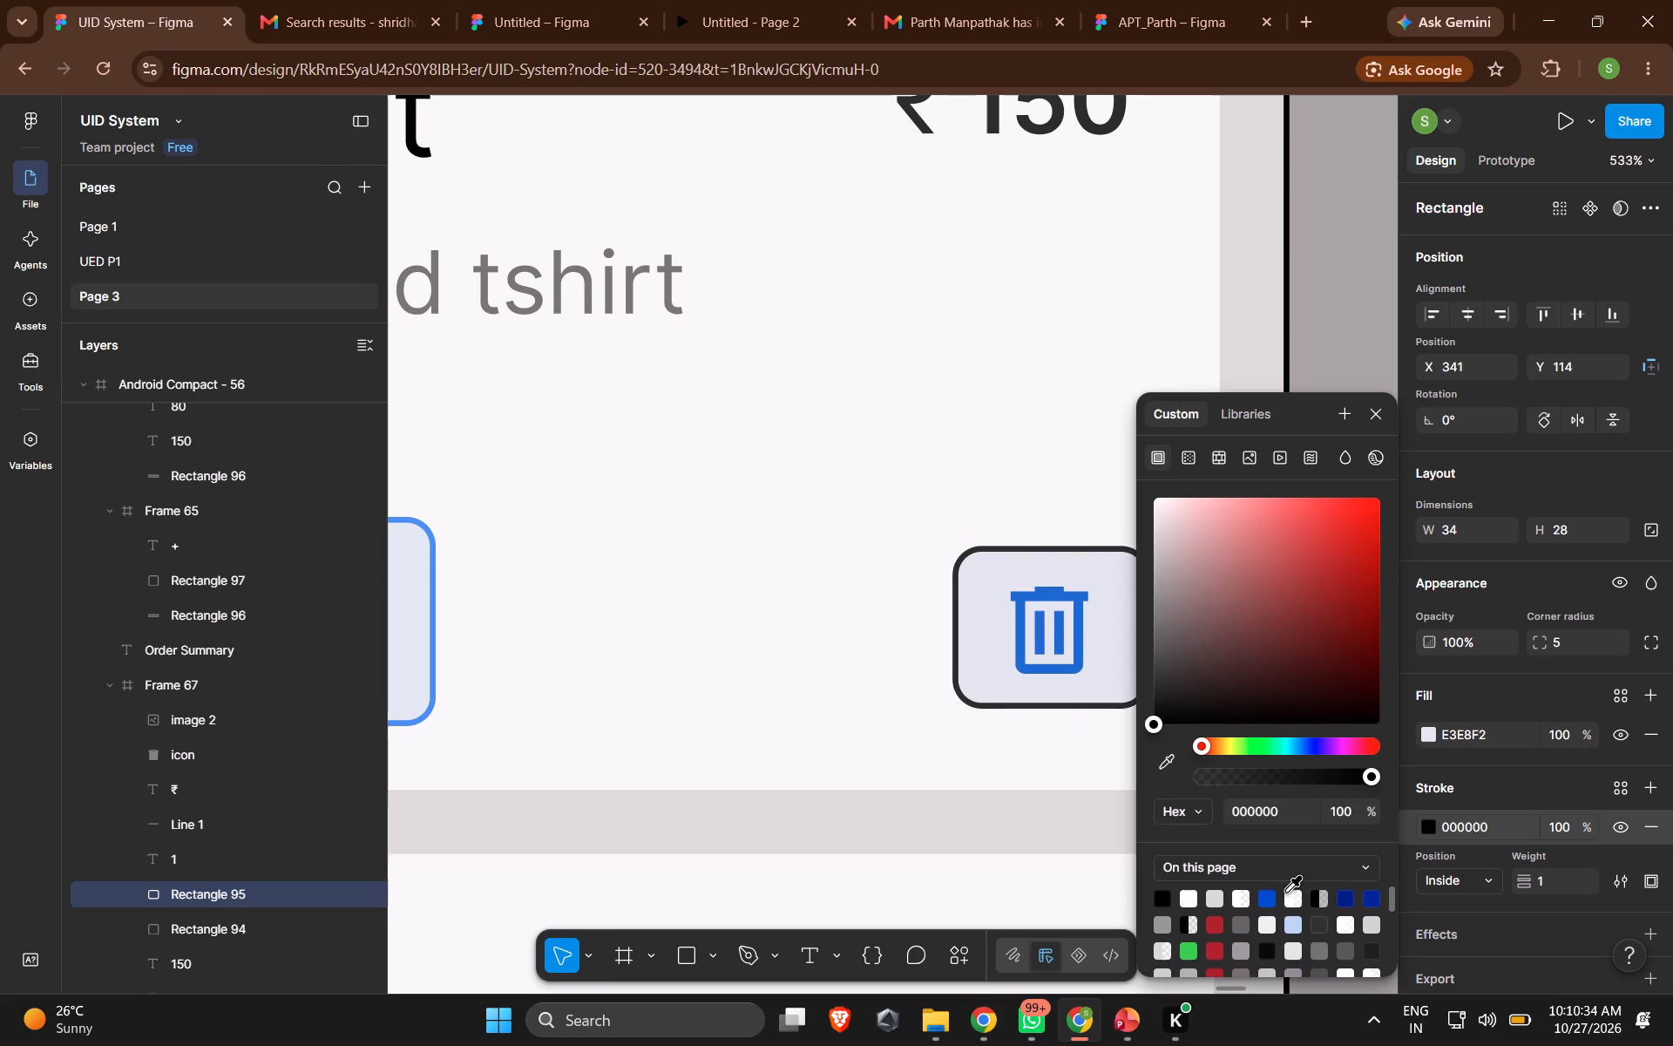
left_click(1169, 762)
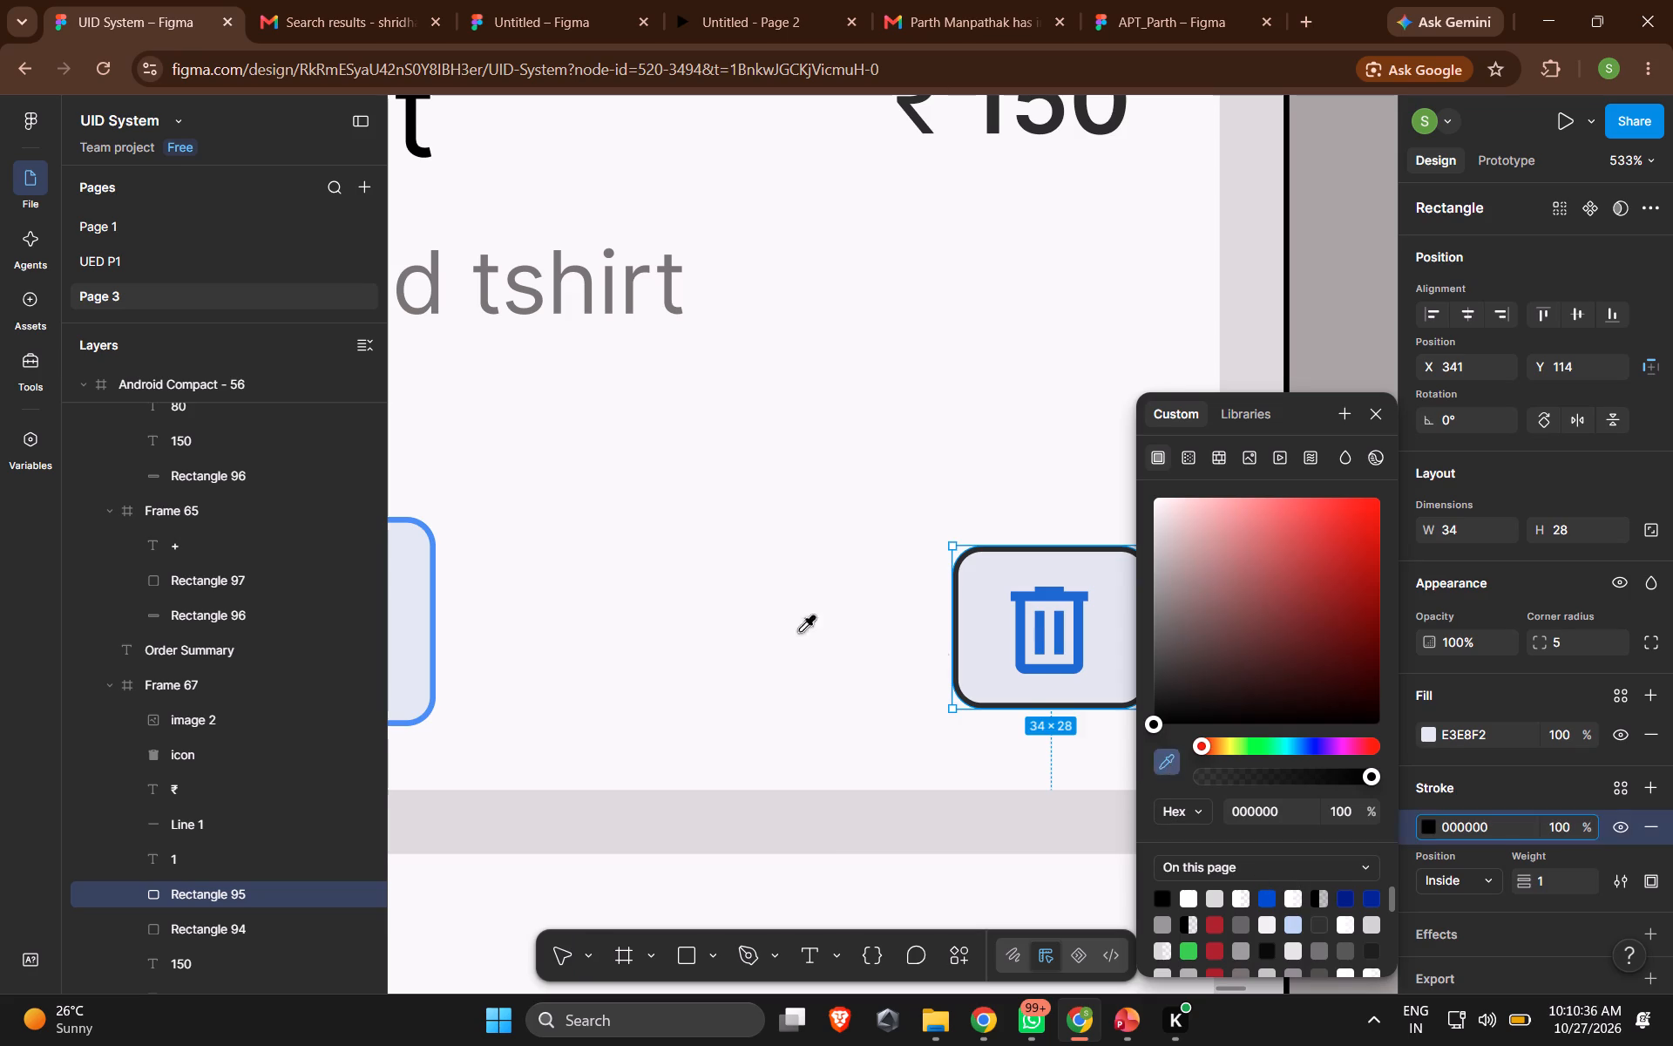
left_click(434, 562)
left_click(727, 565)
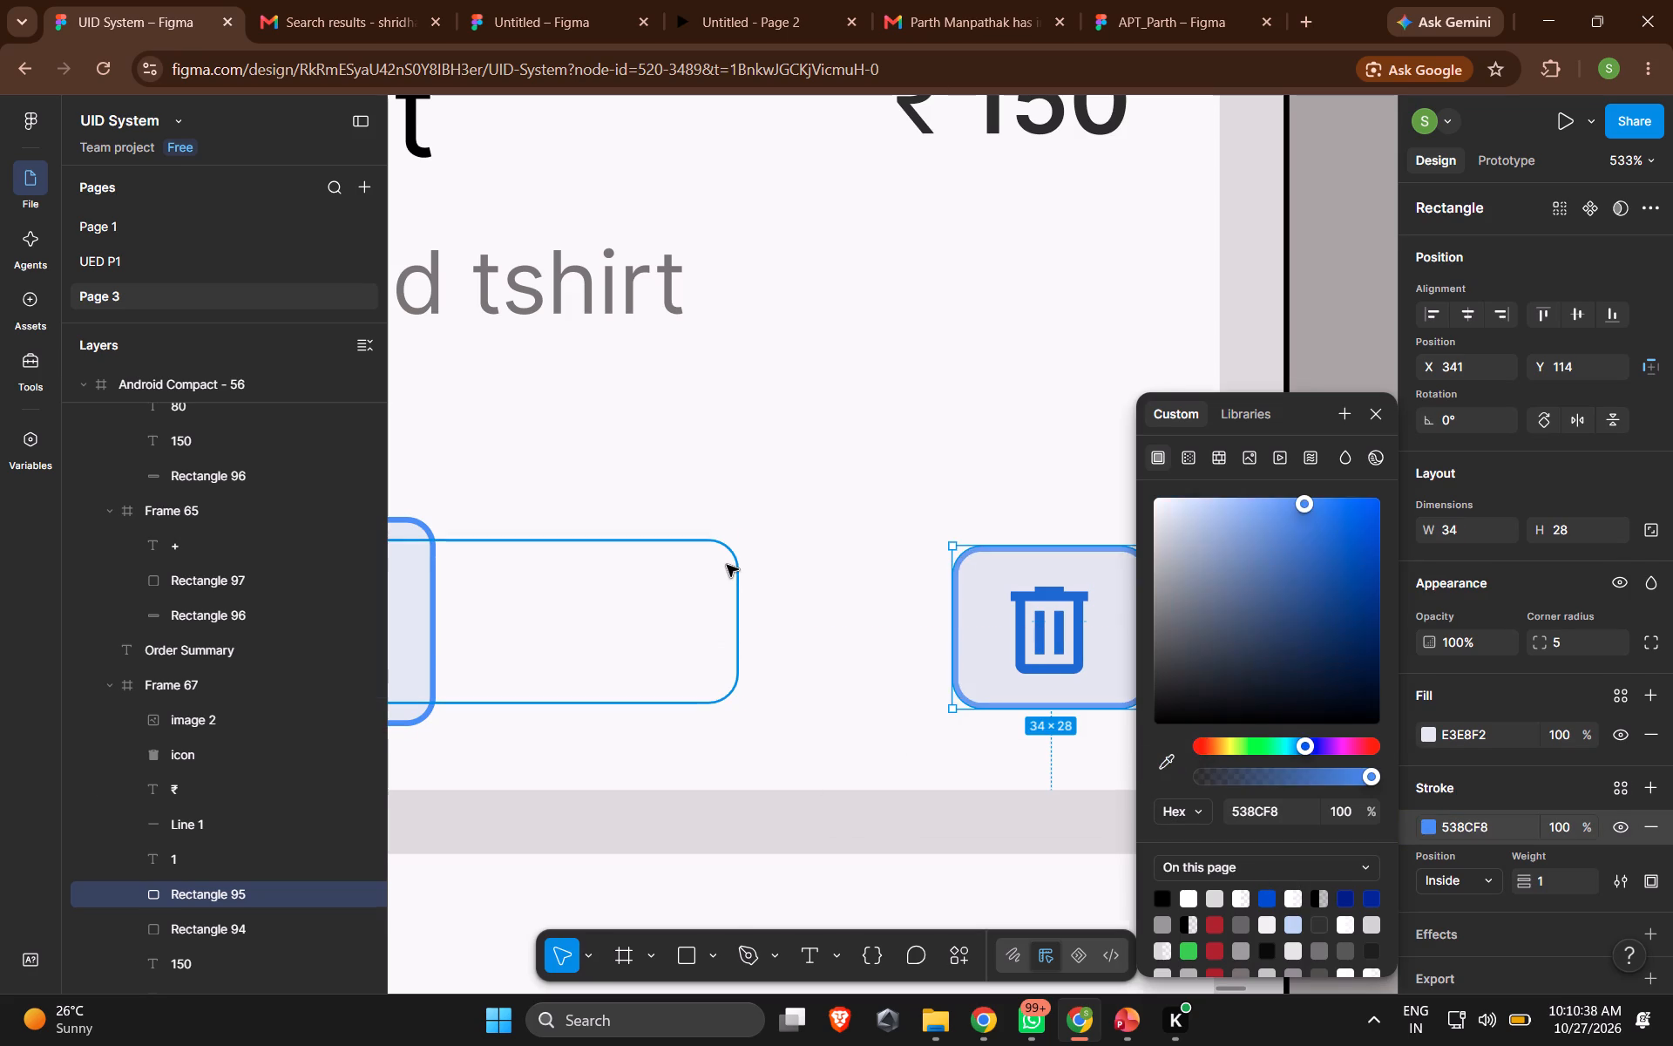
left_click(1105, 627)
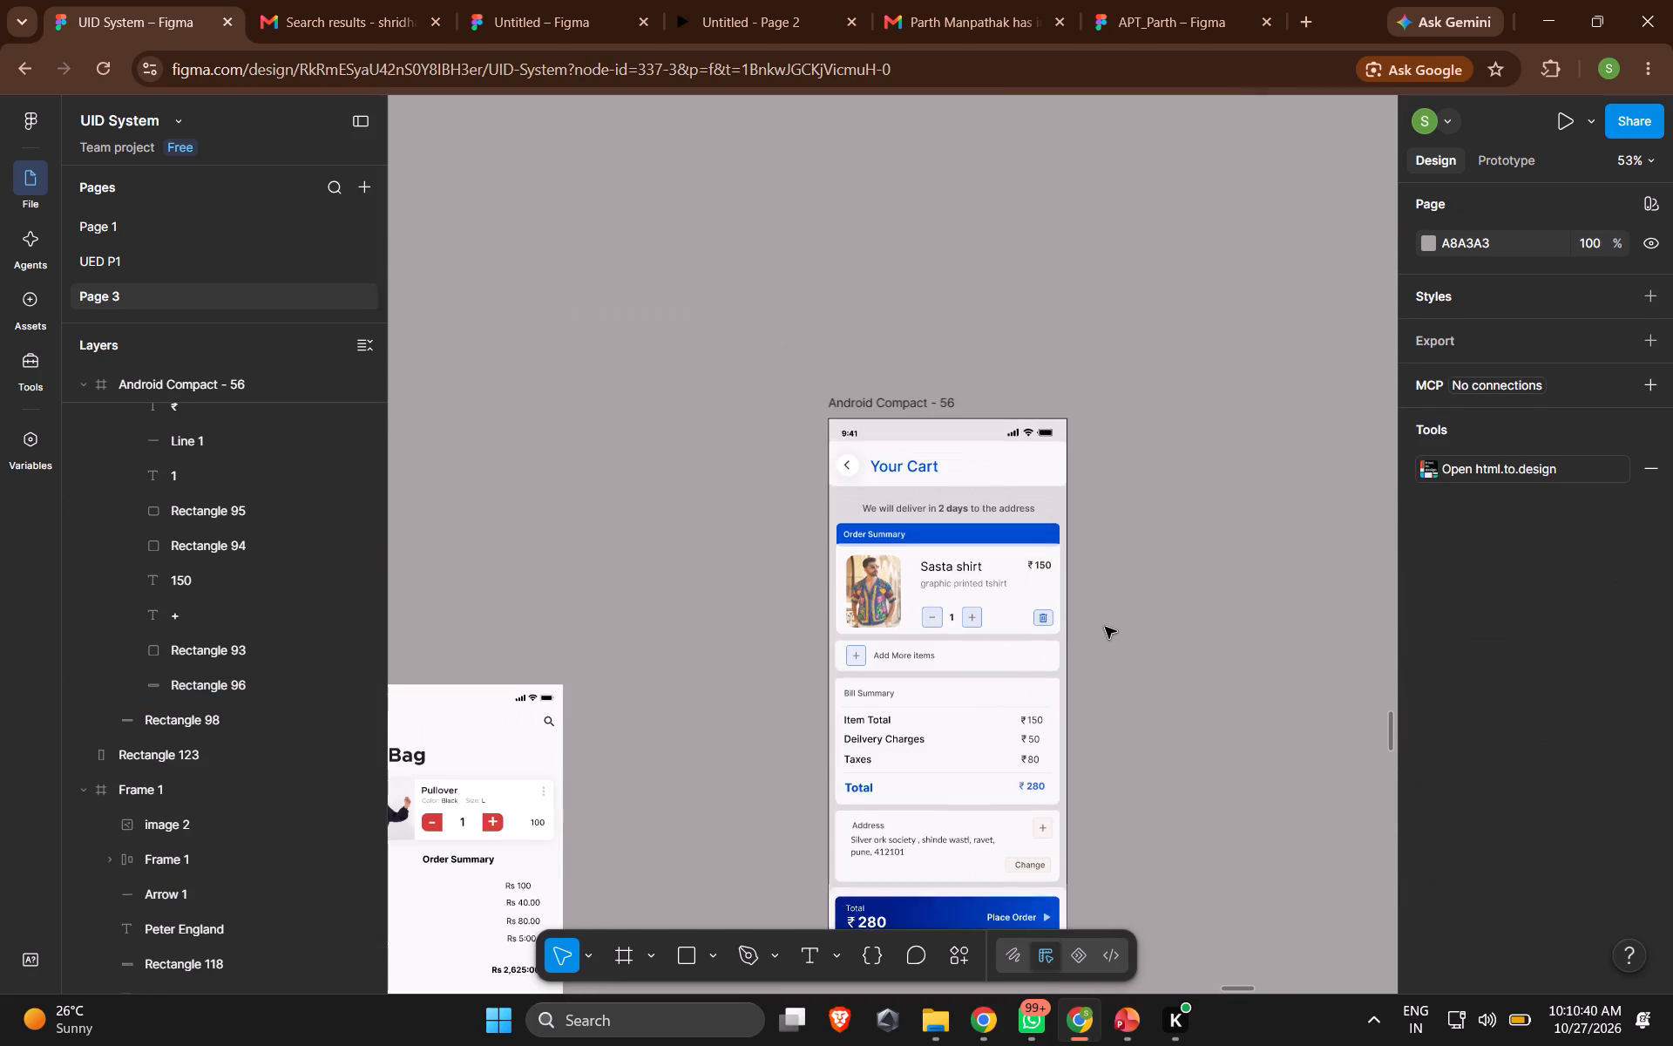
Fill the Address card's plus button, Change button and Change label with E5ECF8, sampled from the Add More items plus button.
scroll(1105, 627, "down", 1)
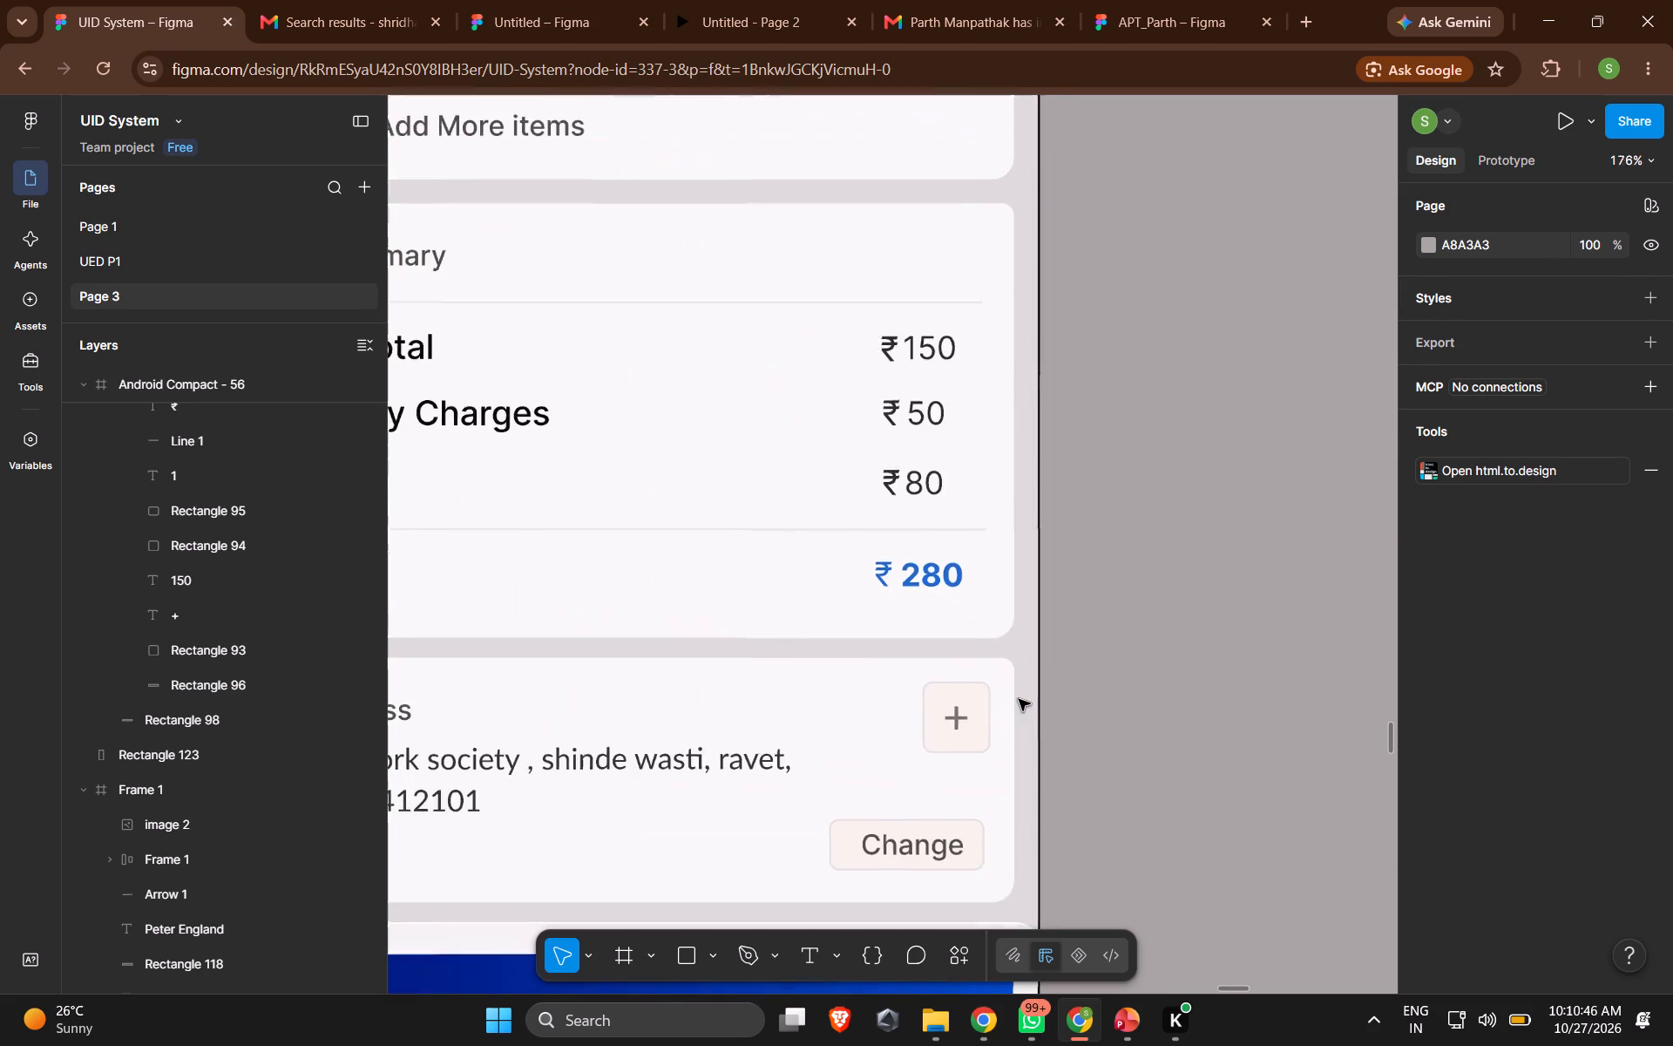
double_click(976, 712)
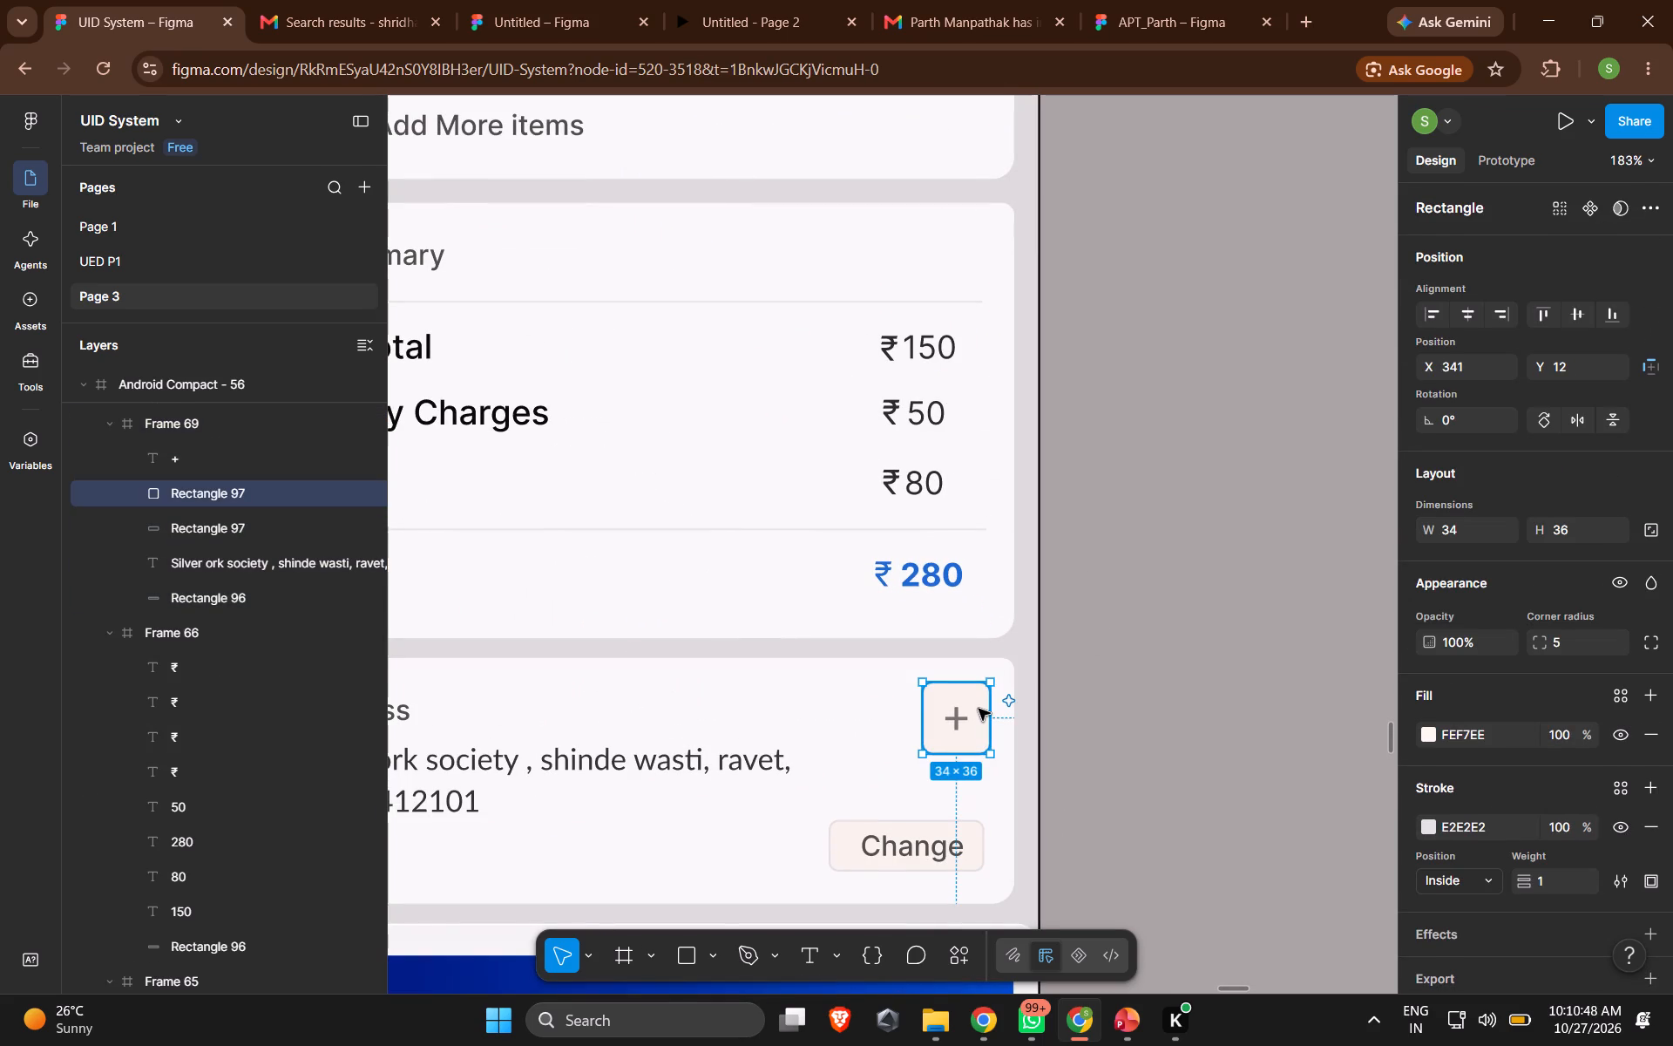
left_click(957, 836, "shift")
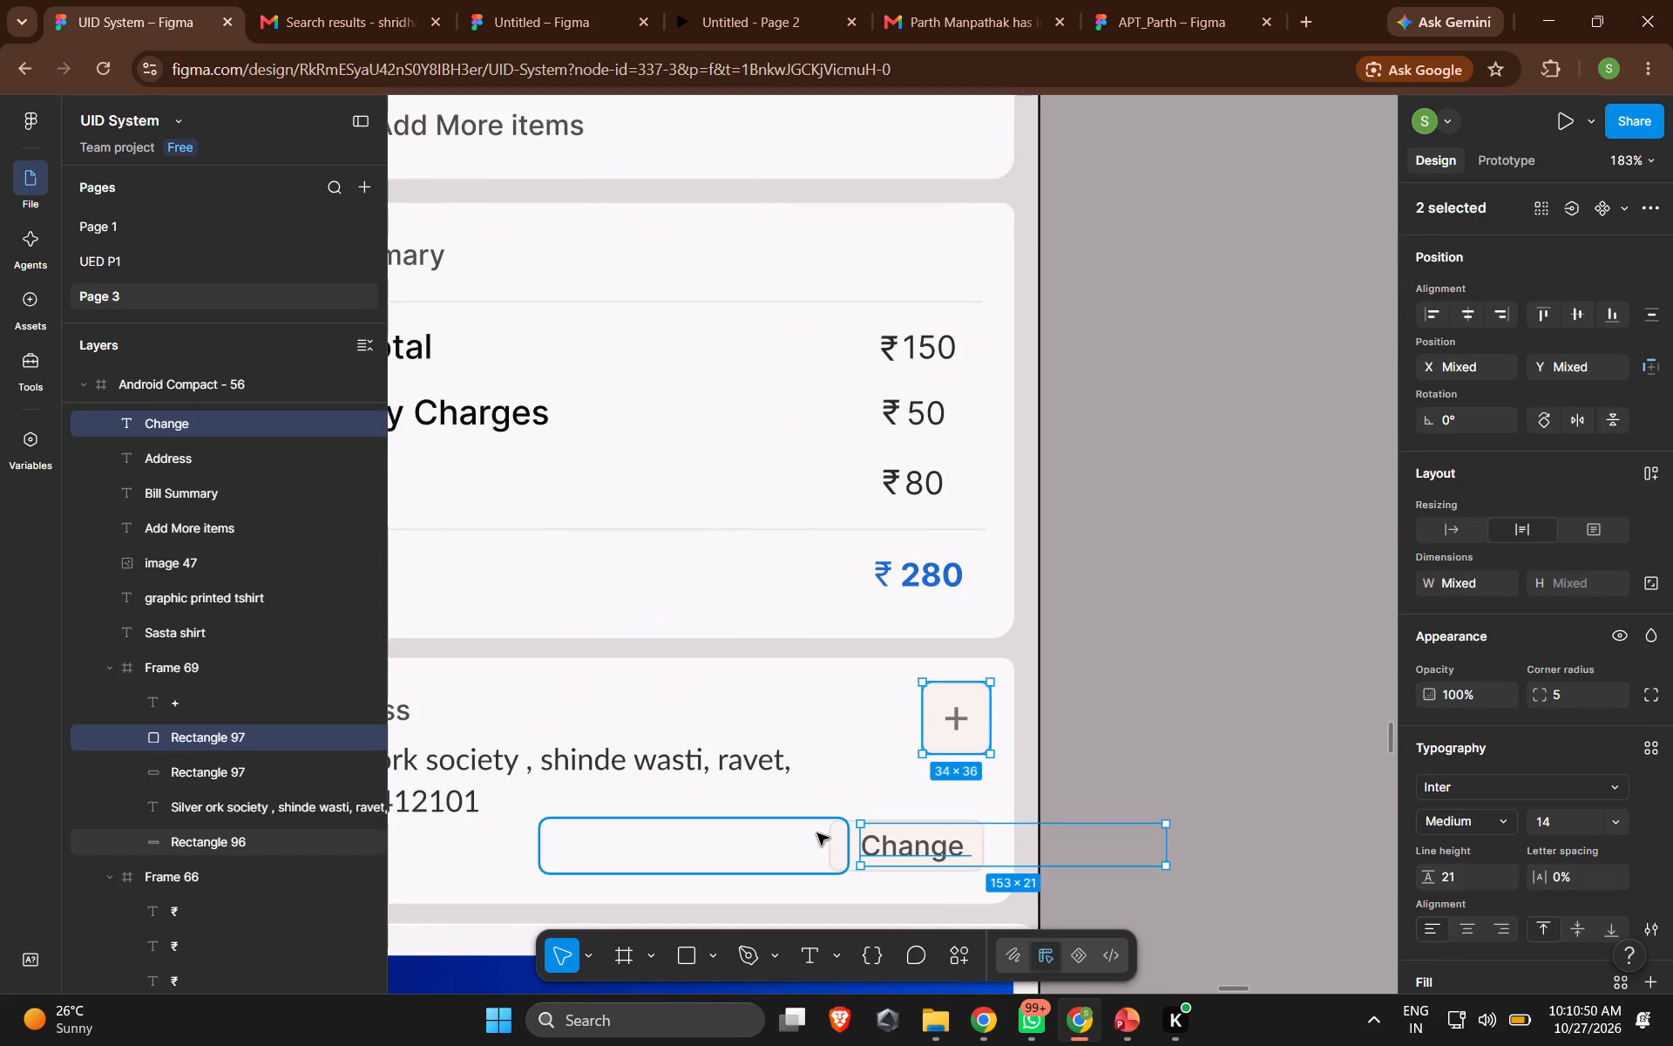
left_click(839, 836, "shift")
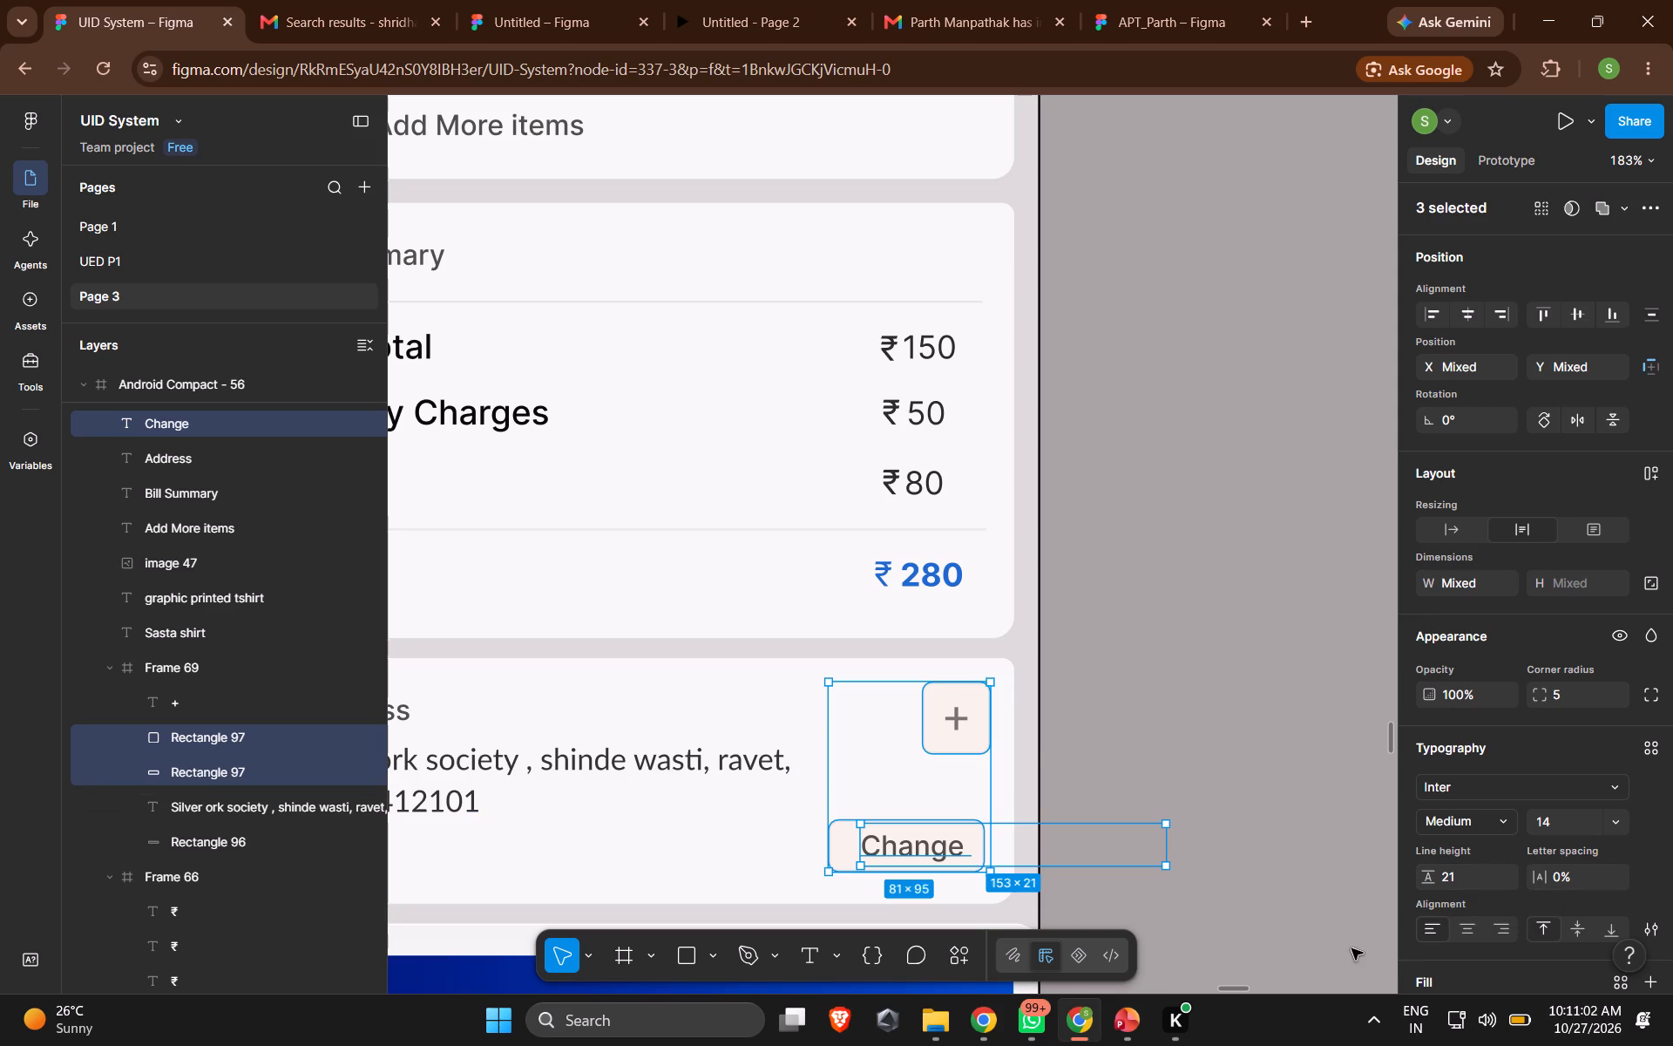
scroll(1545, 805, "down", 3)
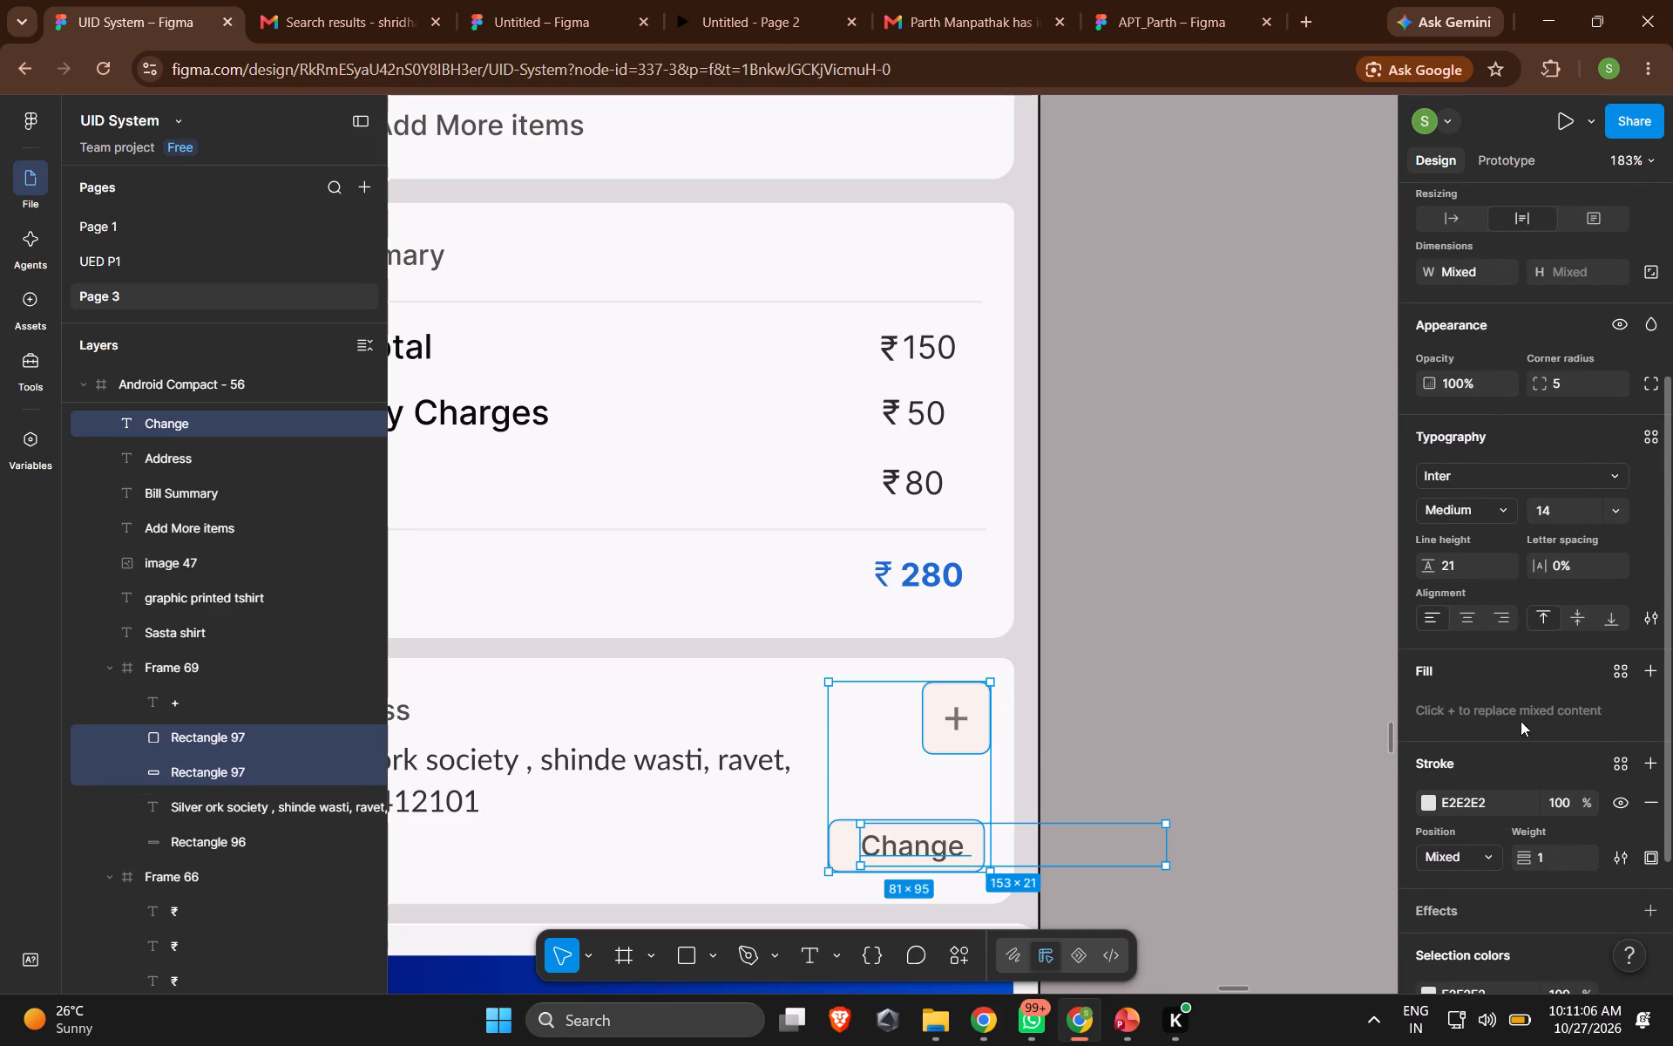
left_click(1458, 707)
left_click(1657, 665)
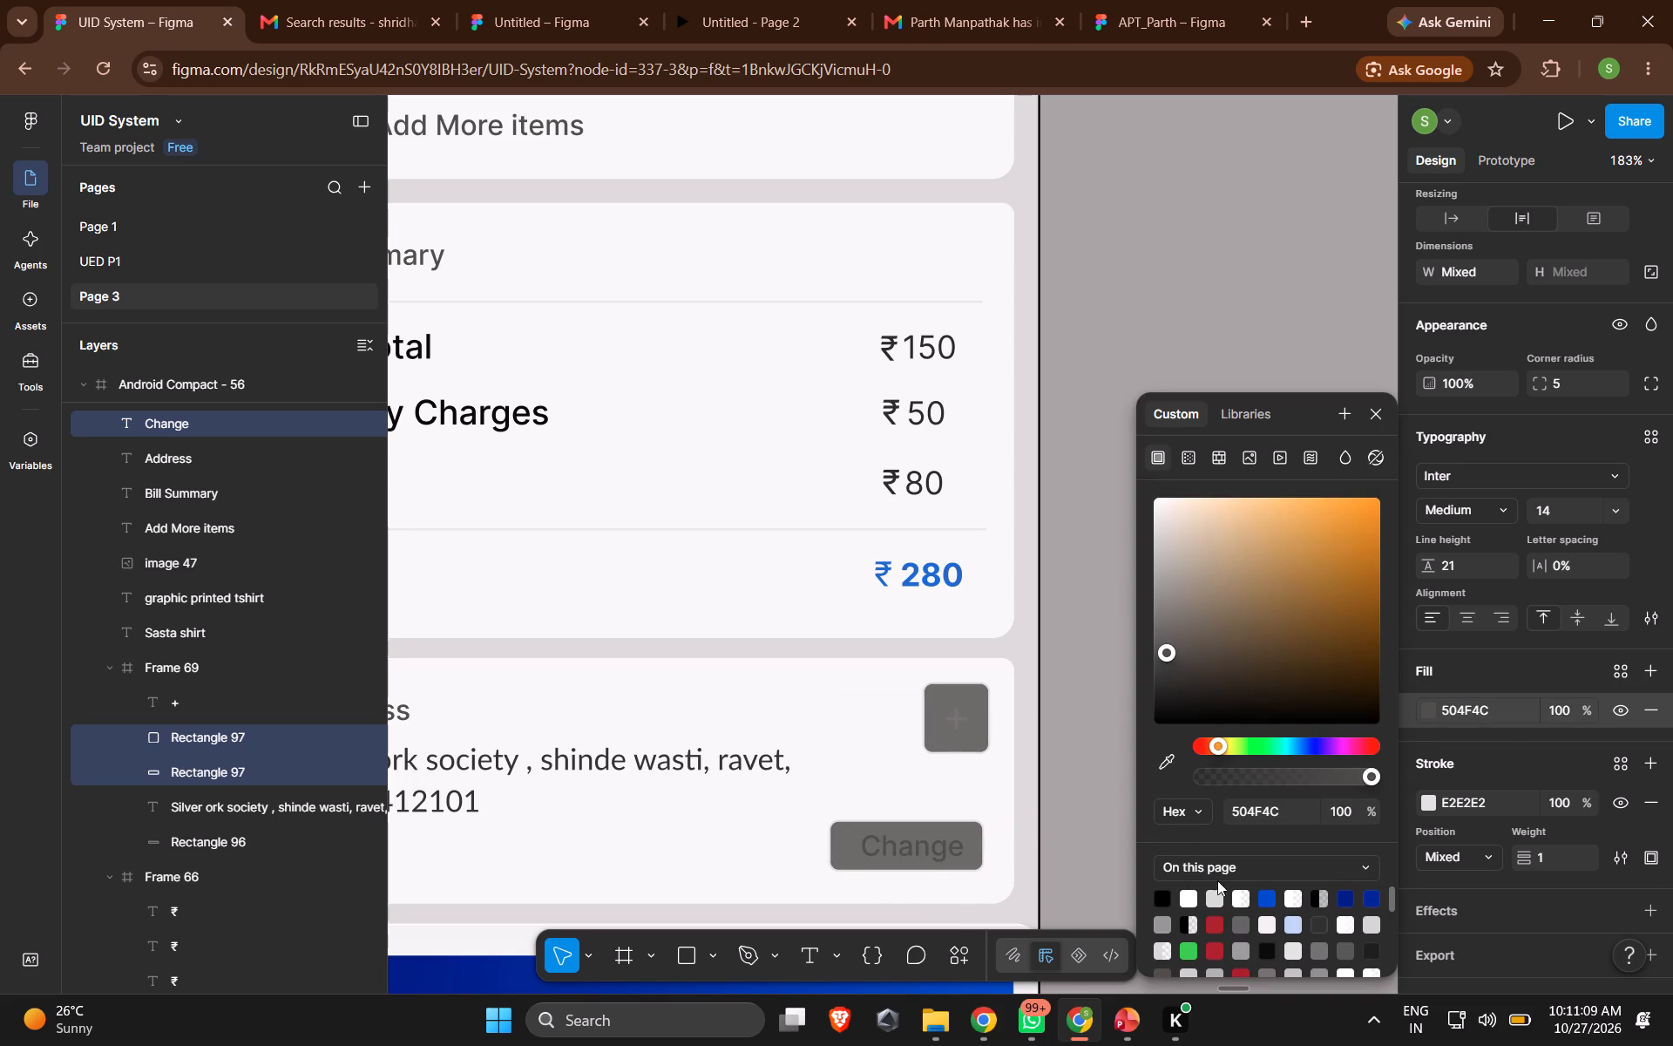
left_click(1167, 757)
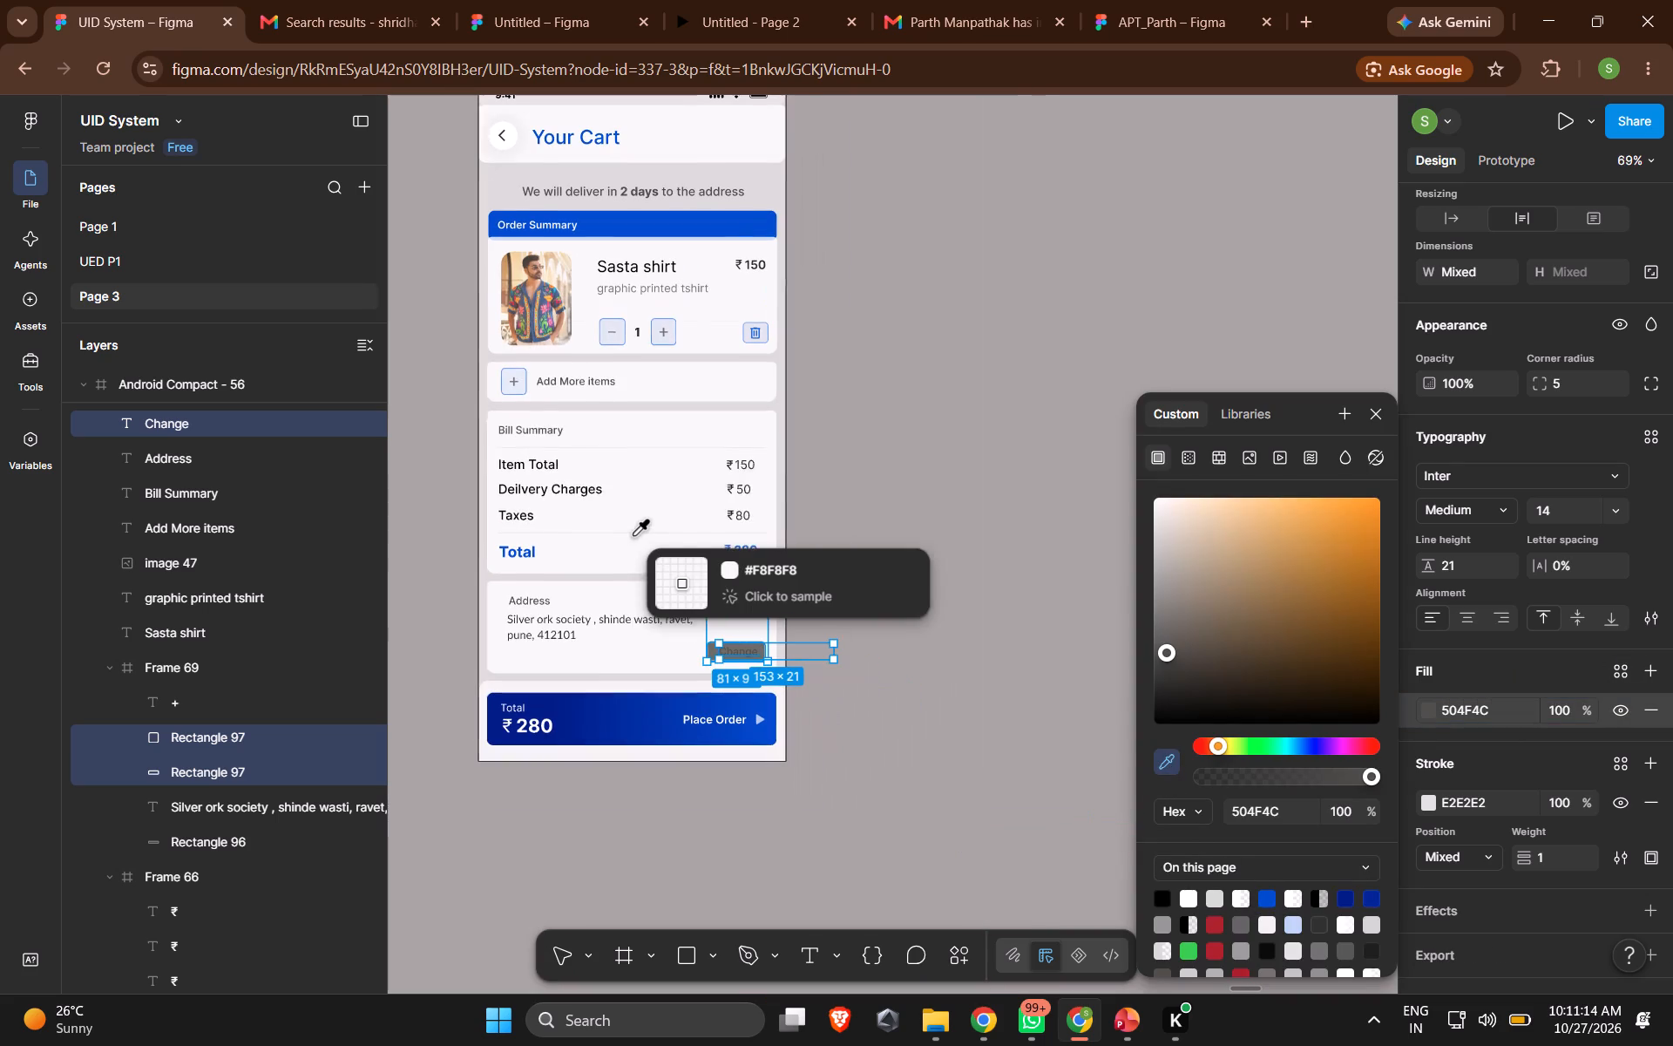
left_click(506, 379)
left_click(897, 624)
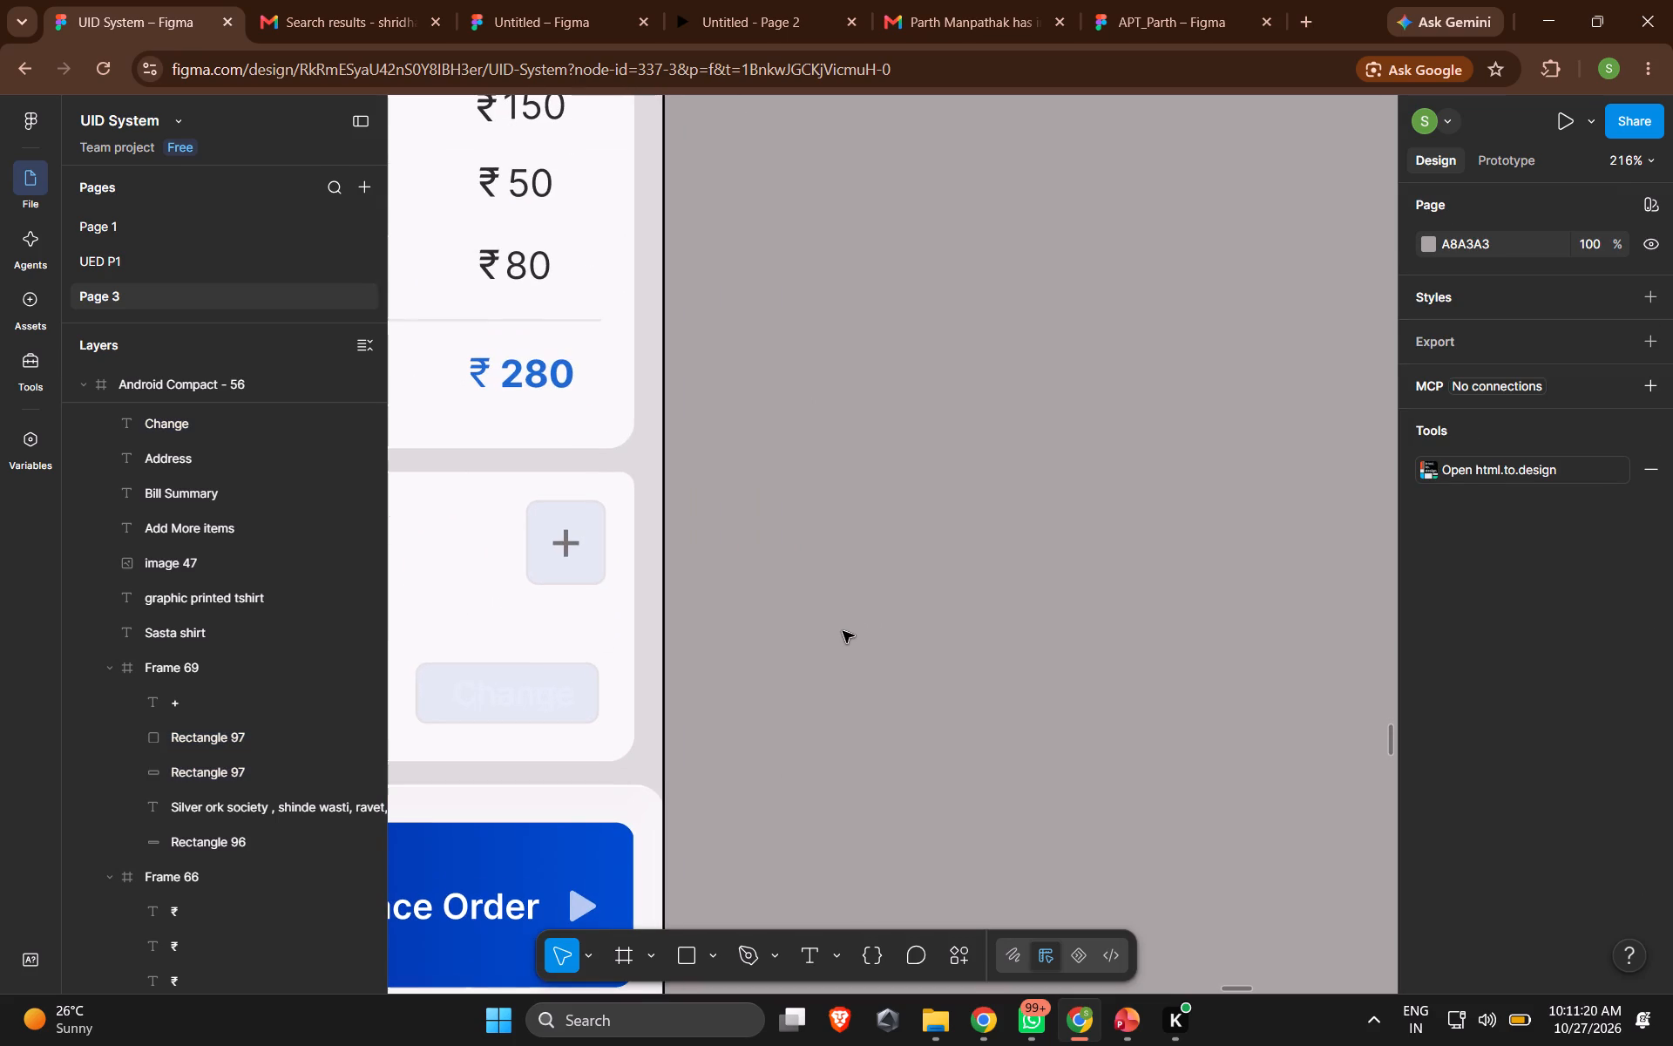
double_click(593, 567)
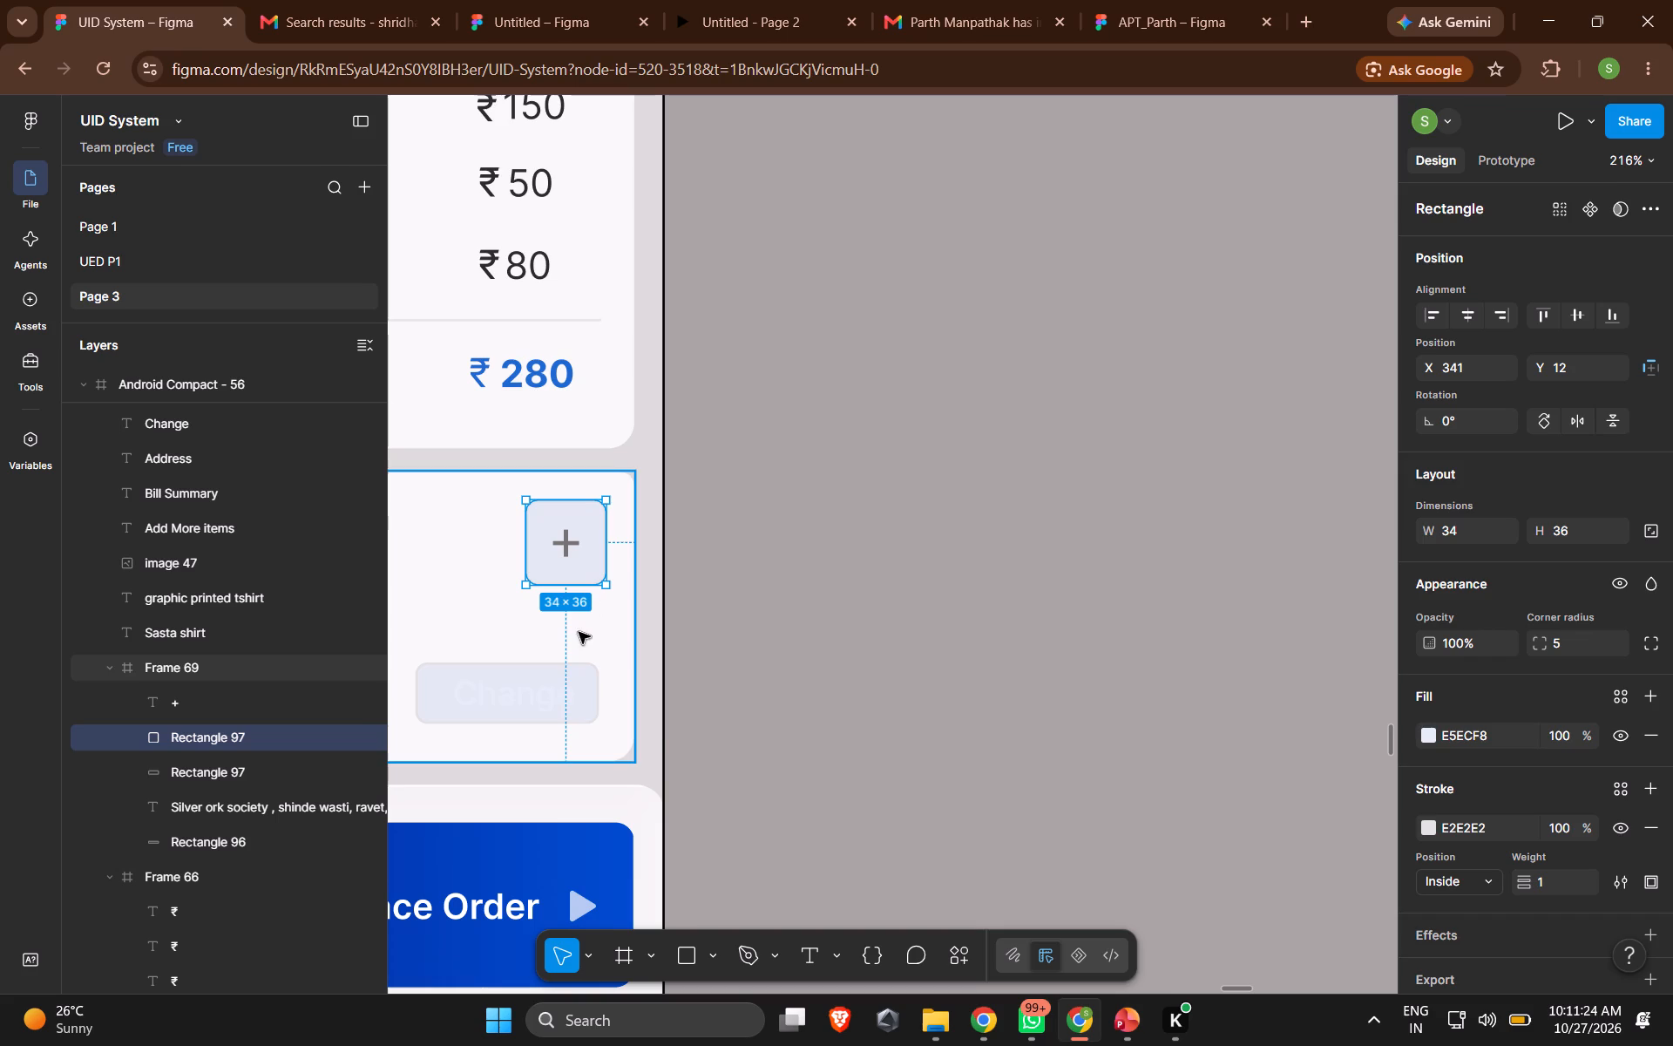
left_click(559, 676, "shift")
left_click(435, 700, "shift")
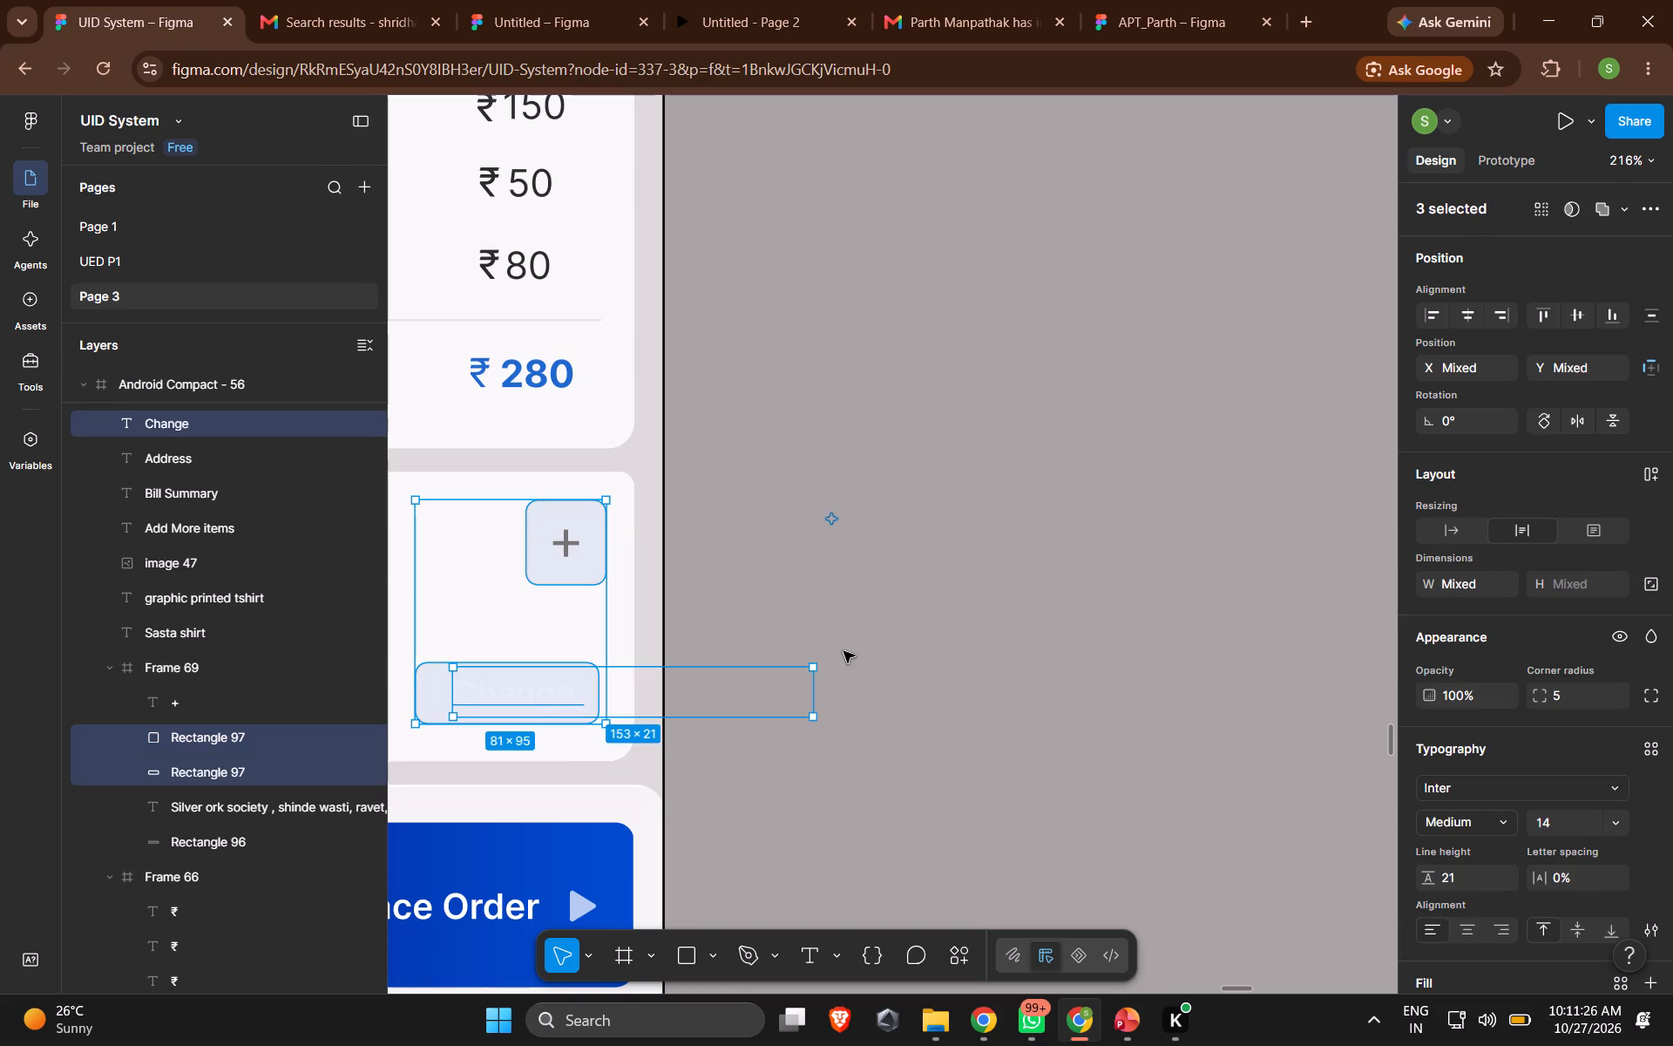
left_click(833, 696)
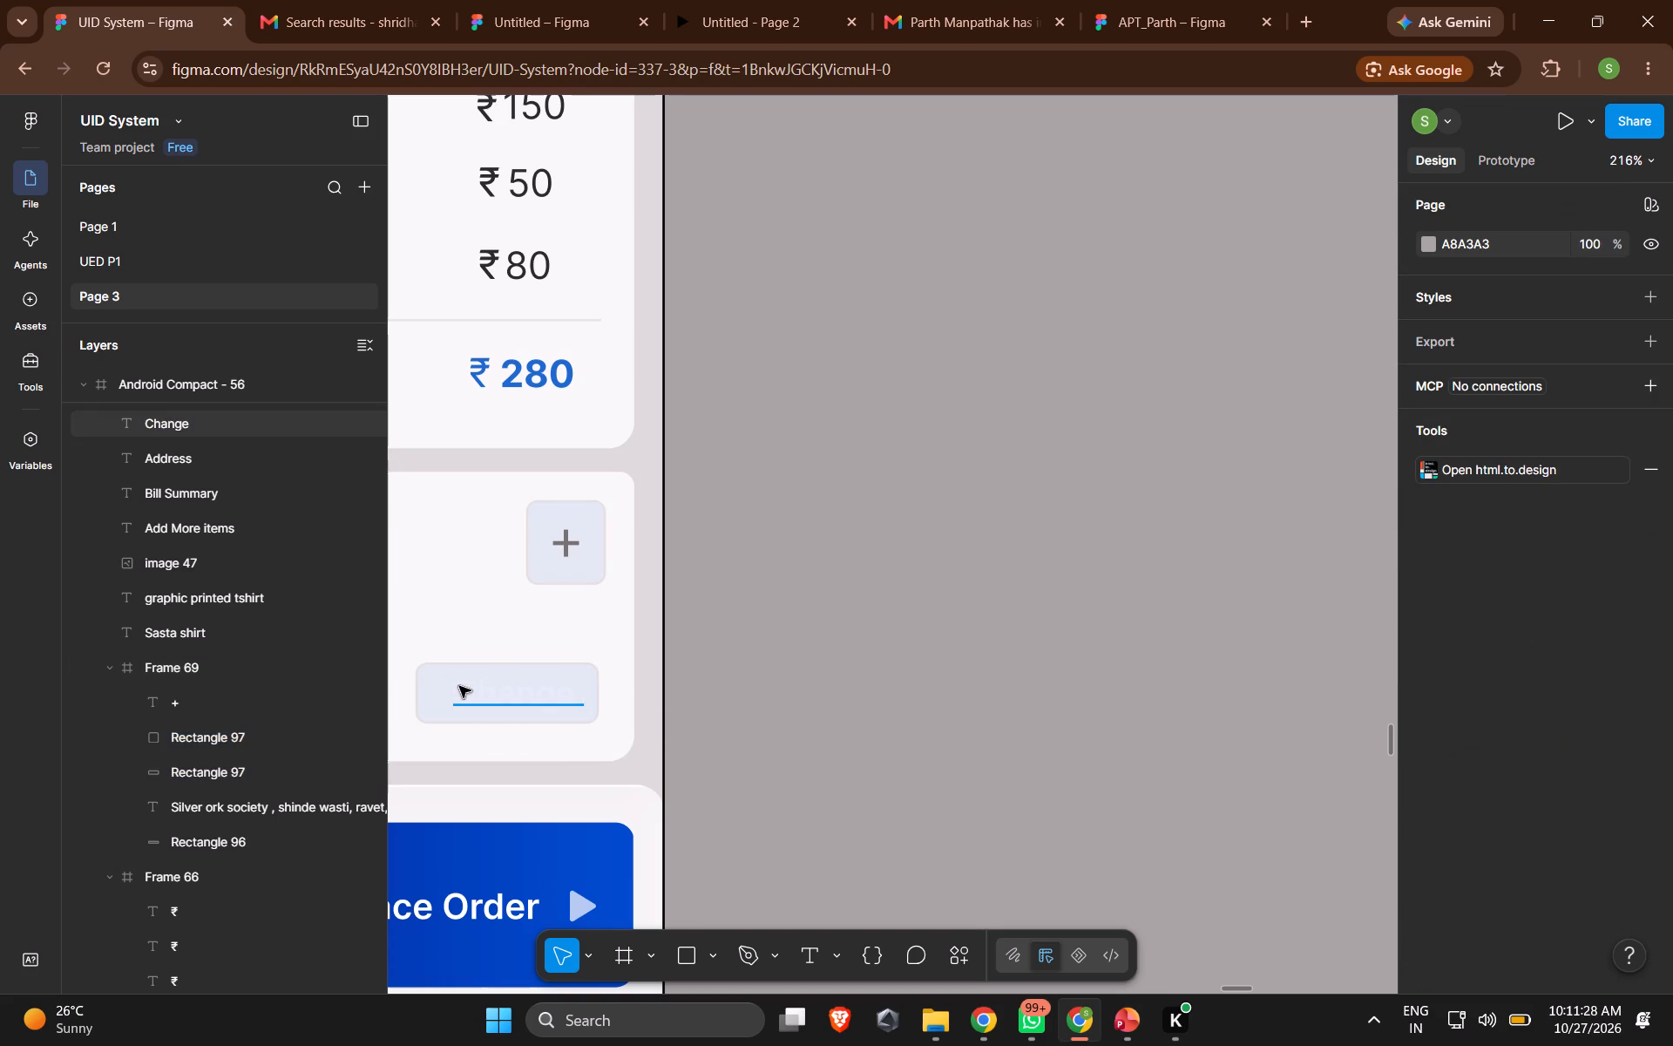
Recolor the strokes of the Address card's plus and Change buttons with the blue sampled from the ₹ 280 total.
triple_click(425, 684, "shift")
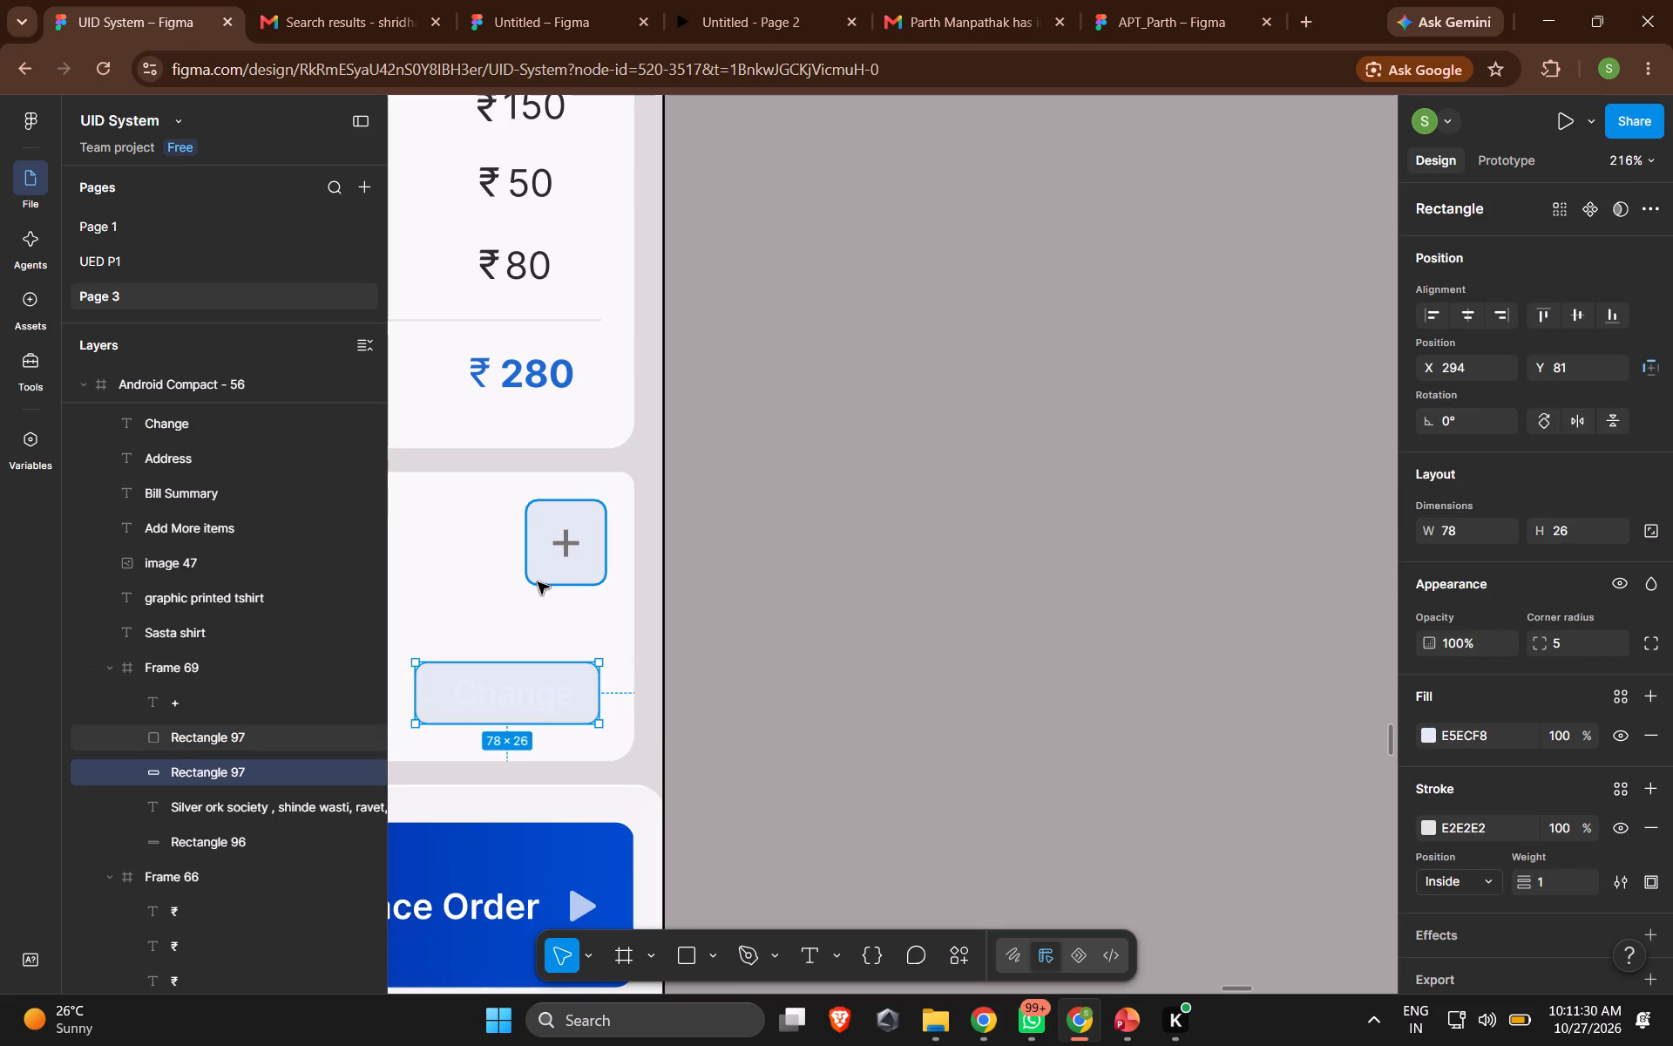
left_click(538, 582, "shift")
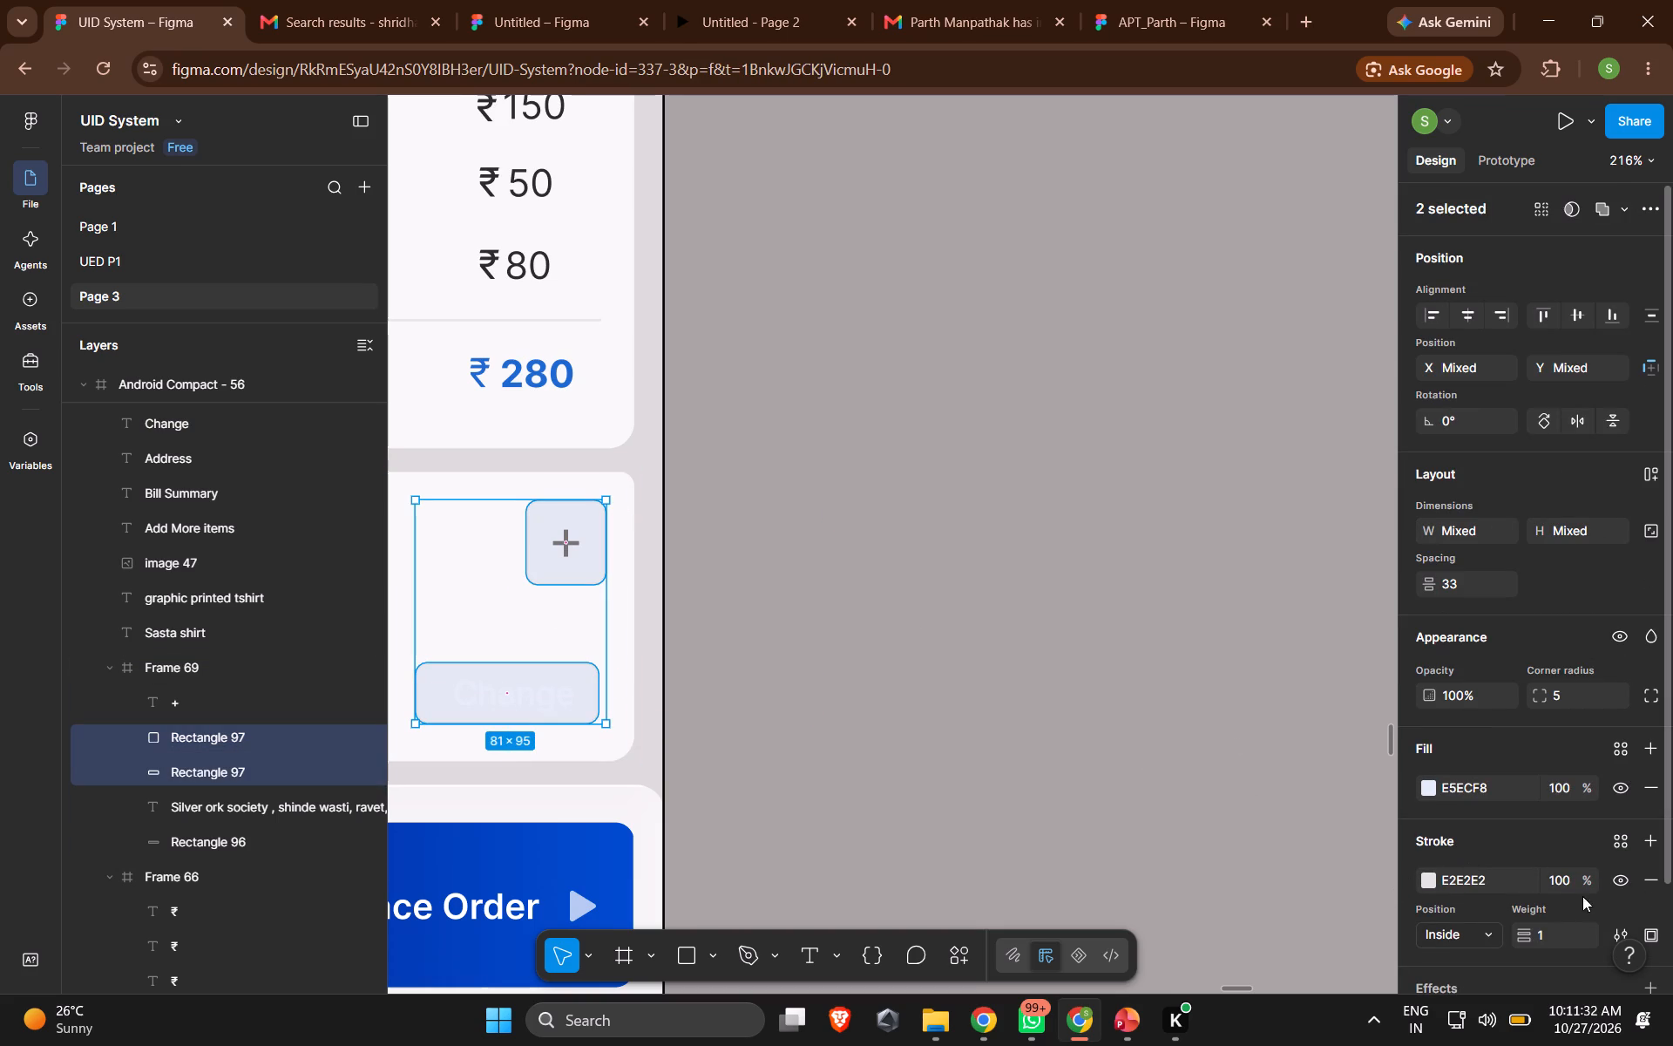
left_click(1433, 884)
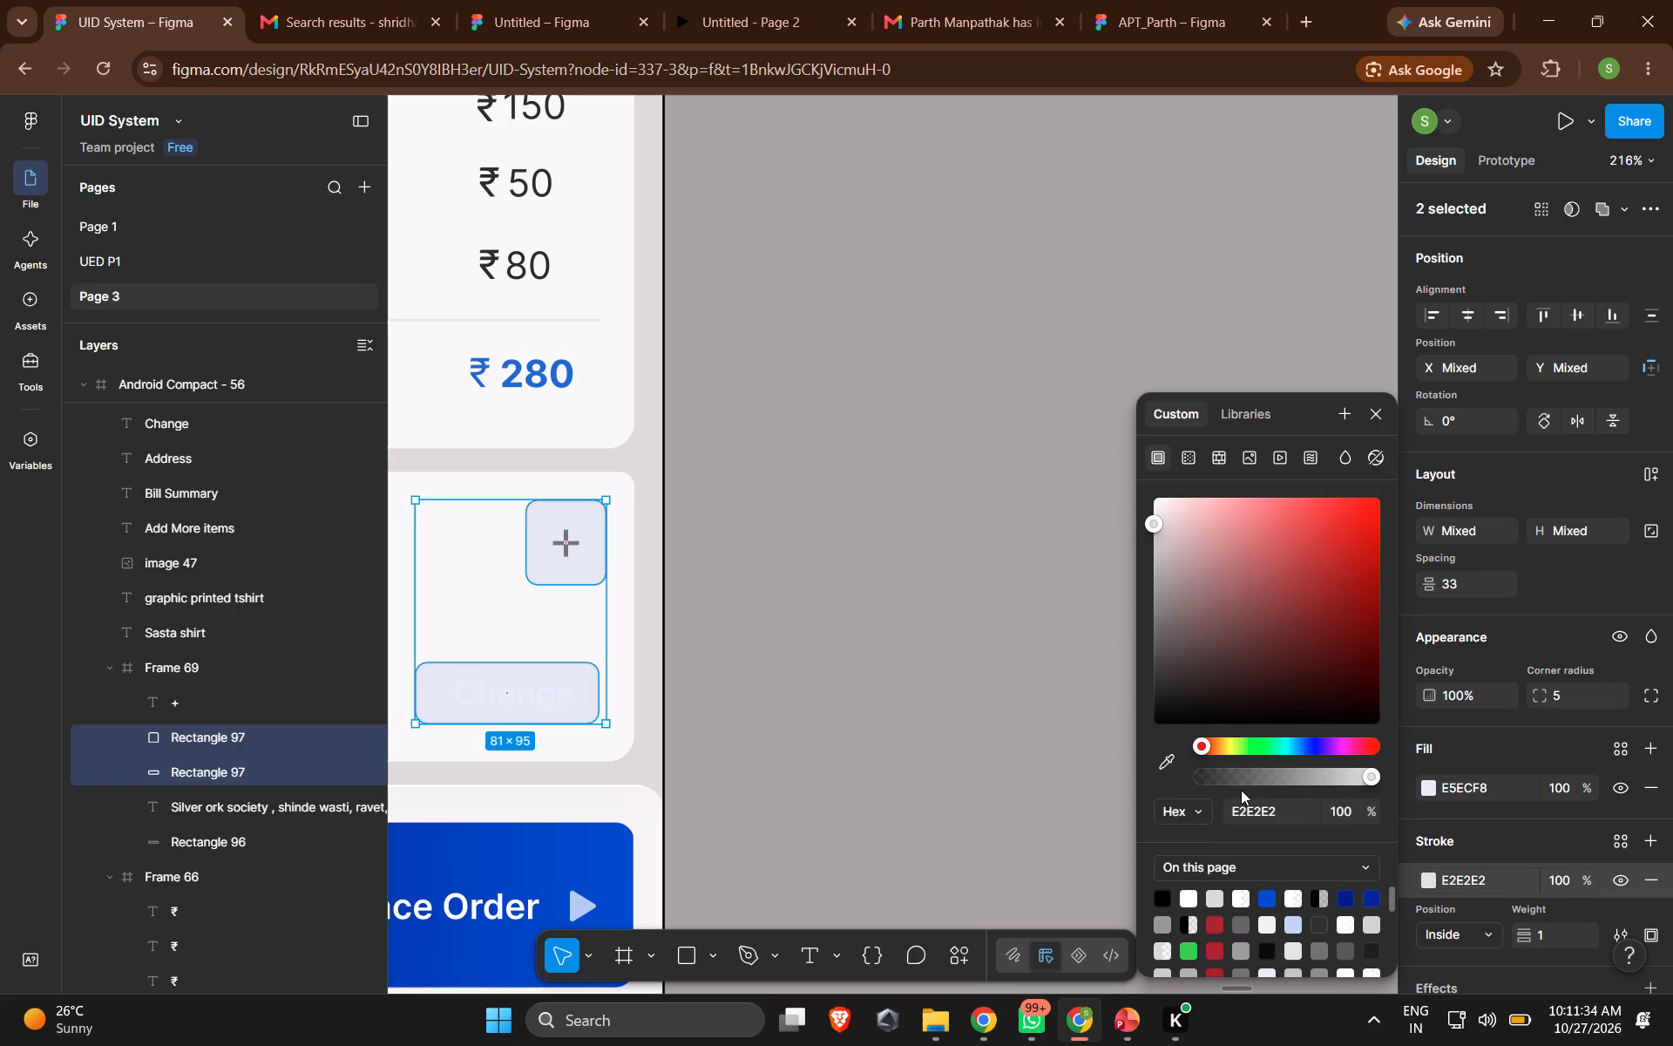
left_click(1166, 764)
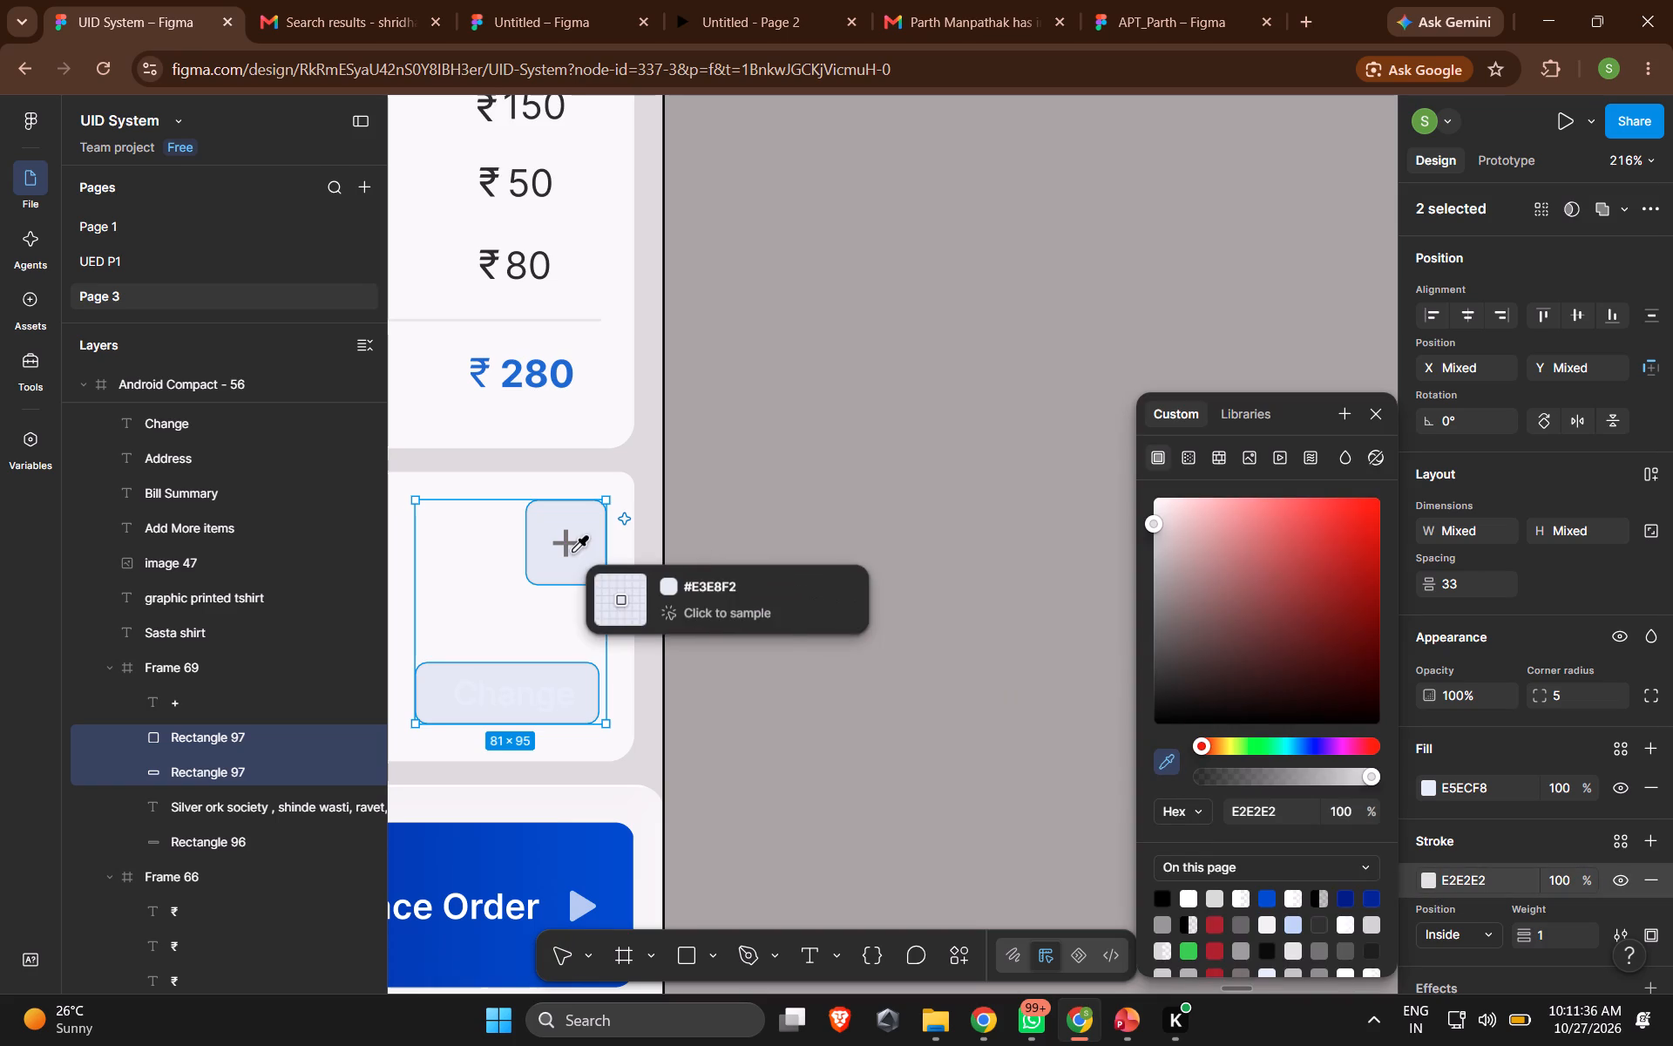
left_click(518, 367)
left_click(792, 545)
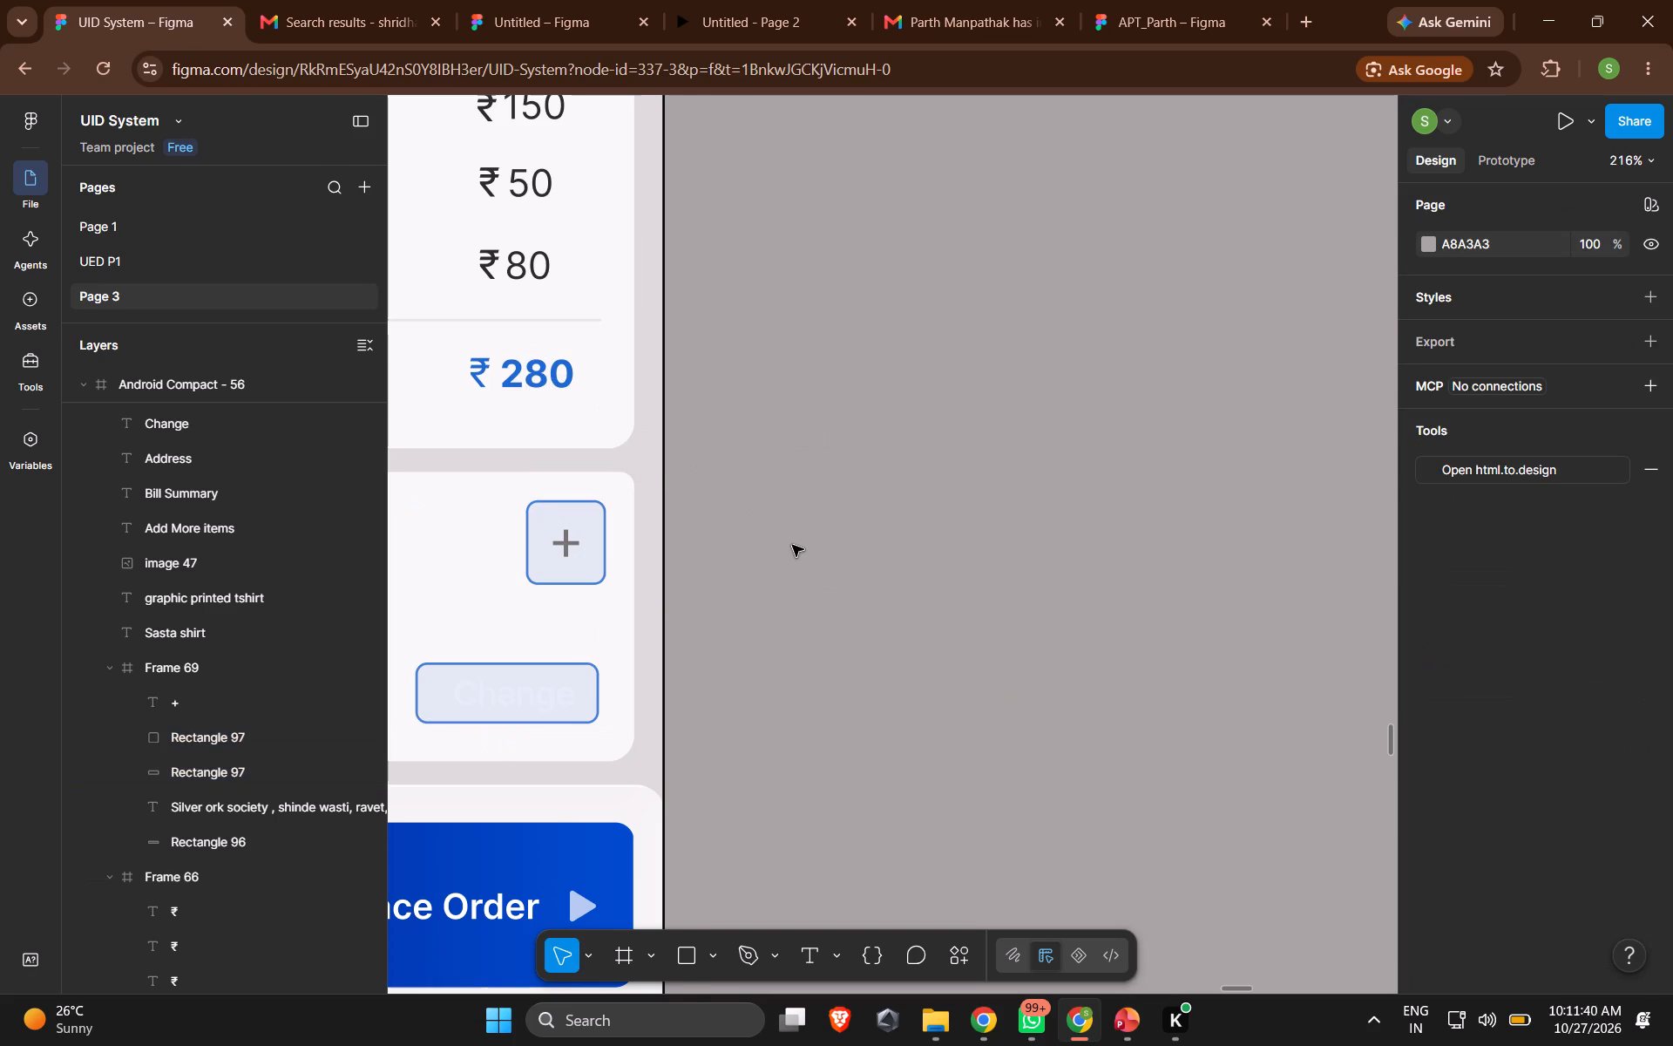
Fill the Change label in the Address card with grey 757272, sampled from the plus sign above it.
scroll(792, 545, "right", 1)
triple_click(547, 683)
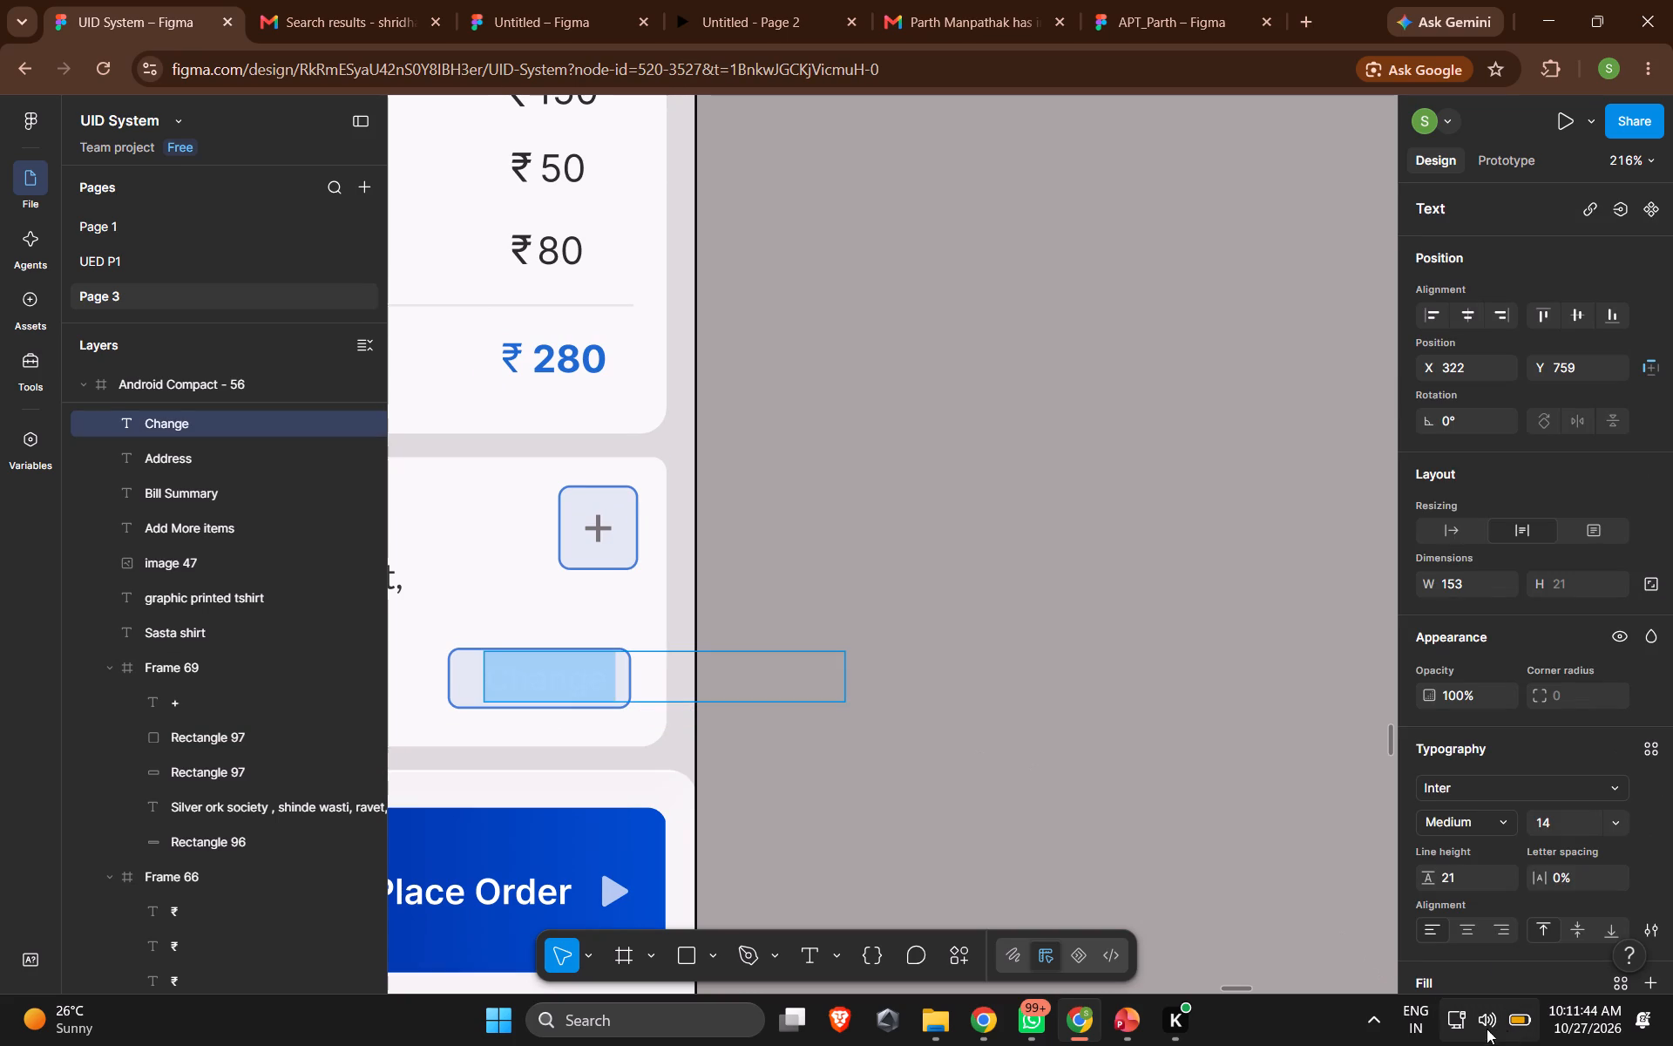
scroll(1528, 905, "down", 2)
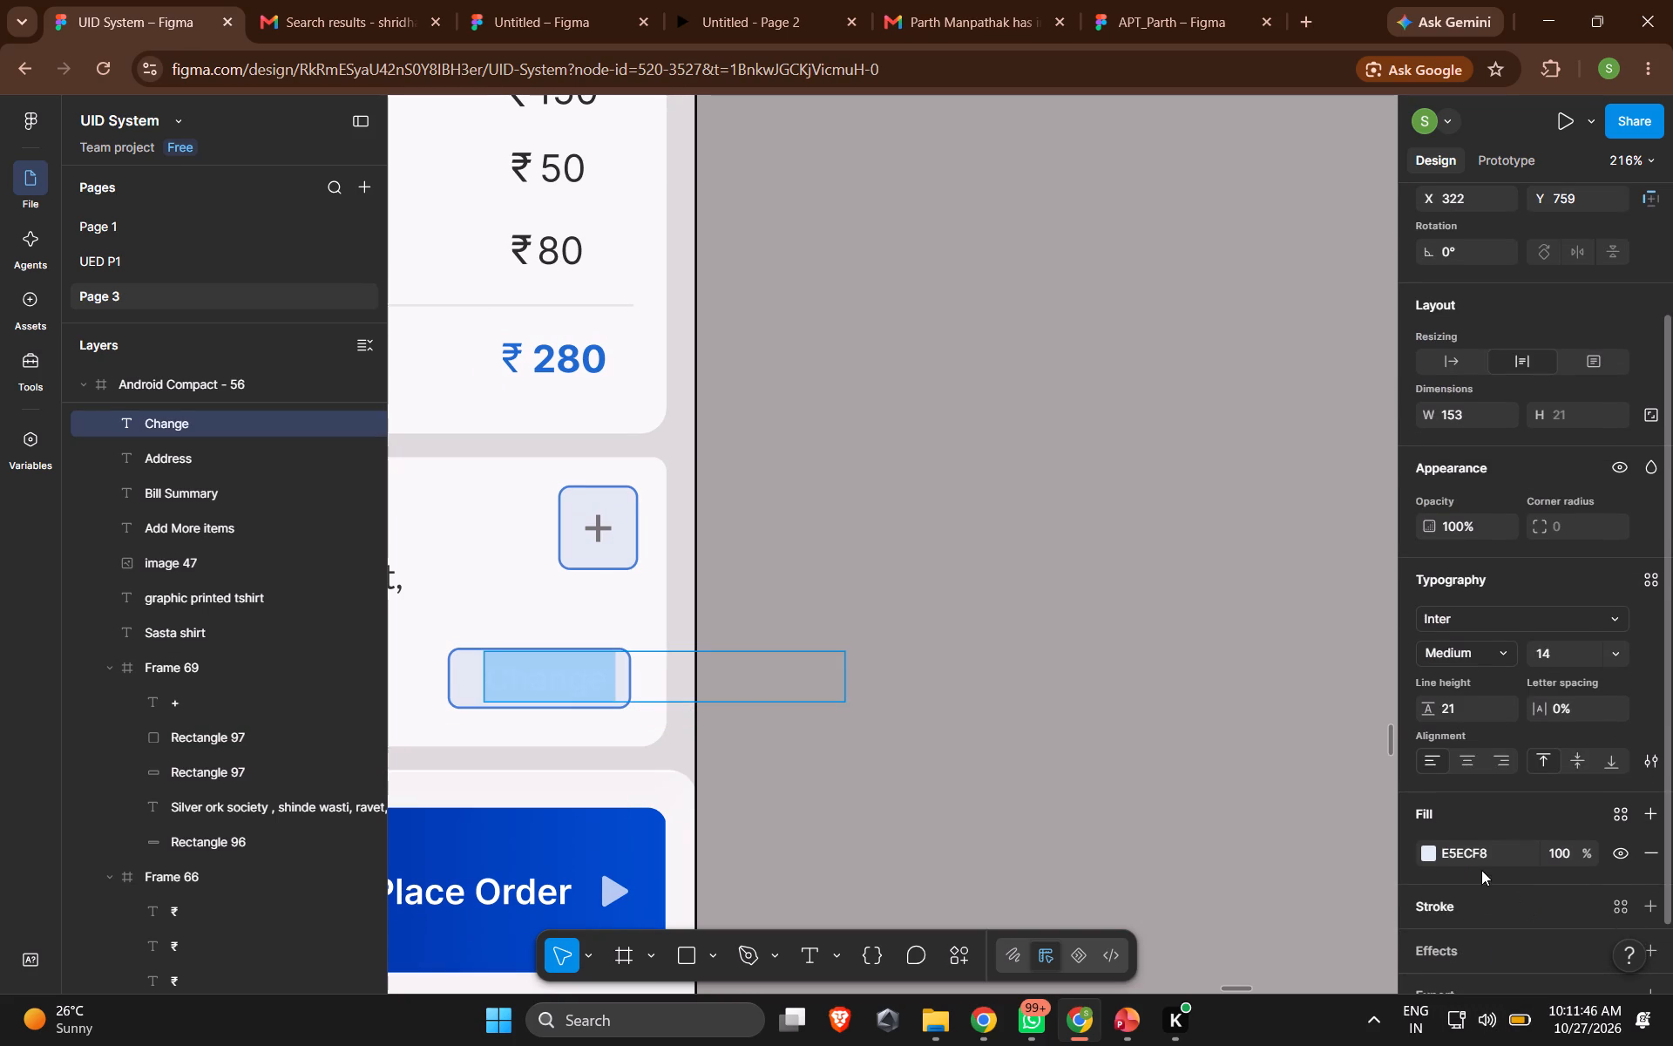
left_click(1426, 852)
left_click(1169, 751)
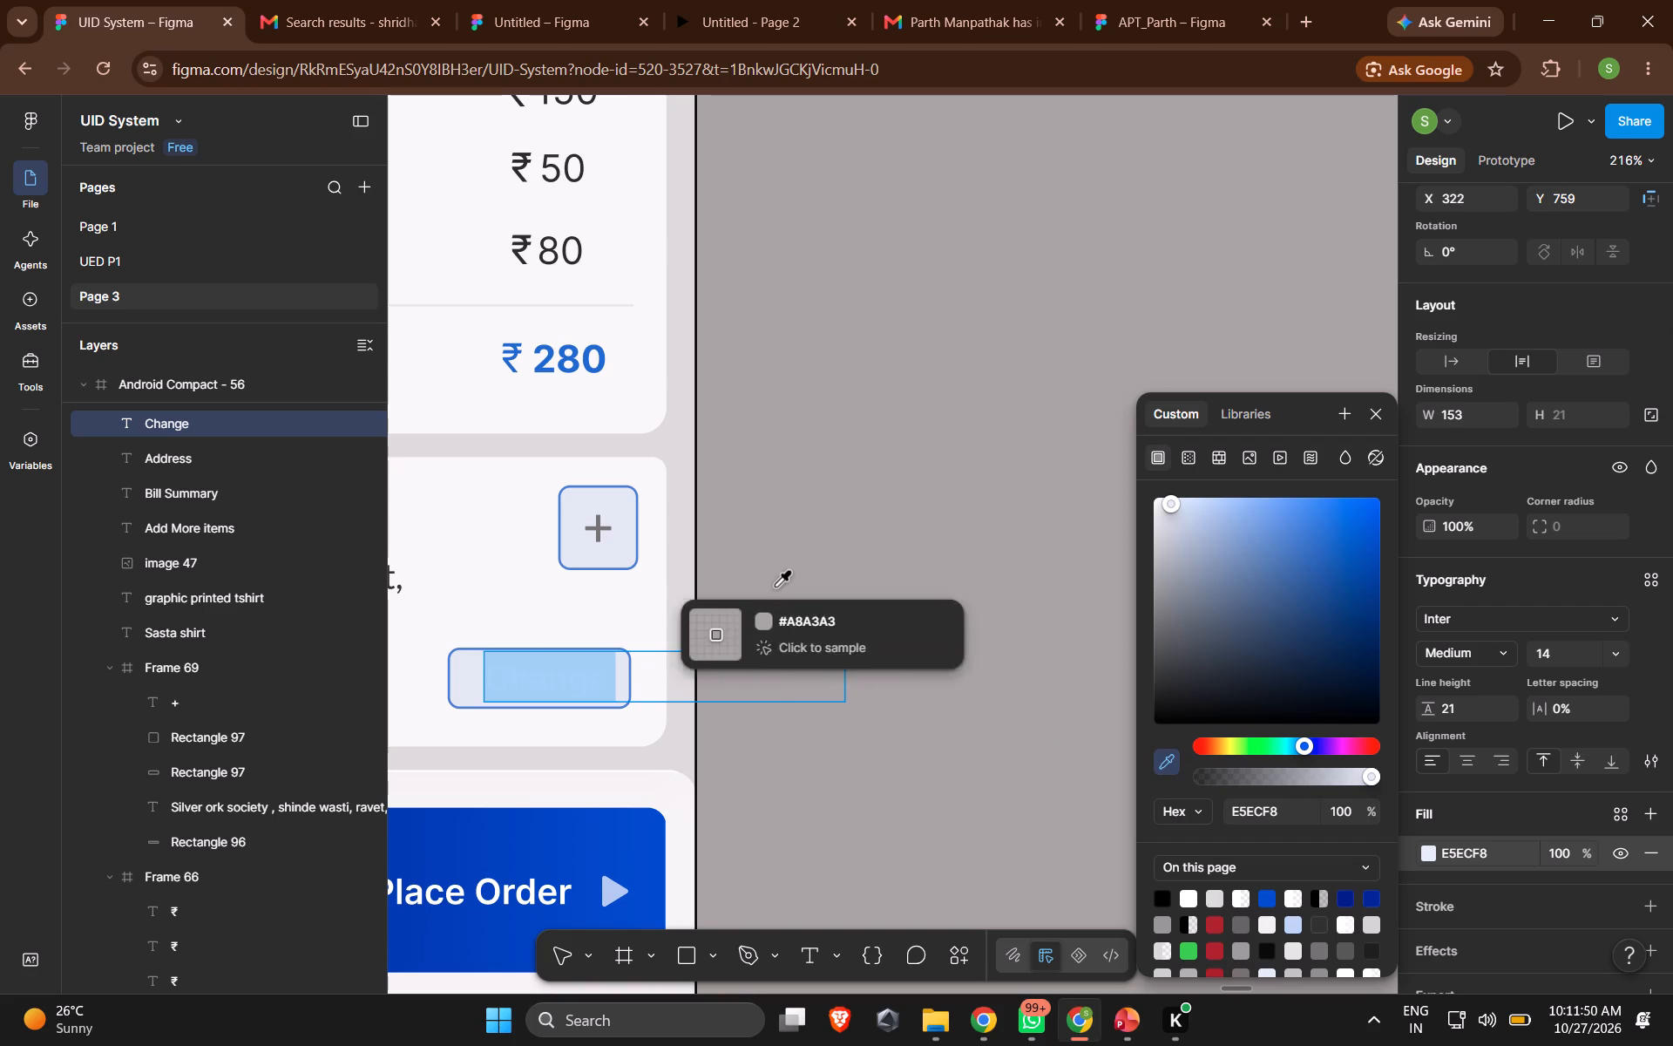
left_click(594, 527)
left_click(837, 606)
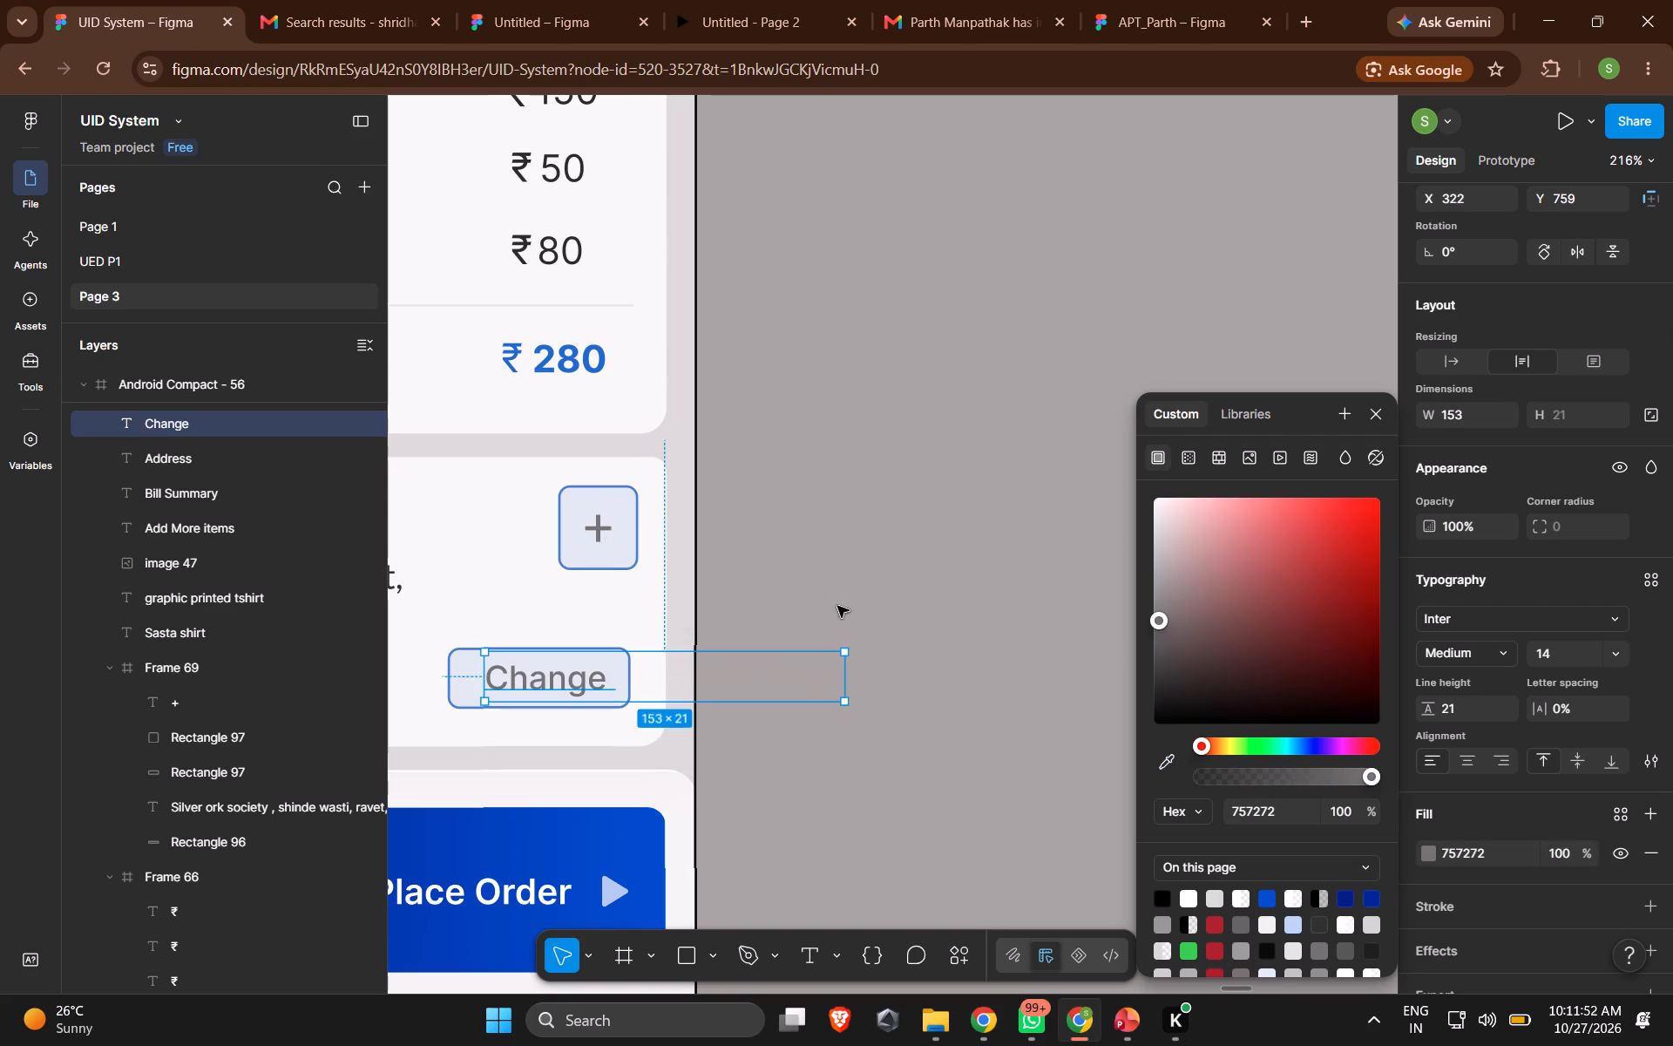
left_click(839, 744)
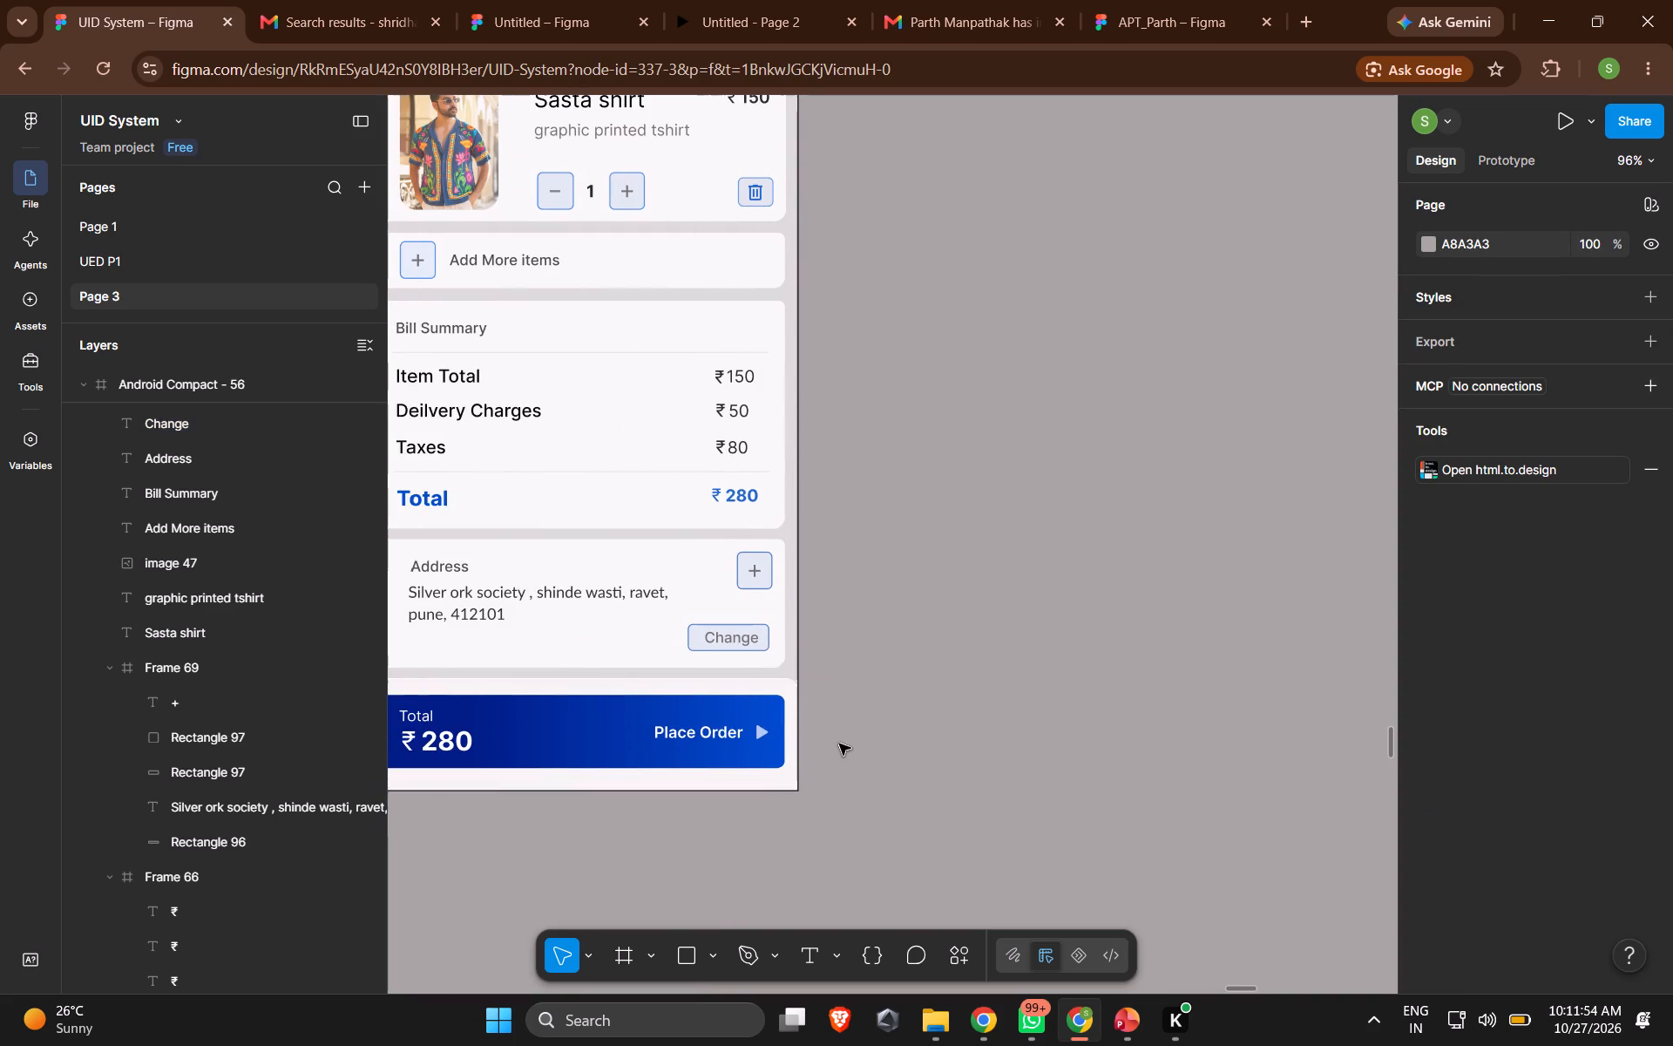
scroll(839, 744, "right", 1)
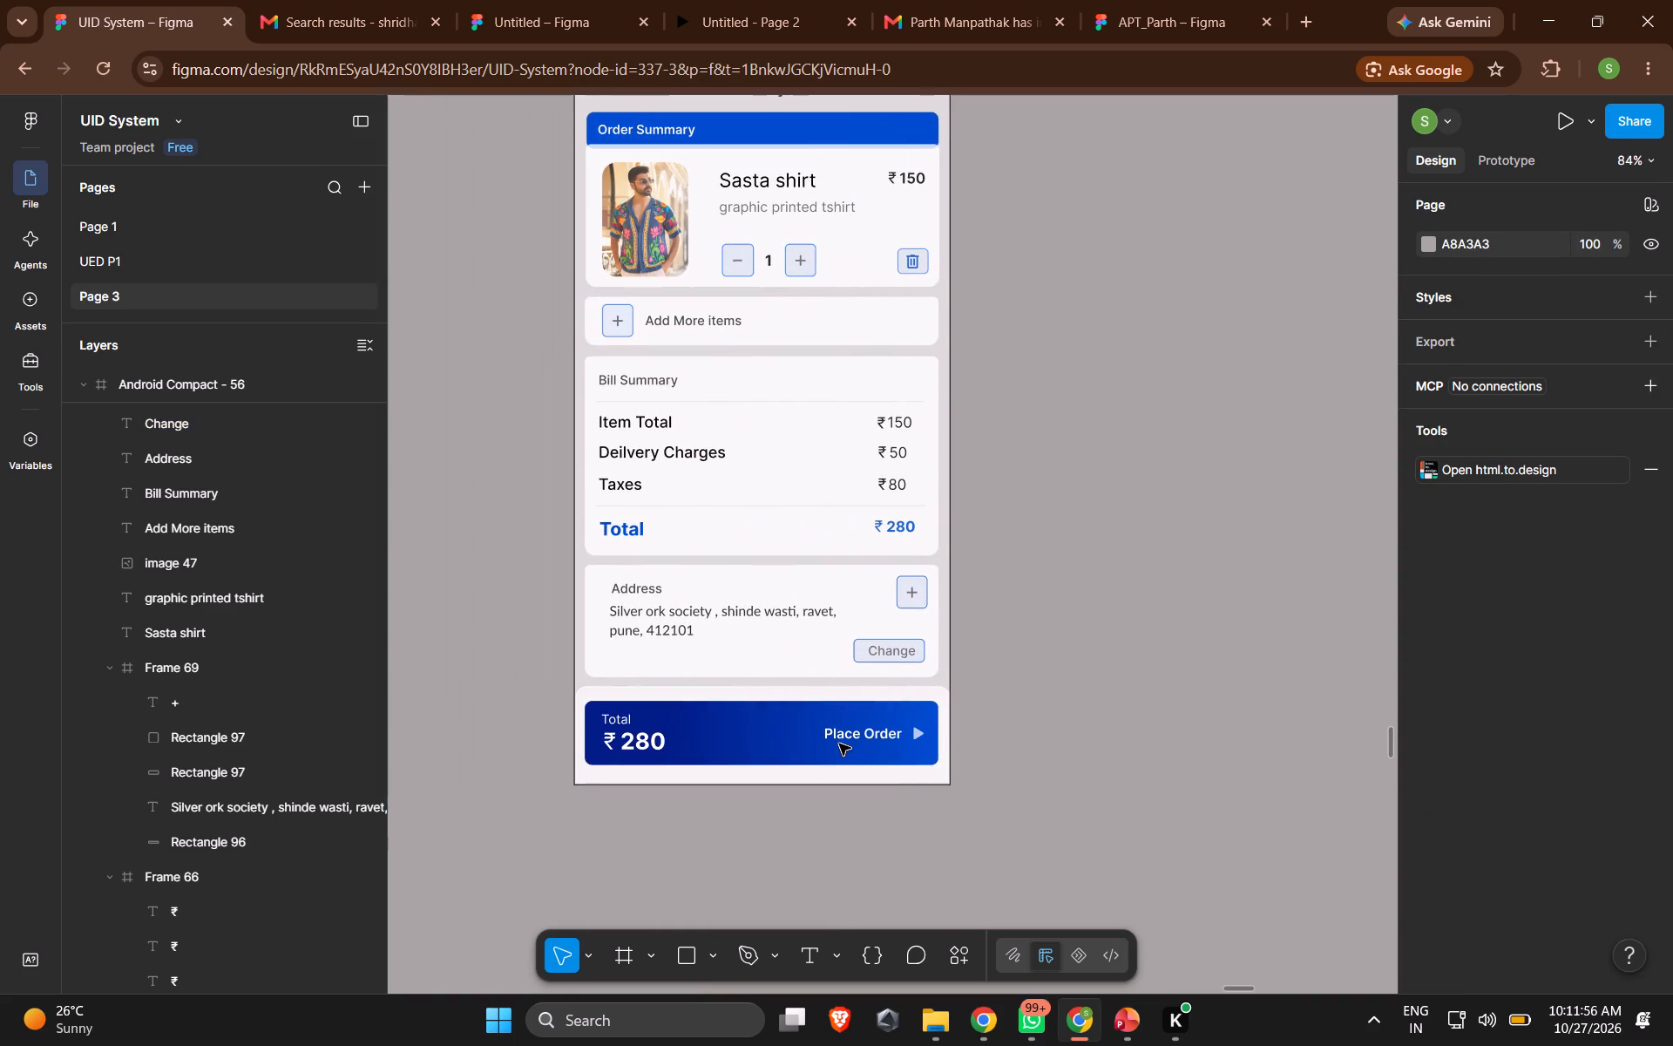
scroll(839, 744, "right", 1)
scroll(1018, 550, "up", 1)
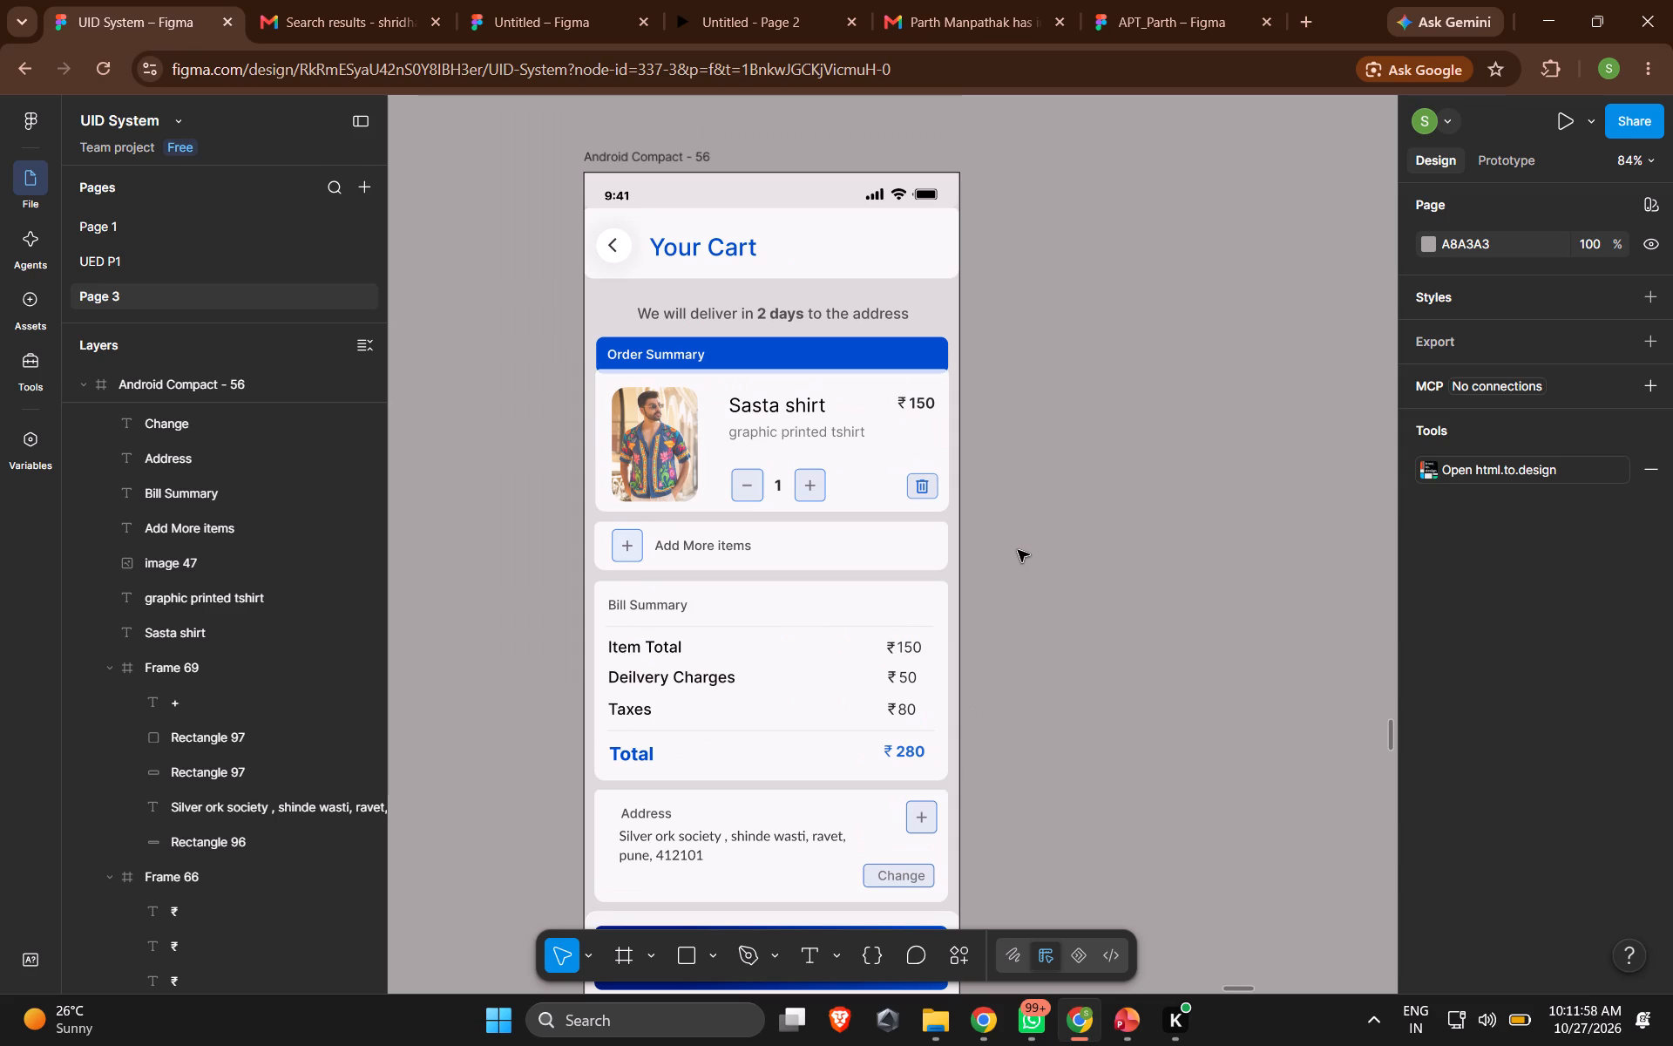
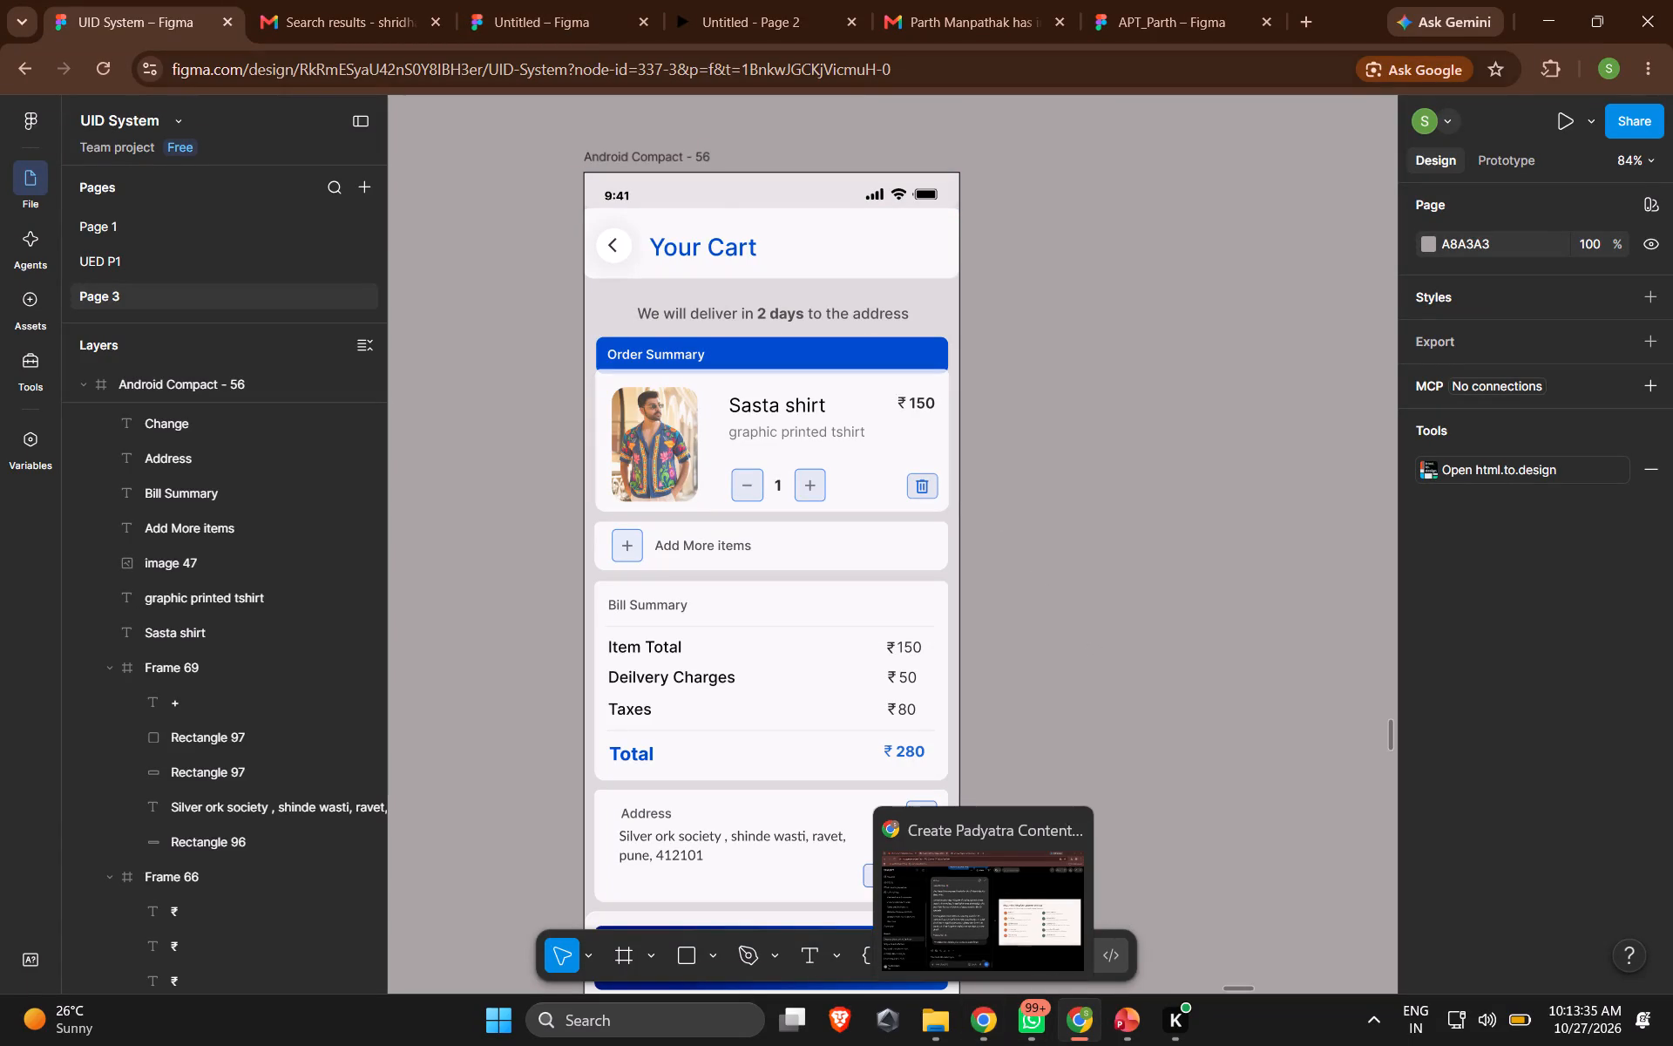
Switch to the other Chrome window and search Google for stitch ai in a new tab.
left_click(987, 1032)
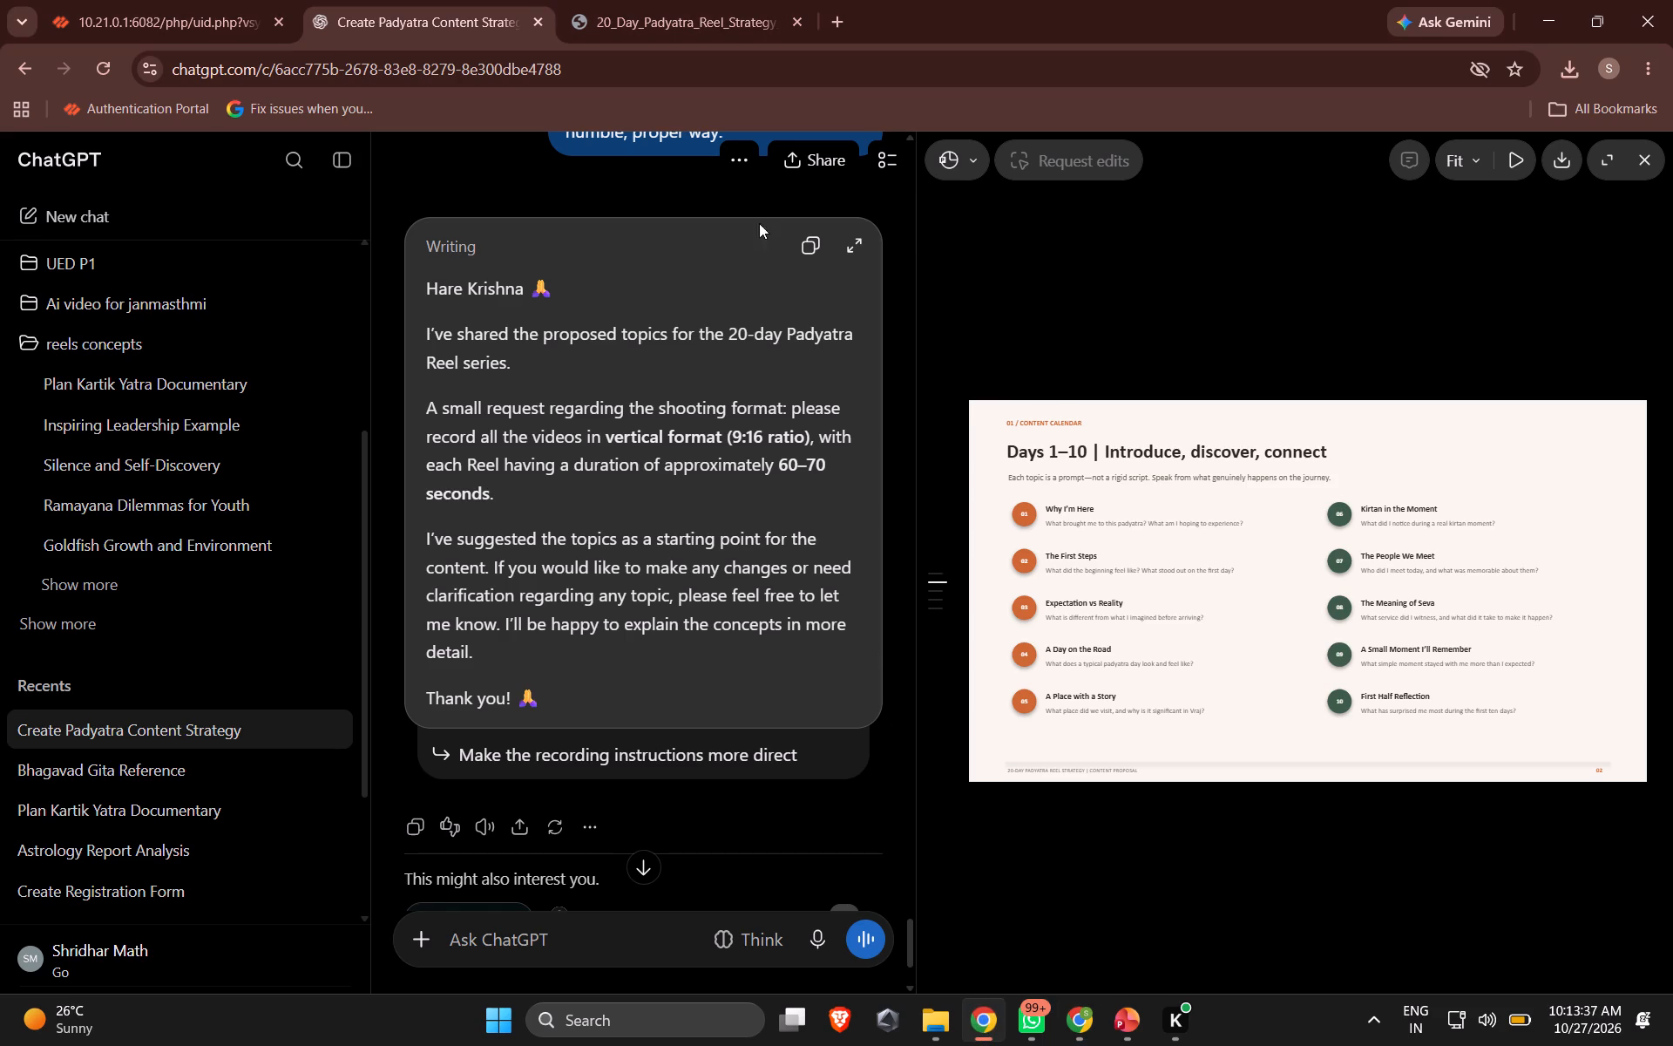
left_click(829, 17)
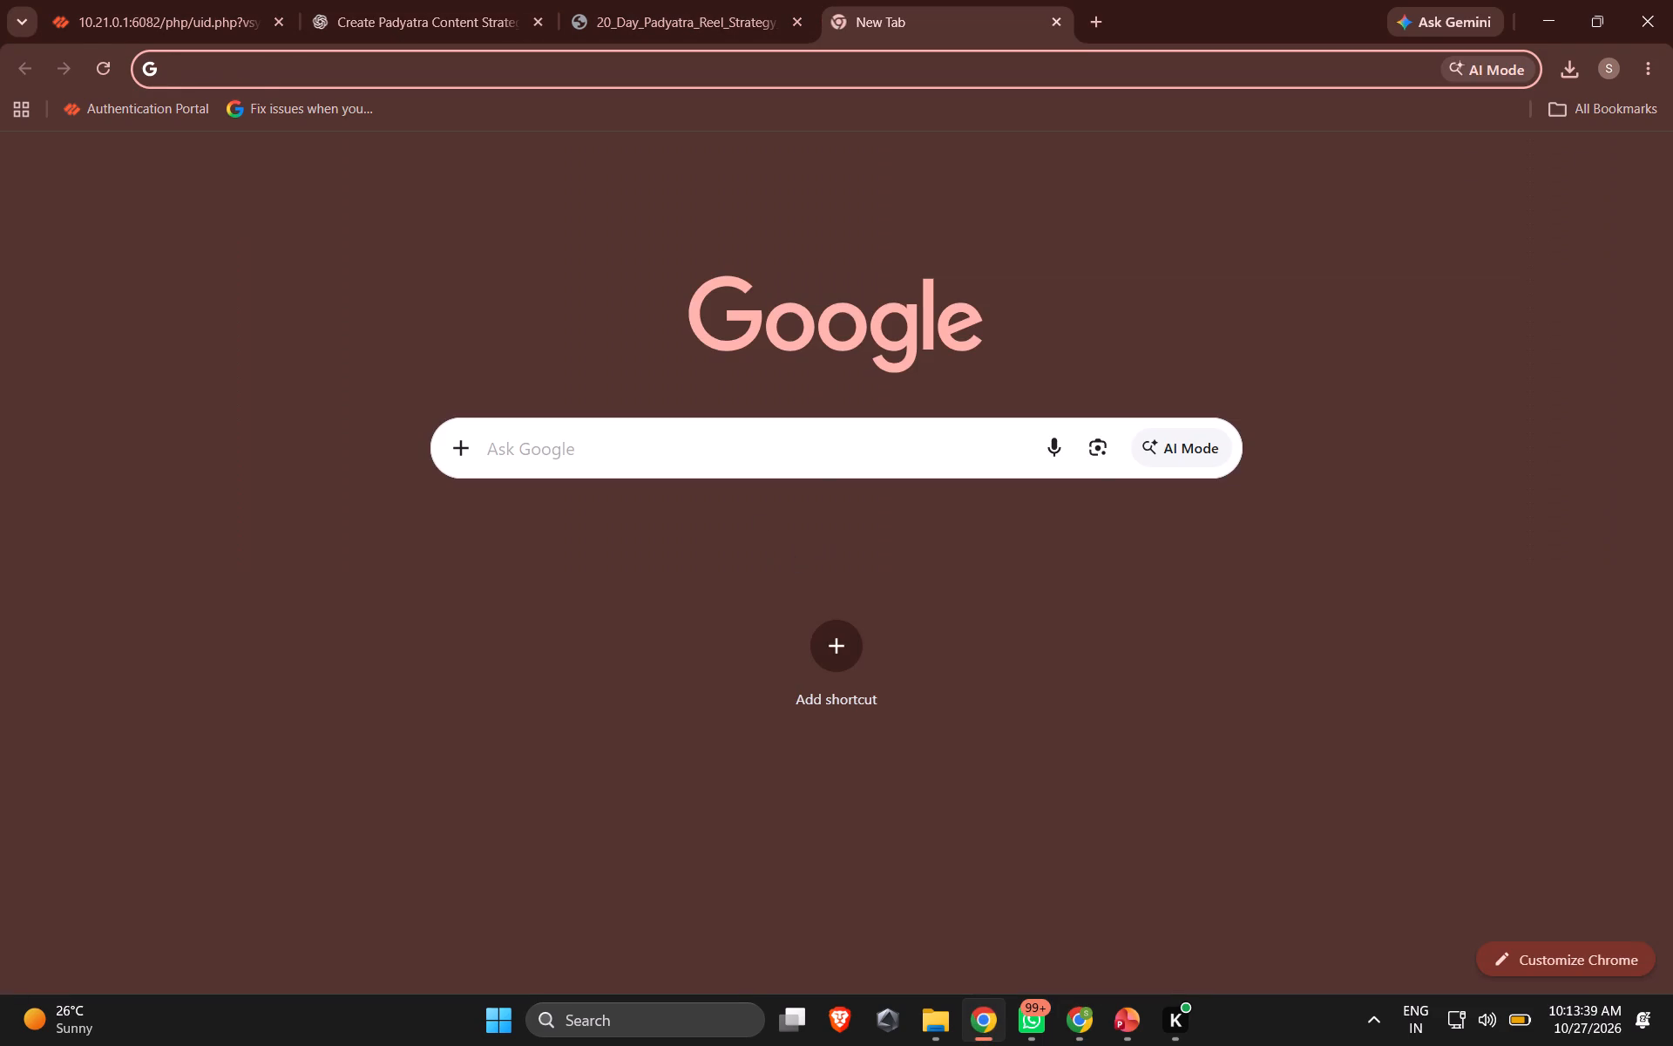
left_click(748, 468)
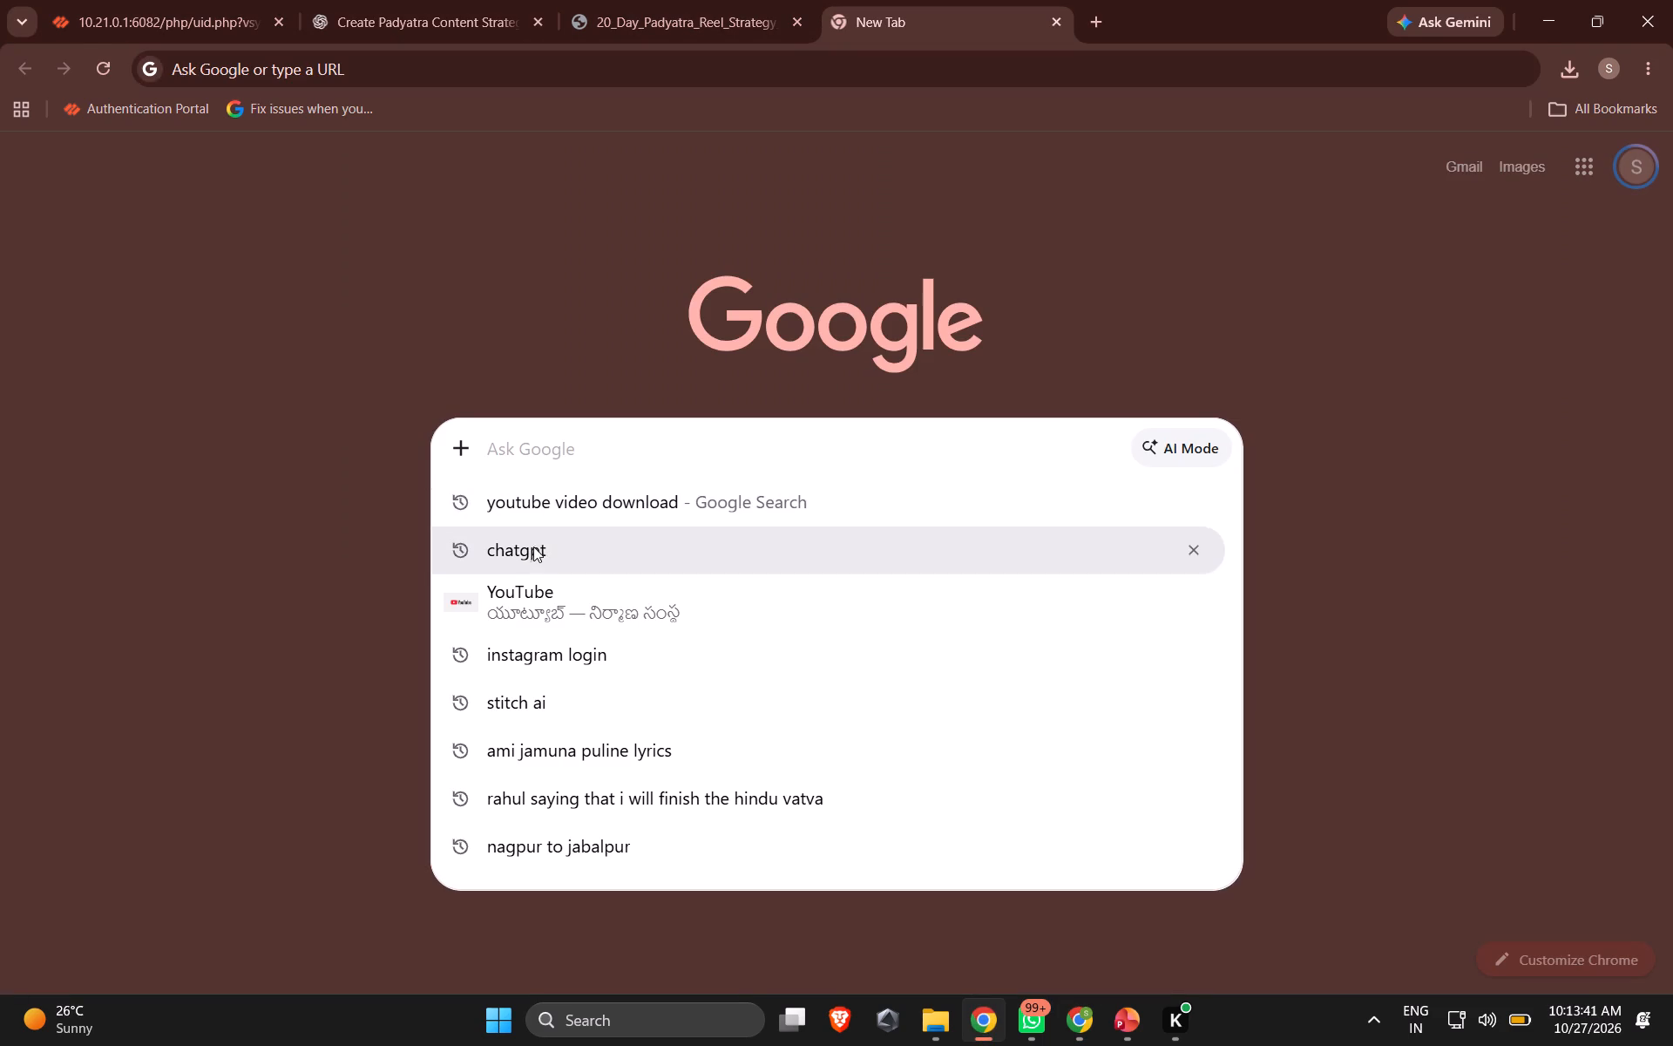
left_click(491, 713)
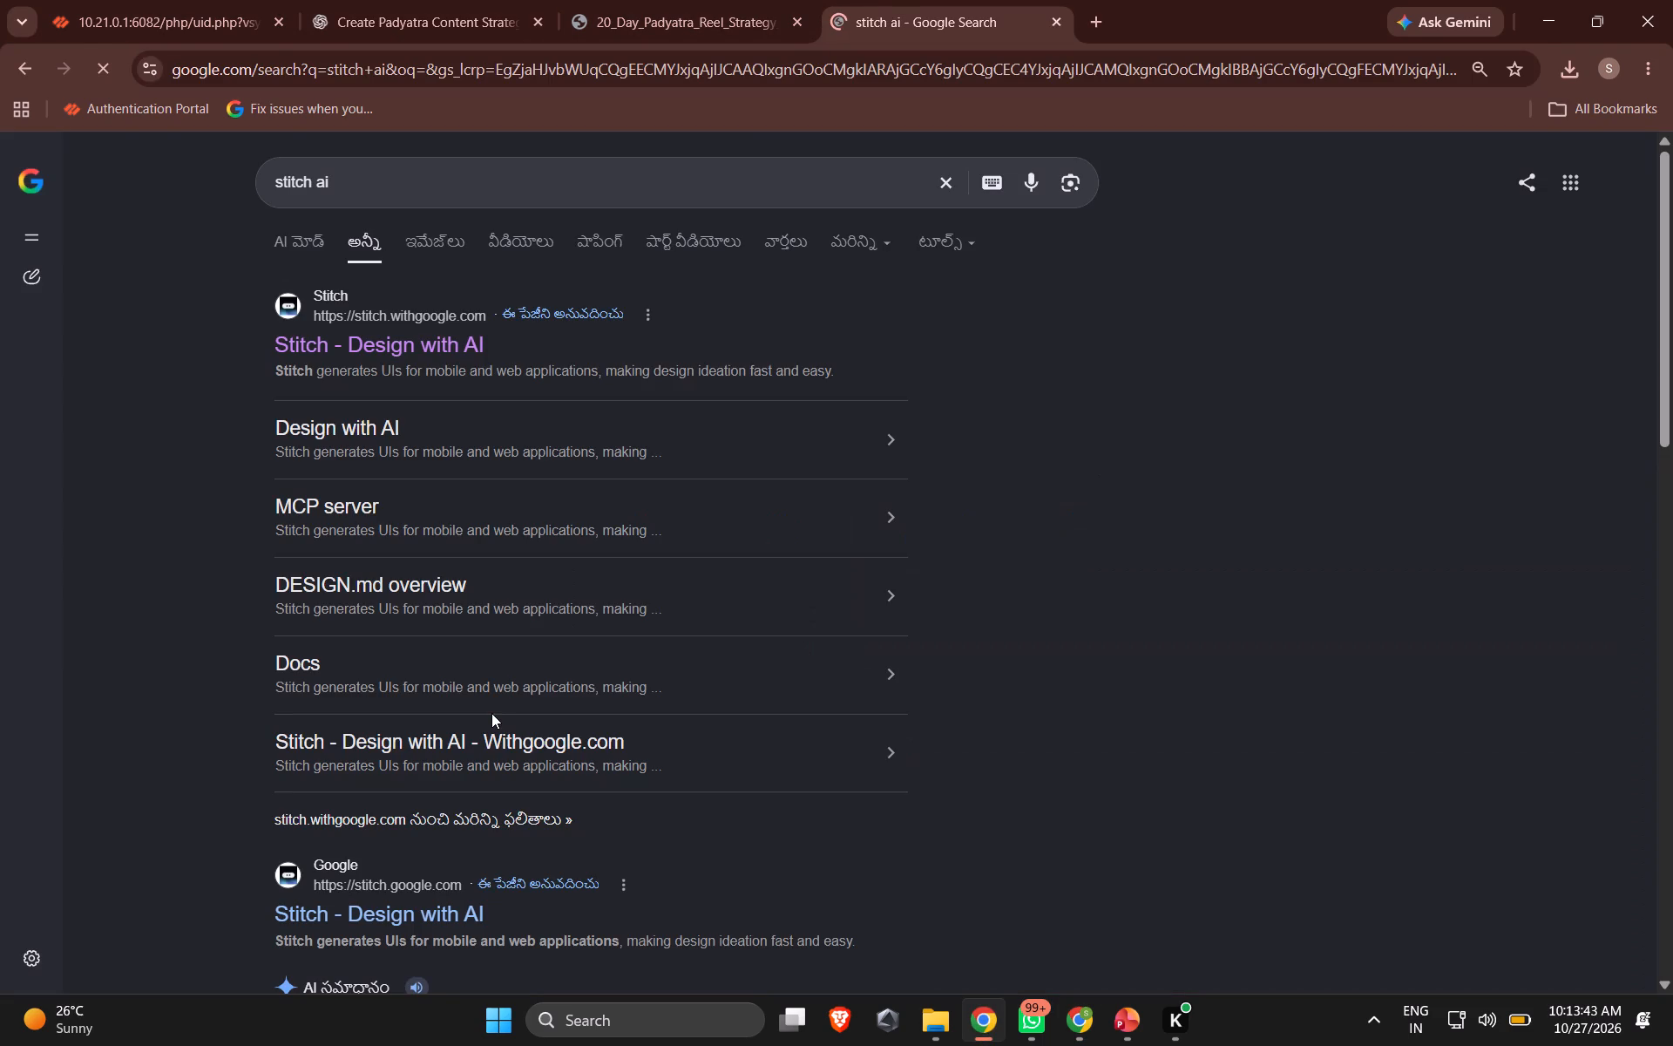